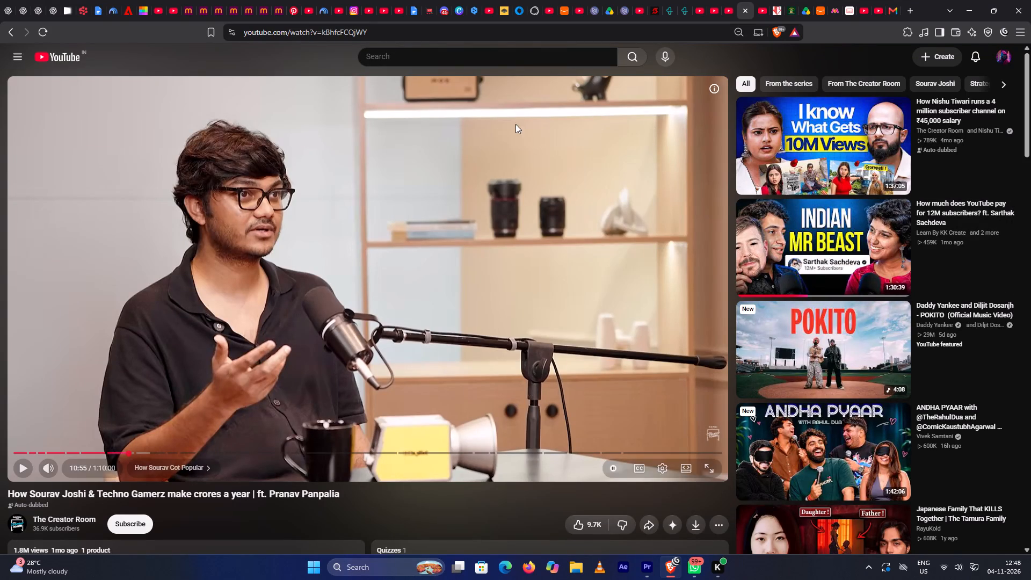
Switch from the YouTube video to the Shorts videos_2 project in Premiere Pro.
{"action": "left_click", "coordinate": [509, 236]}
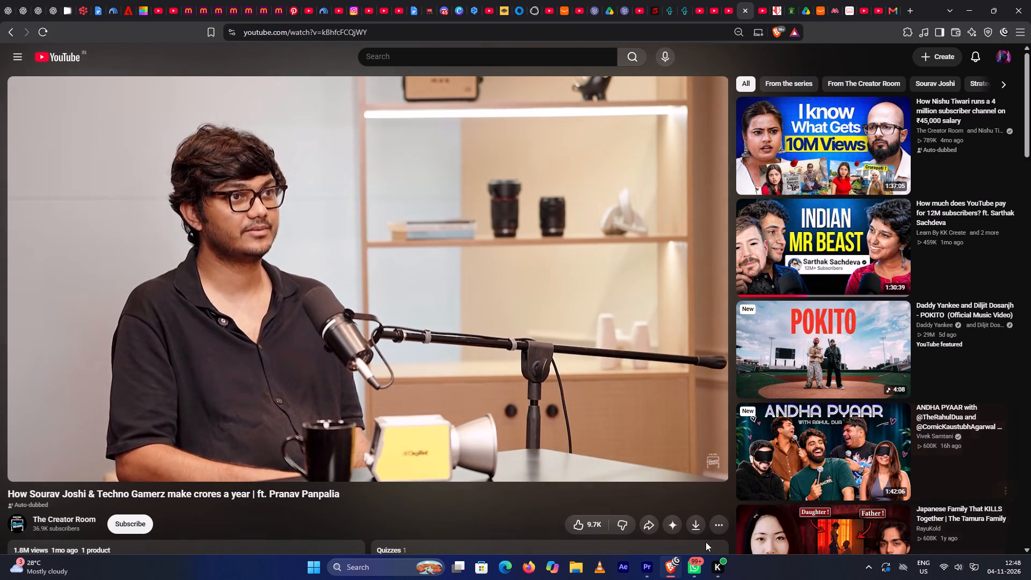
{"action": "left_click", "coordinate": [674, 568]}
{"action": "left_click", "coordinate": [650, 571]}
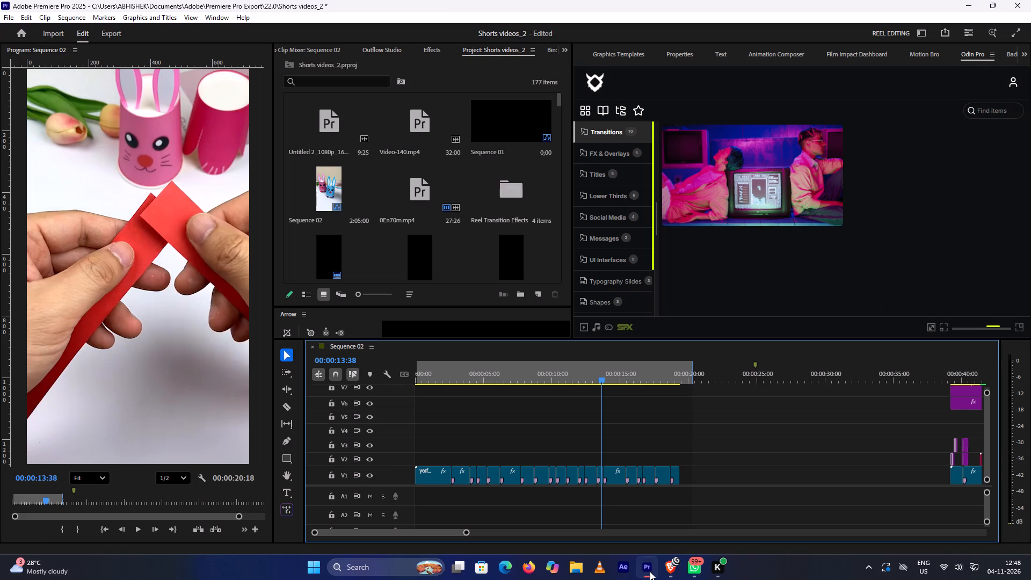
Review the opening of Sequence 02 and move its first V1 clip to directly after the last clip of the paper-cup footage.
{"action": "left_click_drag", "start_coordinate": [604, 381], "coordinate": [574, 384]}
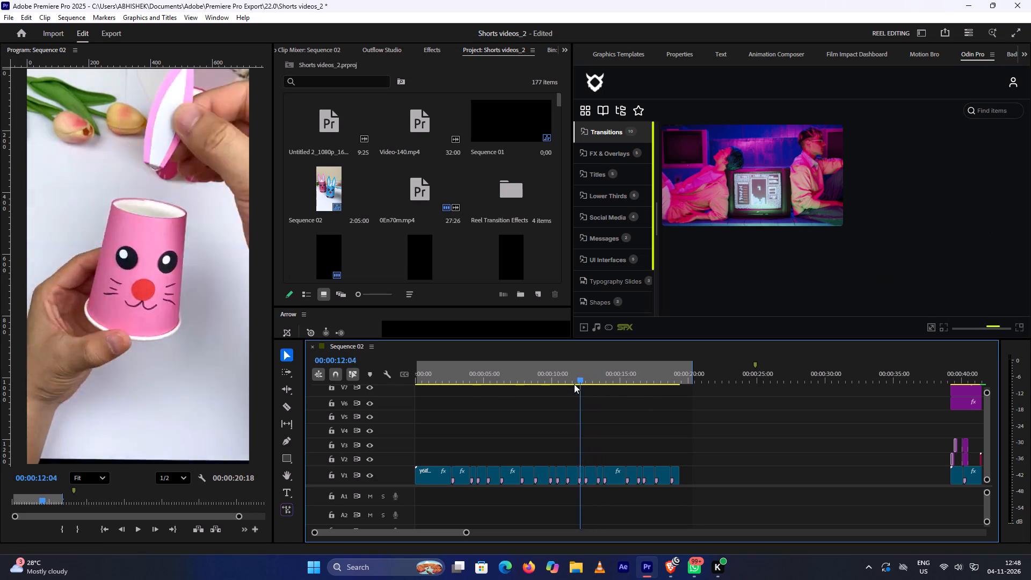
{"action": "left_click_drag", "start_coordinate": [574, 384], "coordinate": [400, 384]}
{"action": "key", "text": "space"}
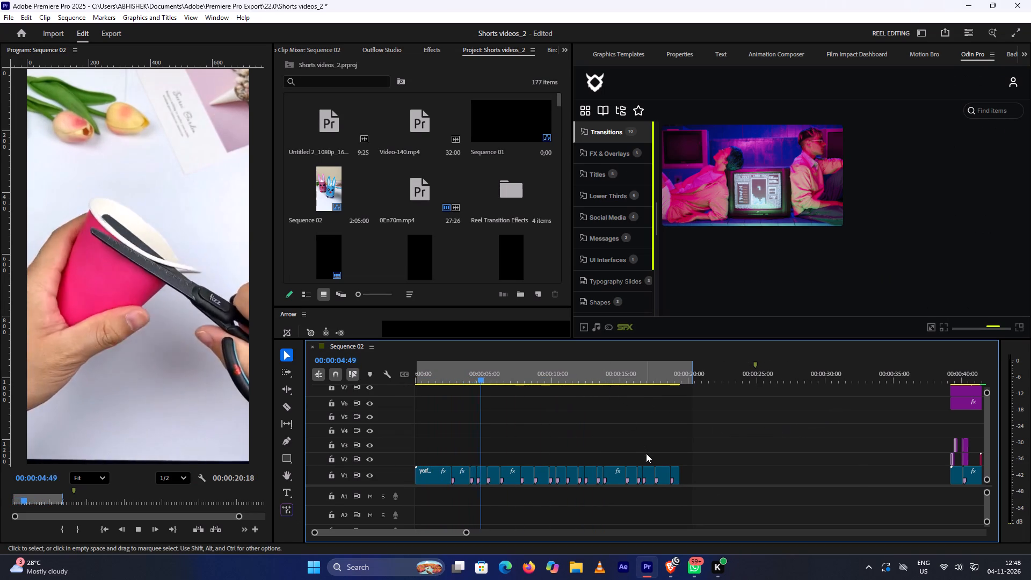
{"action": "scroll", "coordinate": [646, 453], "scroll_direction": "up", "scroll_amount": 6, "text": "alt"}
{"action": "key", "text": "space"}
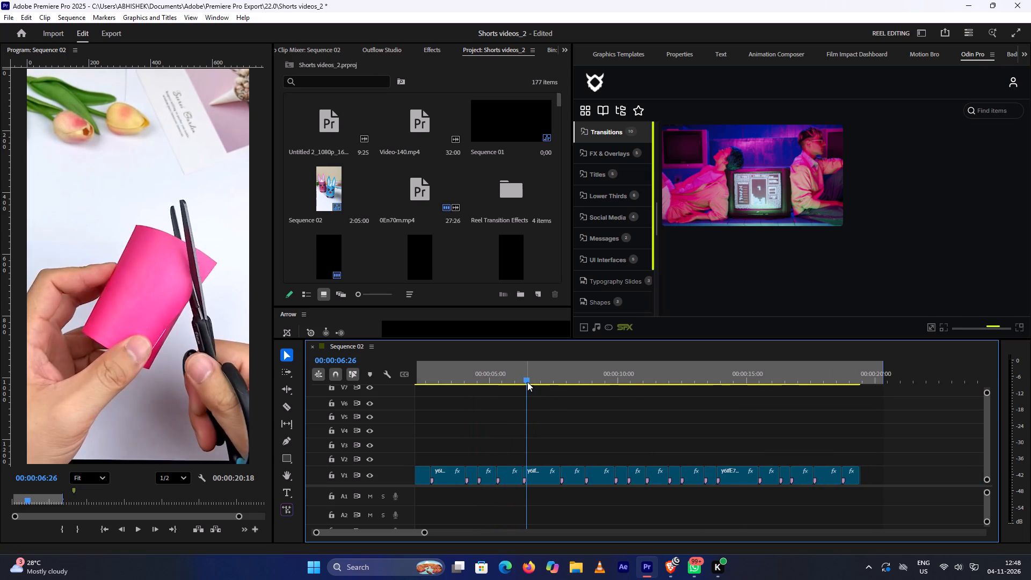
{"action": "left_click_drag", "start_coordinate": [526, 380], "coordinate": [376, 391]}
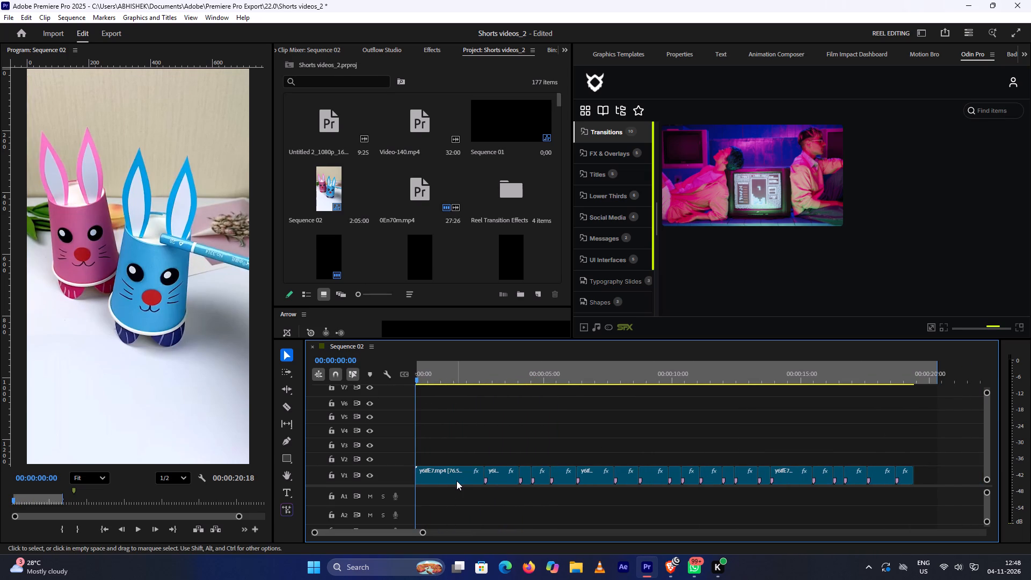
{"action": "left_click_drag", "start_coordinate": [451, 474], "coordinate": [951, 463]}
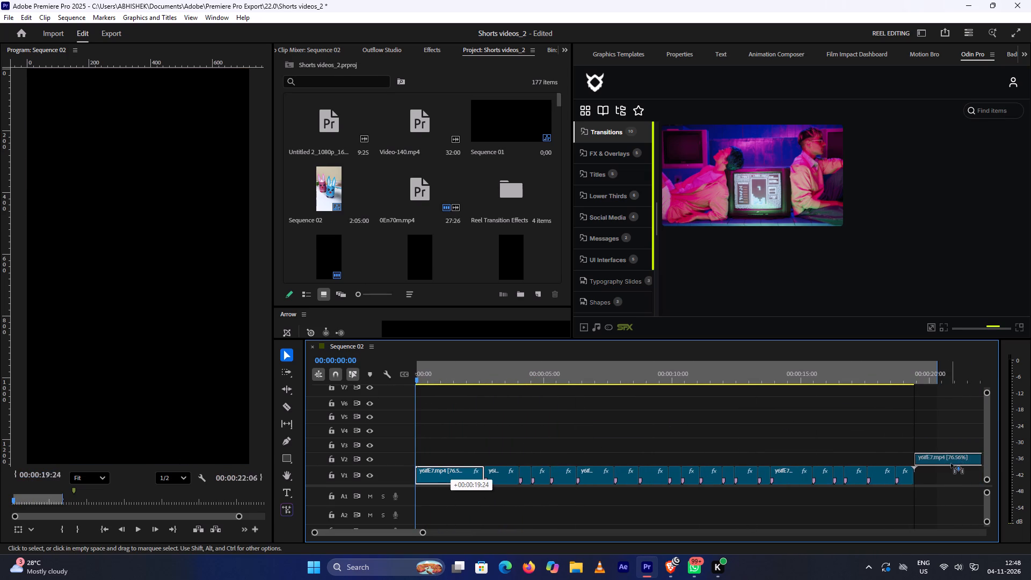
{"action": "left_click_drag", "start_coordinate": [951, 463], "coordinate": [953, 472]}
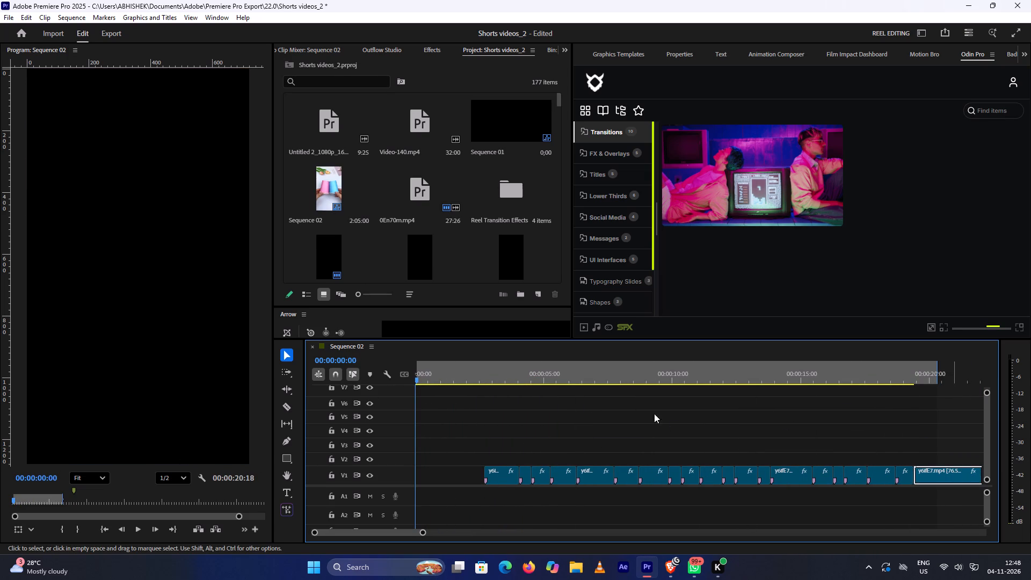
Scrub through the paper-cup craft clips on V1 from about 3 to 9.5 seconds, examining the action and the cuts.
{"action": "left_click", "coordinate": [493, 373]}
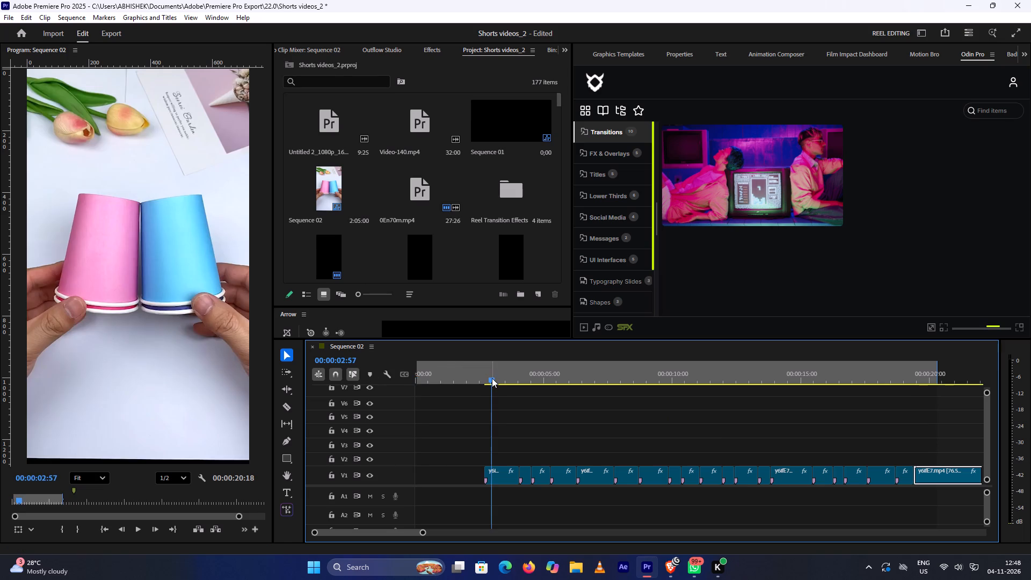
{"action": "left_click_drag", "start_coordinate": [492, 378], "coordinate": [517, 385]}
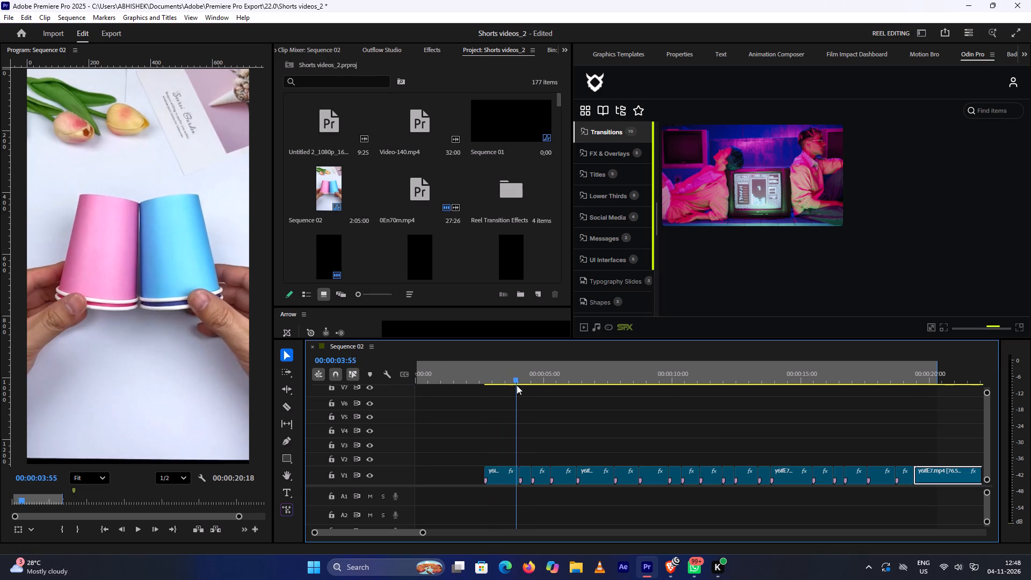
{"action": "left_click_drag", "start_coordinate": [517, 385], "coordinate": [532, 388]}
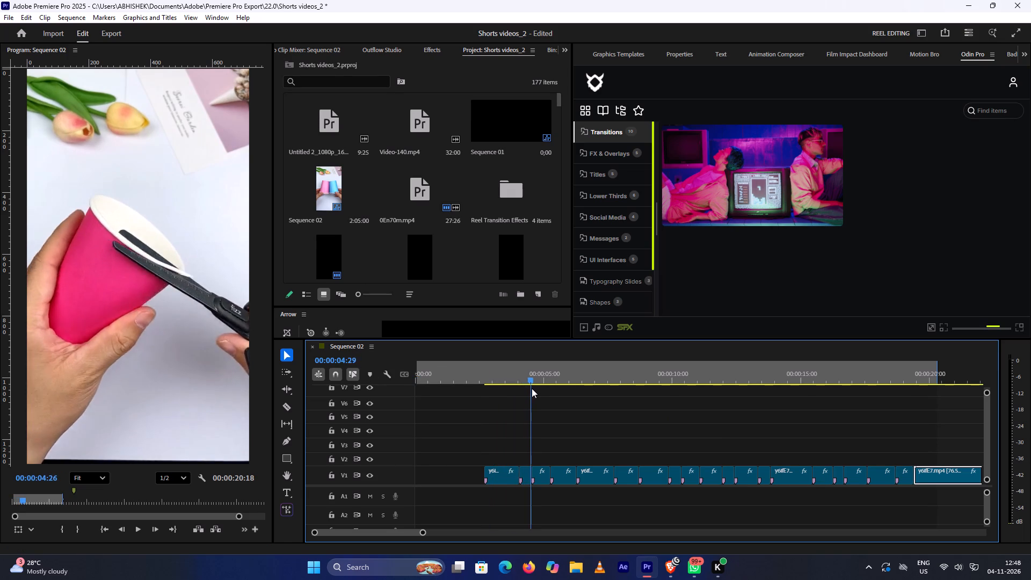
{"action": "left_click_drag", "start_coordinate": [532, 388], "coordinate": [545, 389]}
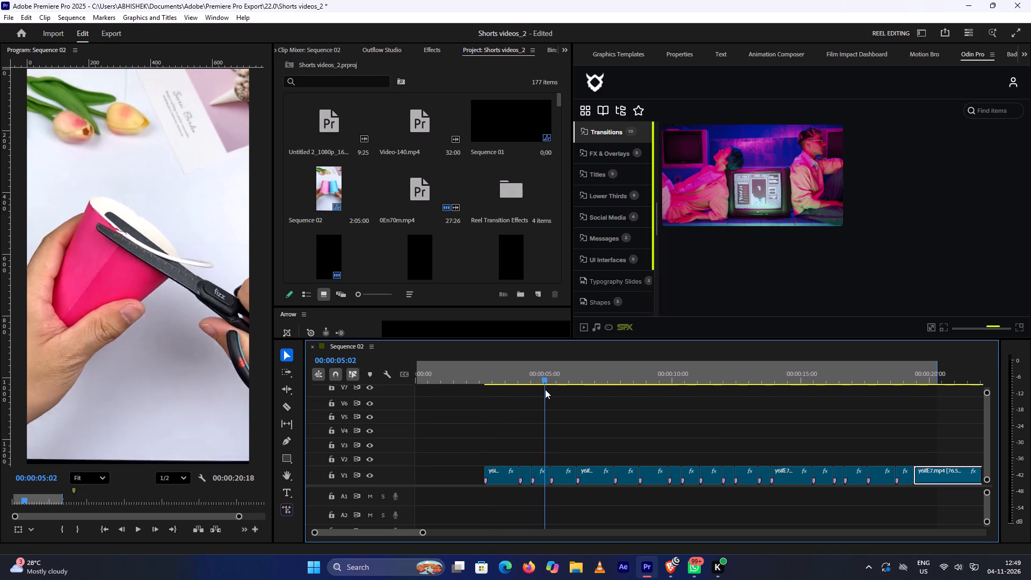
{"action": "left_click_drag", "start_coordinate": [545, 389], "coordinate": [556, 390]}
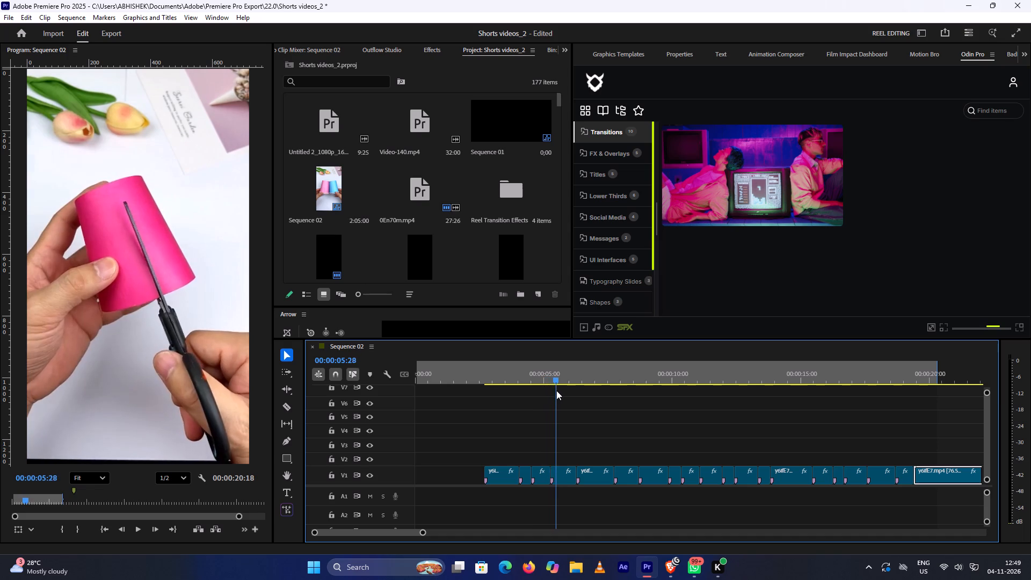
{"action": "left_click_drag", "start_coordinate": [556, 390], "coordinate": [575, 393]}
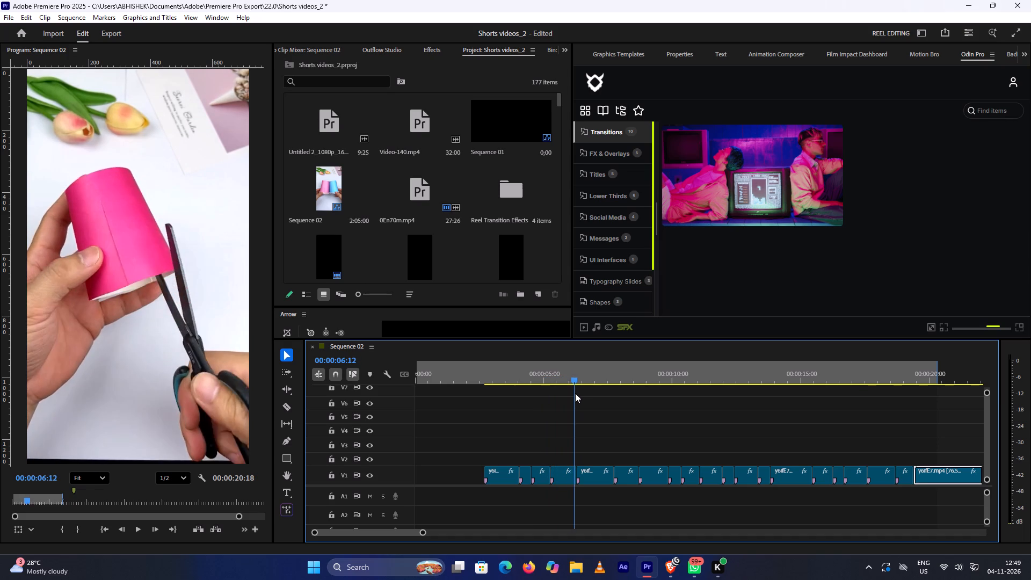
{"action": "left_click_drag", "start_coordinate": [575, 393], "coordinate": [579, 400]}
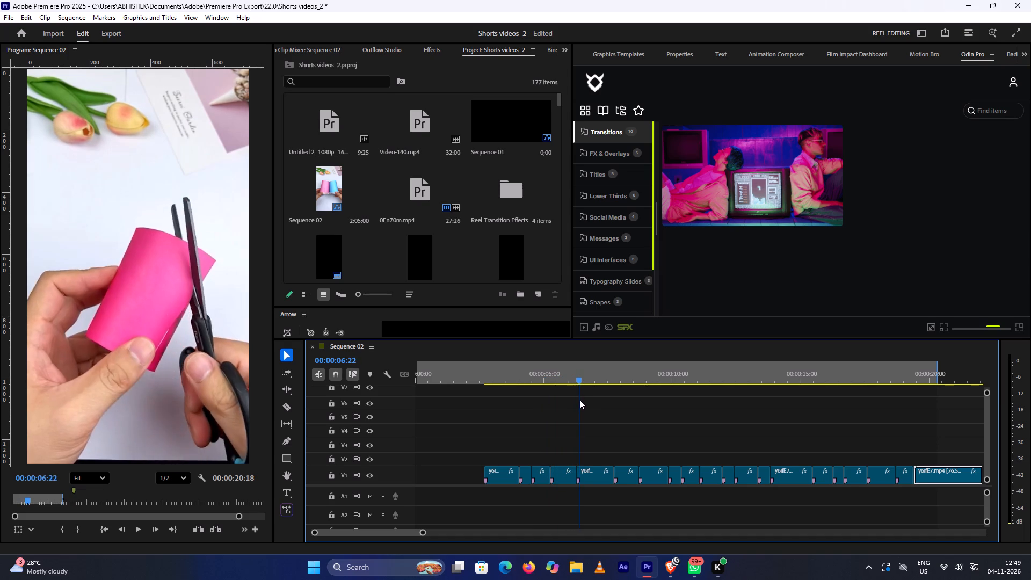
{"action": "left_click_drag", "start_coordinate": [579, 400], "coordinate": [557, 409]}
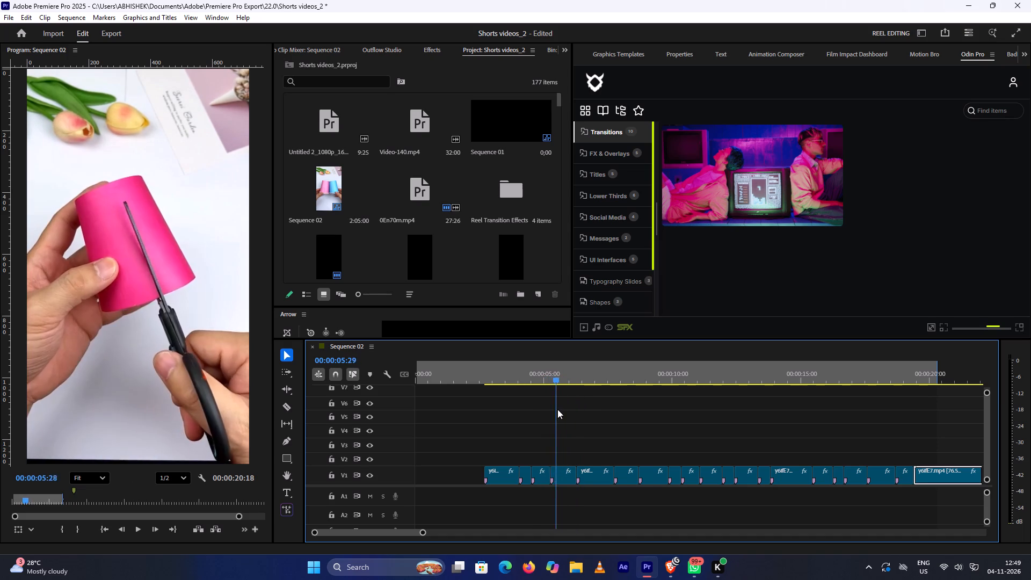
{"action": "left_click_drag", "start_coordinate": [557, 409], "coordinate": [580, 410]}
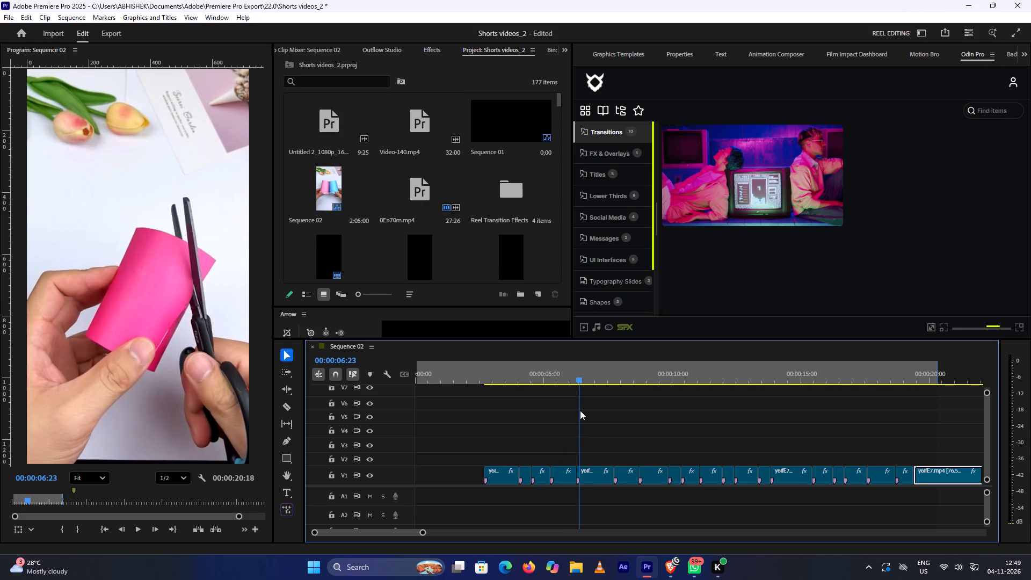
{"action": "left_click_drag", "start_coordinate": [580, 410], "coordinate": [599, 409]}
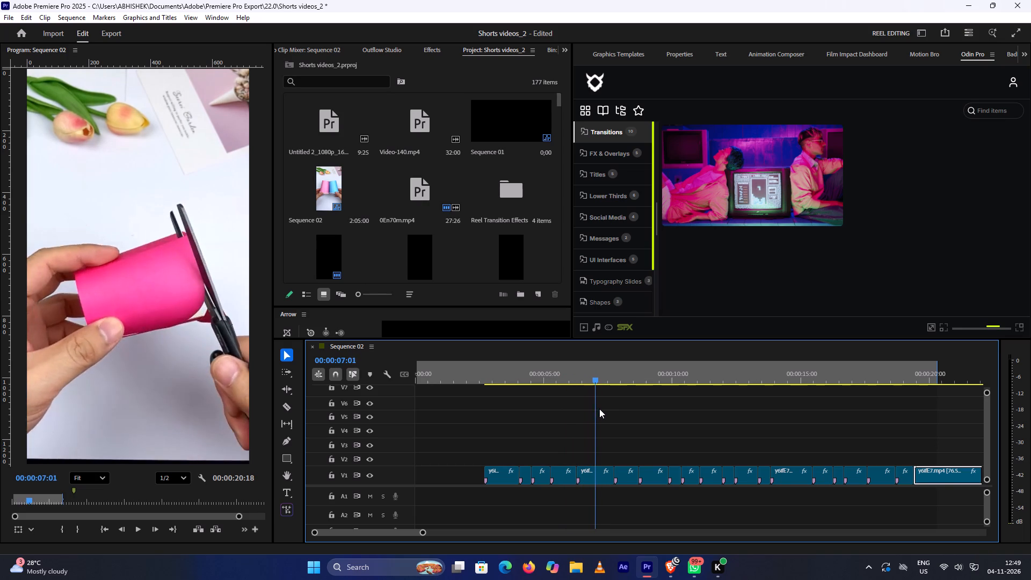
{"action": "left_click_drag", "start_coordinate": [599, 409], "coordinate": [615, 405]}
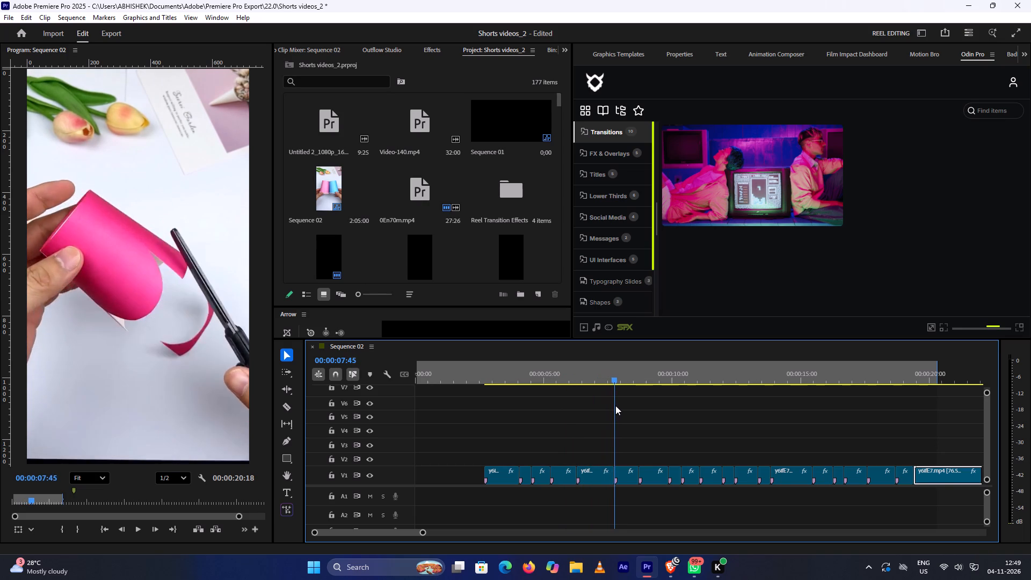
{"action": "left_click_drag", "start_coordinate": [615, 405], "coordinate": [617, 405]}
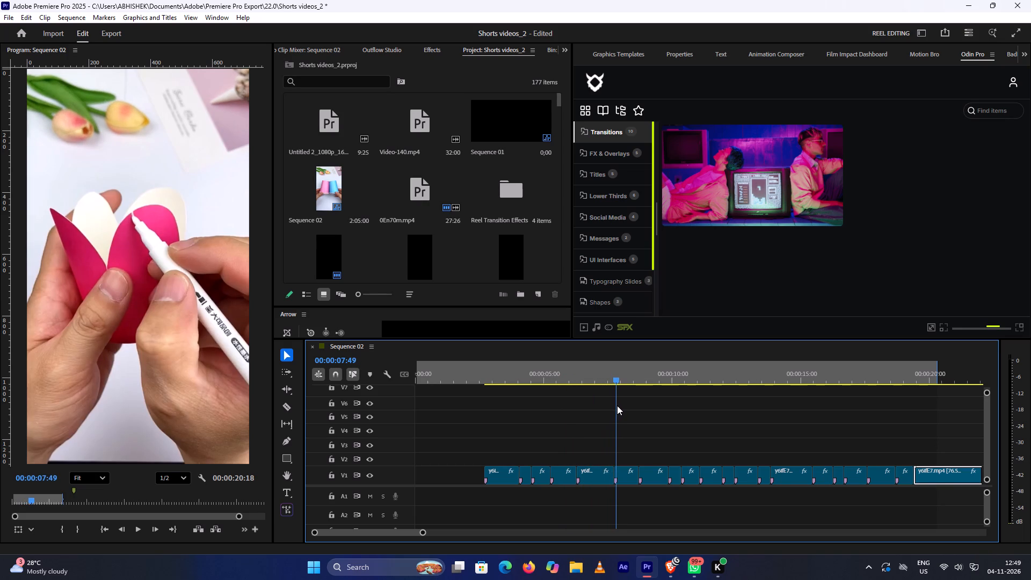
{"action": "left_click_drag", "start_coordinate": [617, 405], "coordinate": [612, 407]}
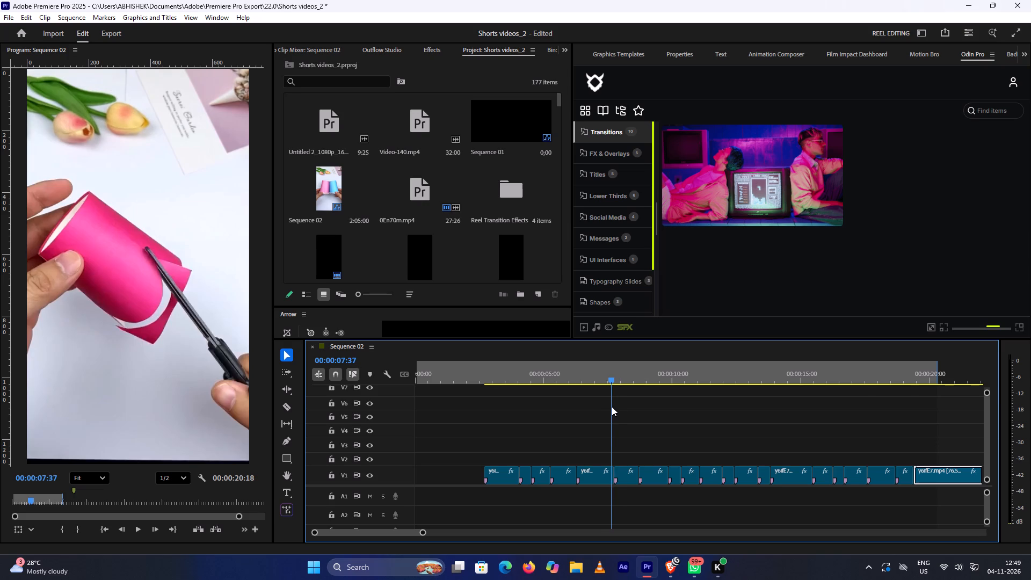
{"action": "left_click_drag", "start_coordinate": [612, 407], "coordinate": [619, 408]}
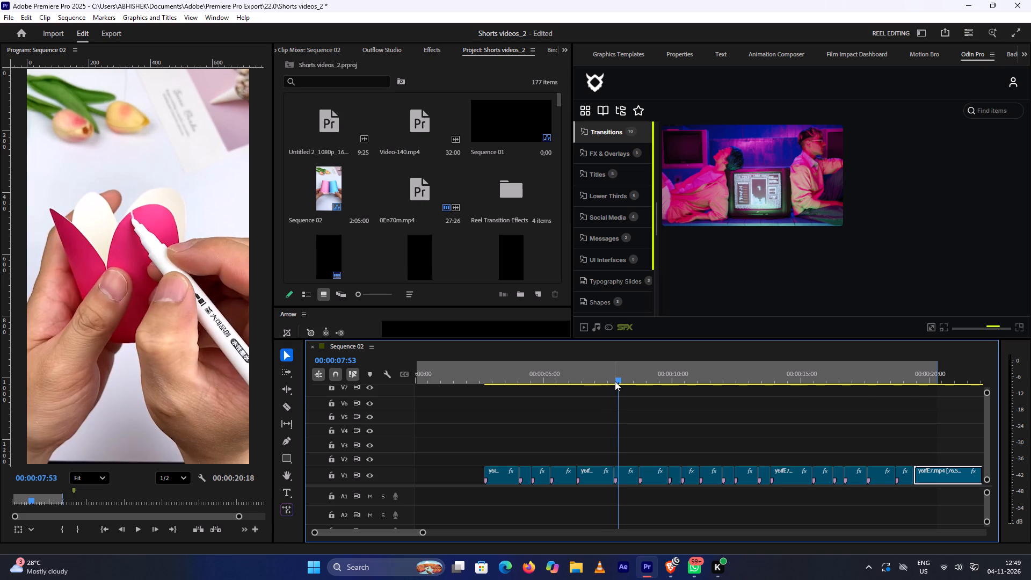
{"action": "left_click_drag", "start_coordinate": [617, 380], "coordinate": [637, 376]}
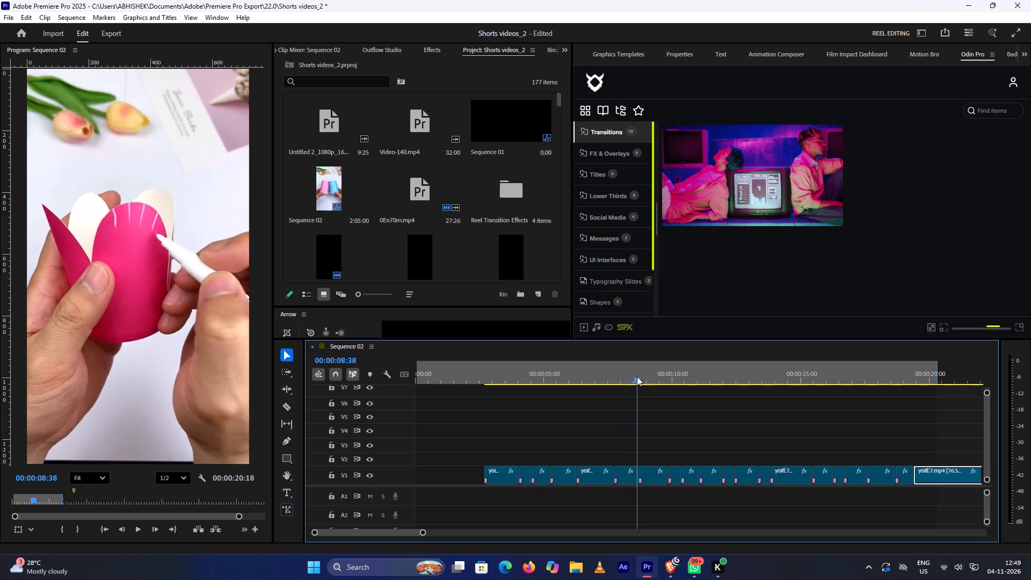
{"action": "left_click_drag", "start_coordinate": [637, 376], "coordinate": [655, 376]}
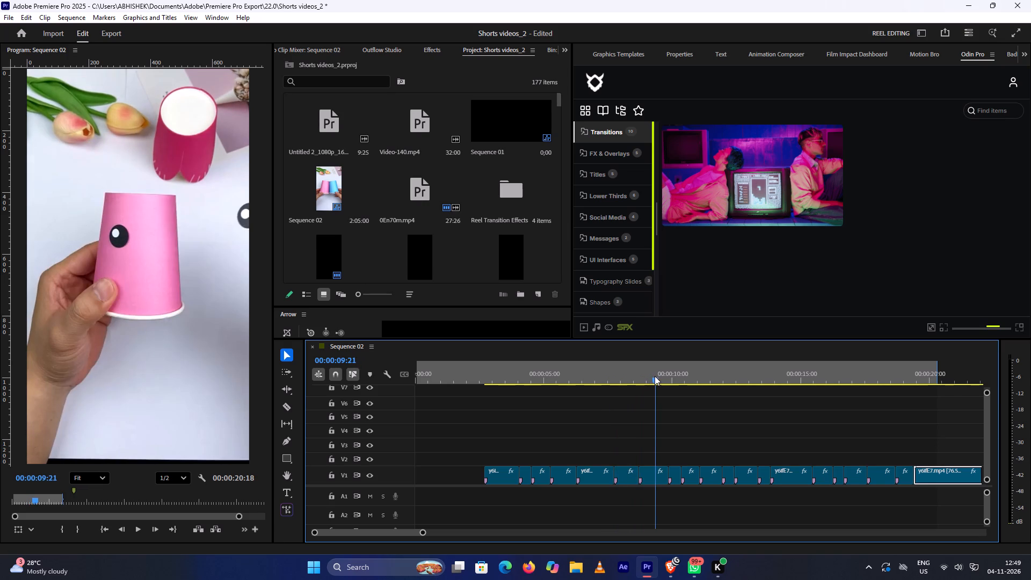
{"action": "left_click_drag", "start_coordinate": [655, 376], "coordinate": [658, 374]}
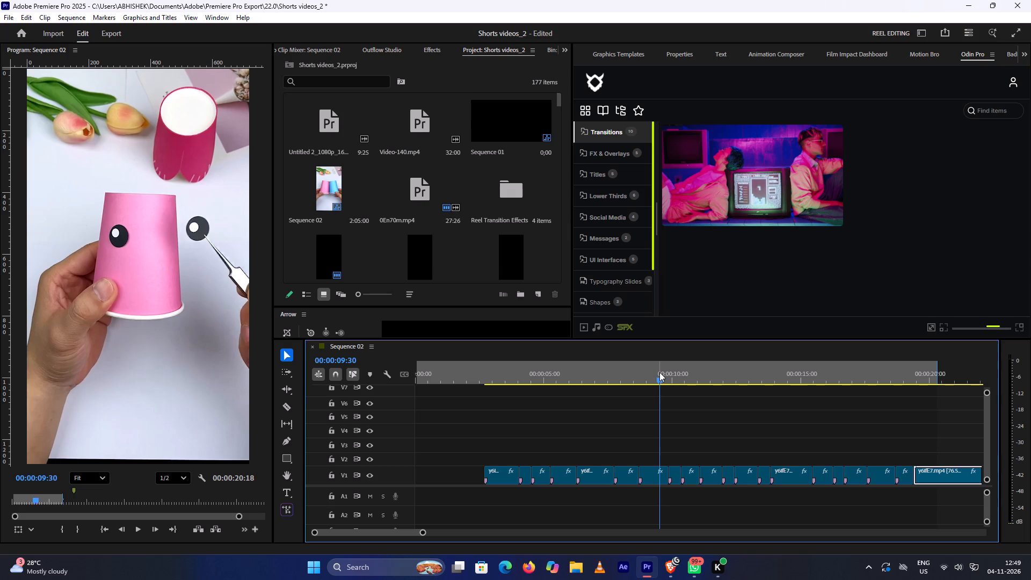
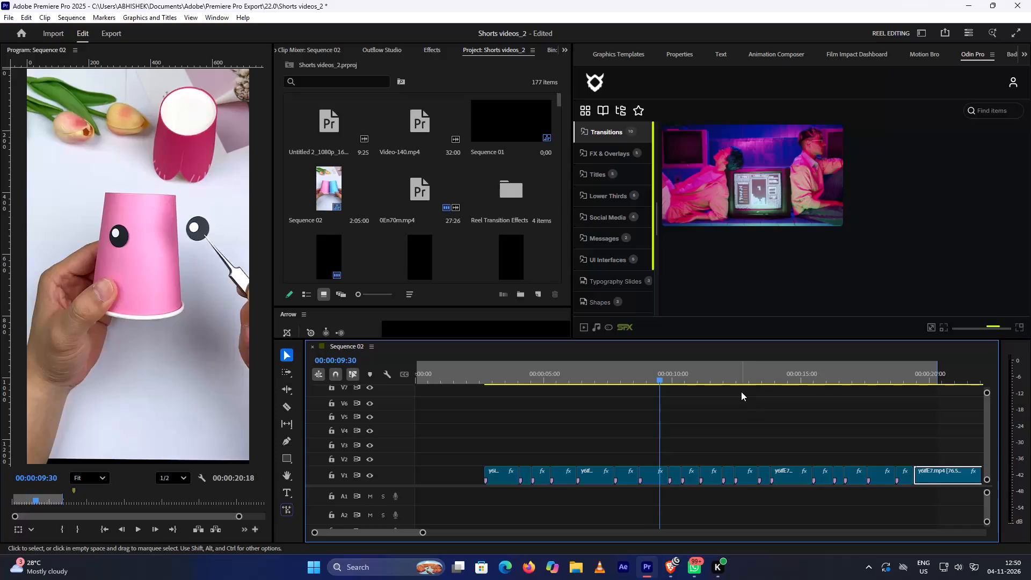
Play Sequence 02 onward from 00:00:09:30 to review the clips where the pink cup's bunny face is made.
{"action": "key", "text": "space"}
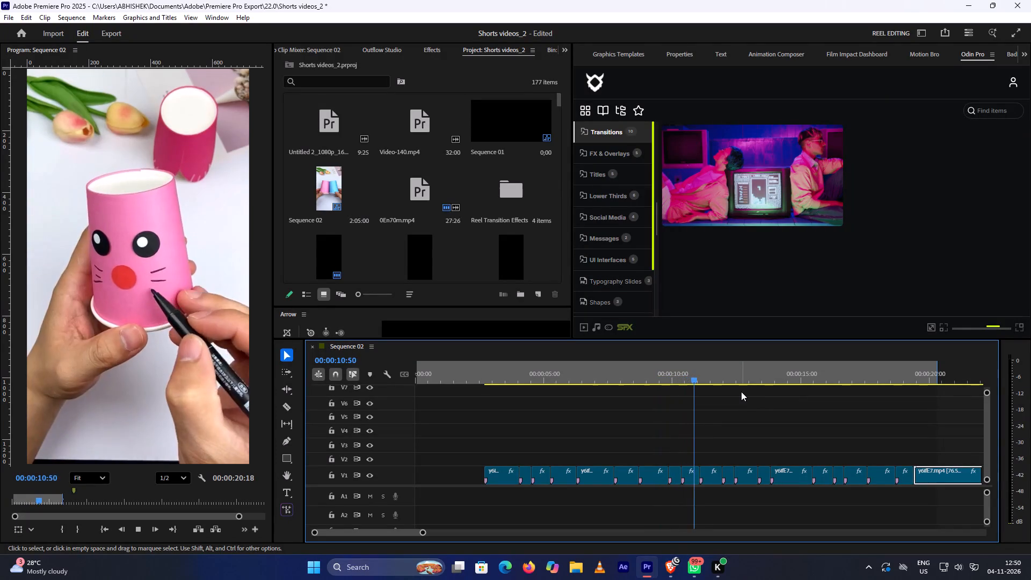
Switch to the Brave browser and pause the YouTube podcast video about Sourav Joshi and Techno Gamerz.
{"action": "left_click", "coordinate": [667, 567]}
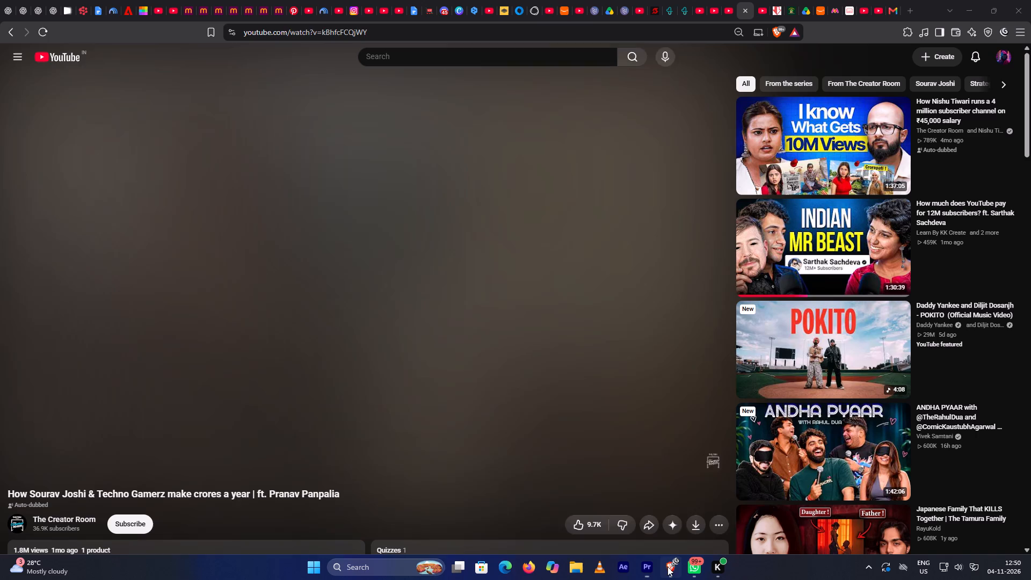
{"action": "left_click", "coordinate": [554, 314]}
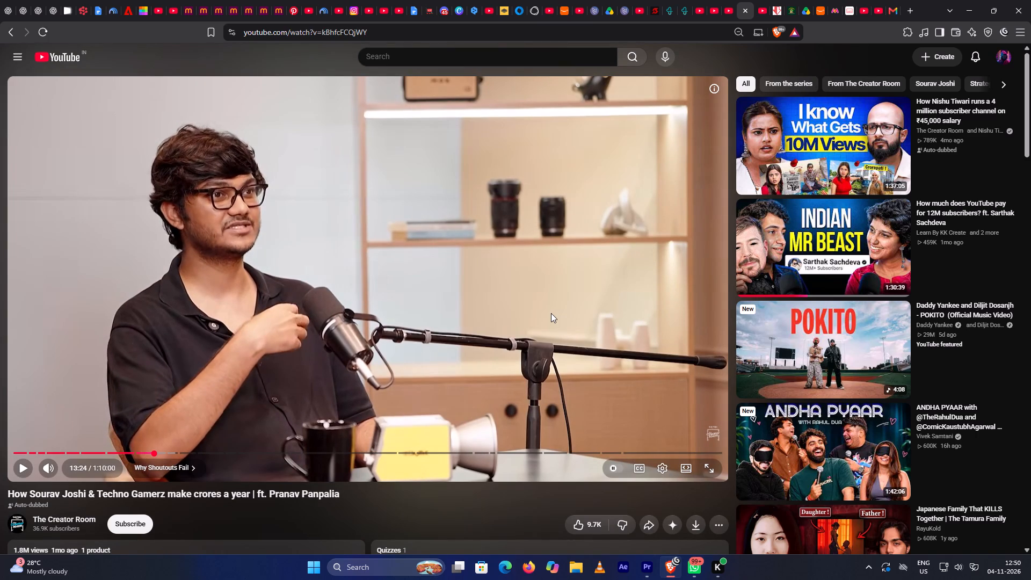
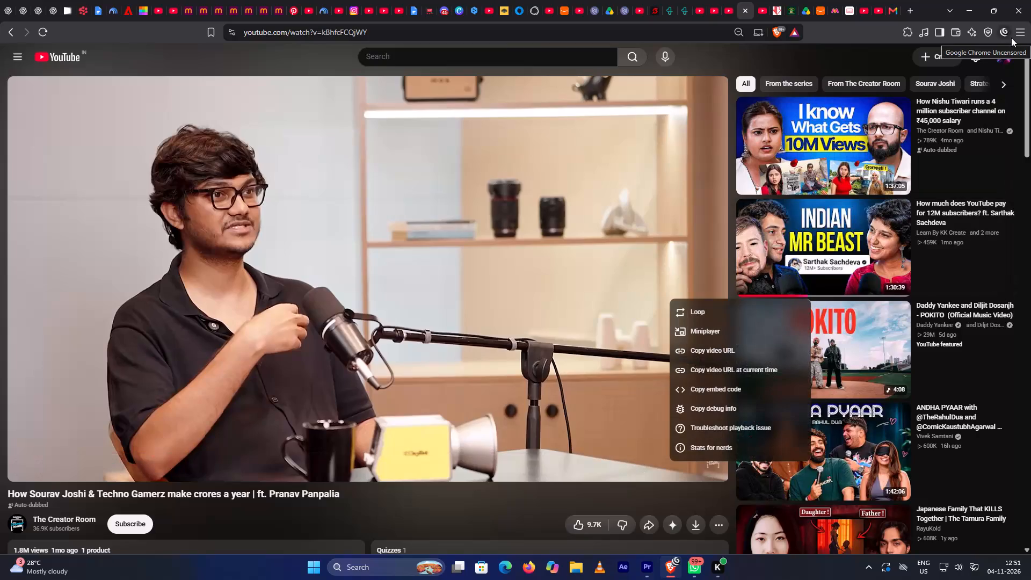
Dismiss the video's context menu and resume playing the YouTube podcast about Sourav Joshi and Techno Gamerz.
{"action": "left_click", "coordinate": [422, 217]}
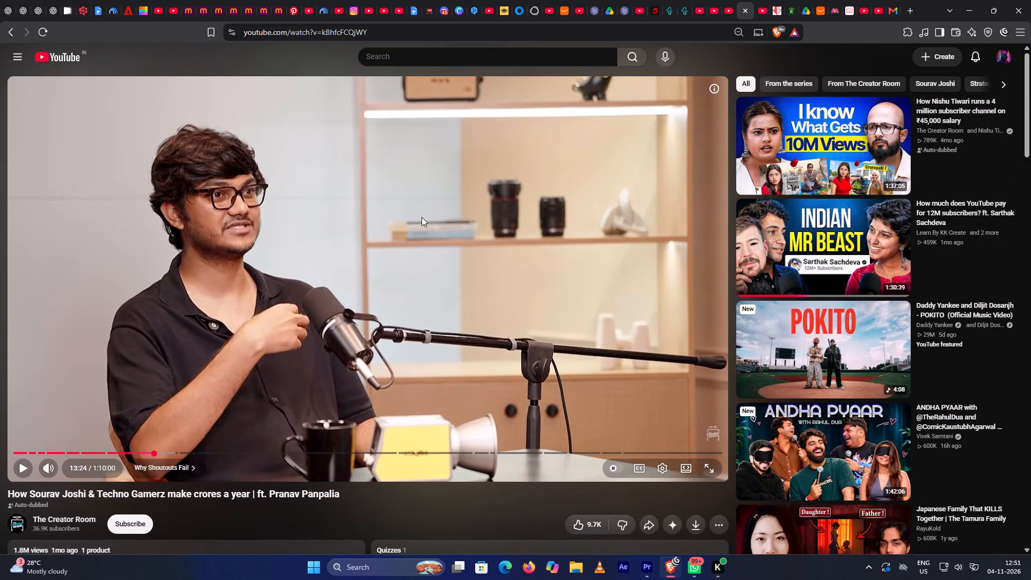
{"action": "key", "text": "space"}
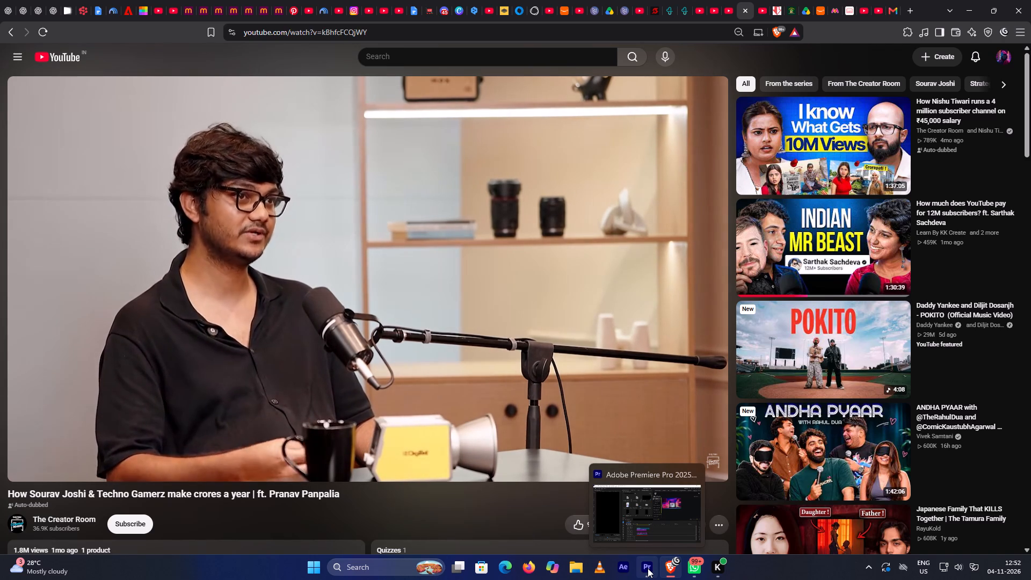
Switch to Premiere Pro and scrub Sequence 02 from 00:00:03:00 to 00:00:05:30 to review the clips where the pink cup is cut.
{"action": "left_click", "coordinate": [648, 568]}
{"action": "scroll", "coordinate": [560, 386], "scroll_direction": "up", "scroll_amount": 2}
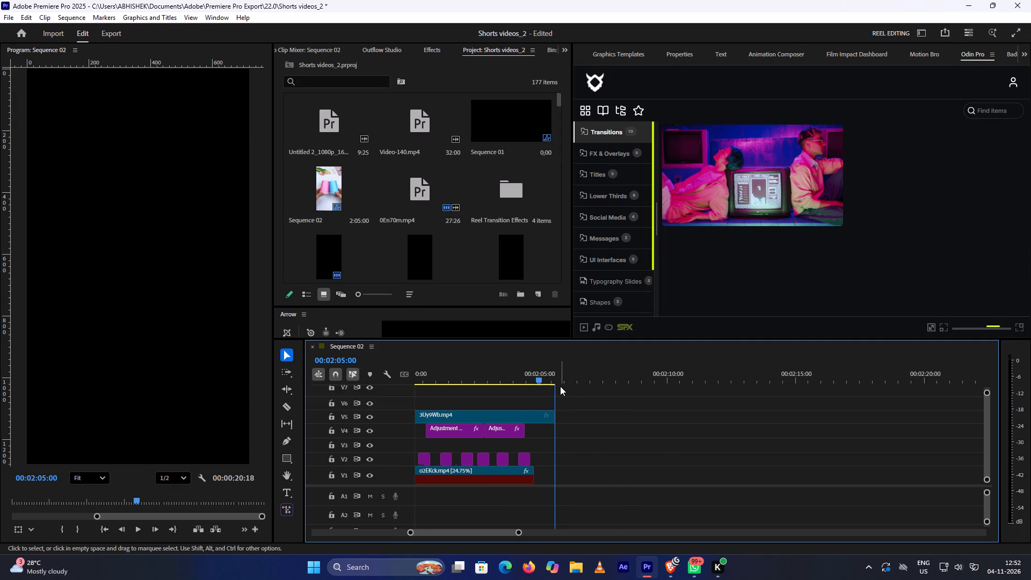
{"action": "scroll", "coordinate": [560, 386], "scroll_direction": "up", "scroll_amount": 9}
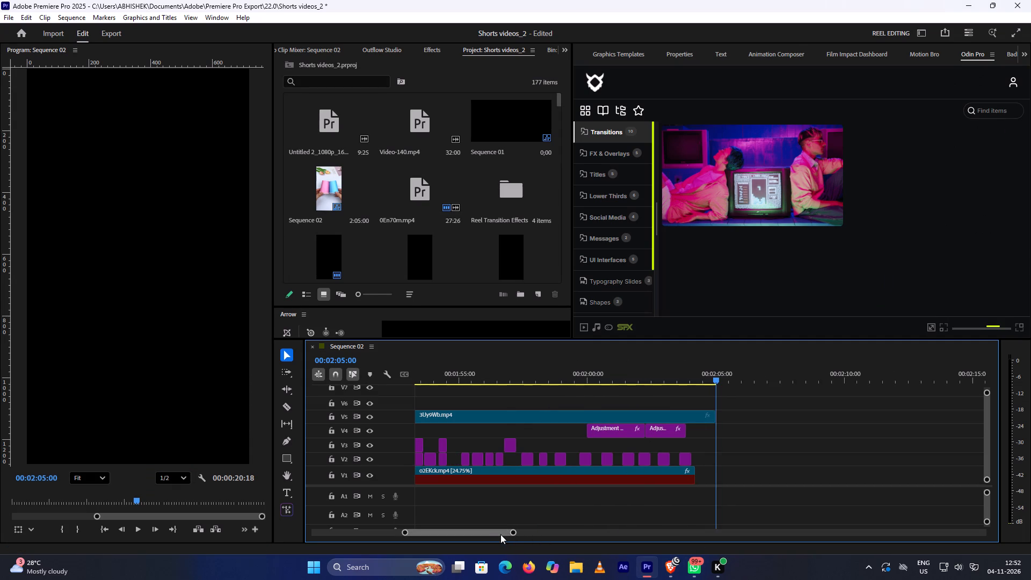
{"action": "left_click_drag", "start_coordinate": [500, 534], "coordinate": [373, 509]}
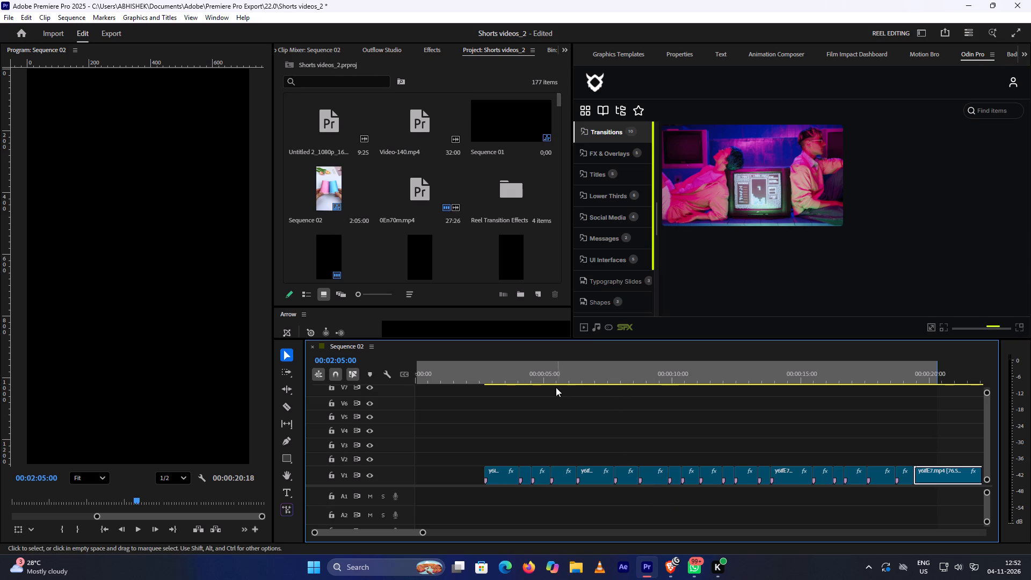
{"action": "scroll", "coordinate": [573, 428], "scroll_direction": "down", "scroll_amount": 3, "text": "alt"}
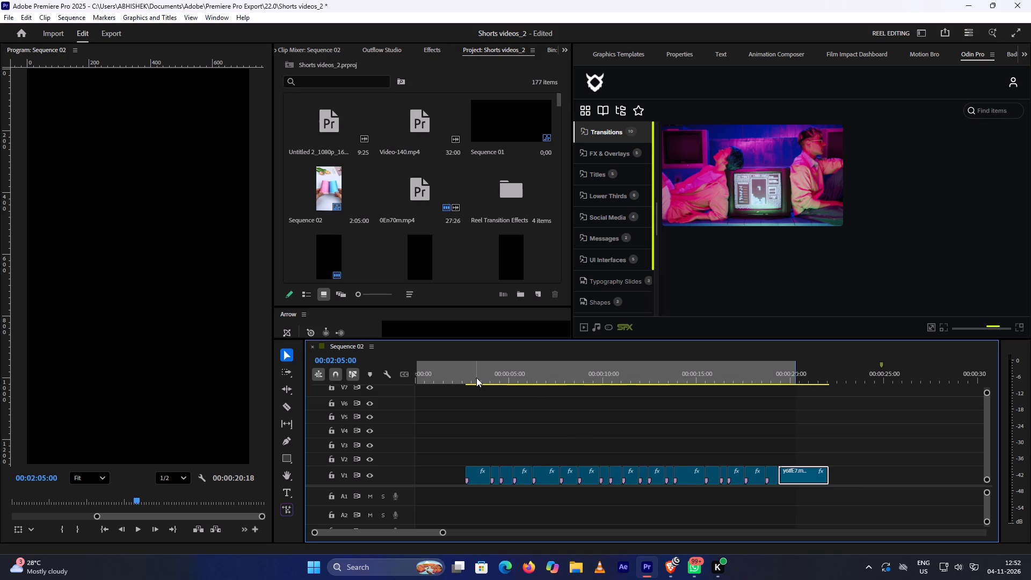
{"action": "scroll", "coordinate": [493, 382], "scroll_direction": "up", "scroll_amount": 5, "text": "alt"}
{"action": "scroll", "coordinate": [507, 395], "scroll_direction": "up", "scroll_amount": 5}
{"action": "left_click", "coordinate": [511, 376]}
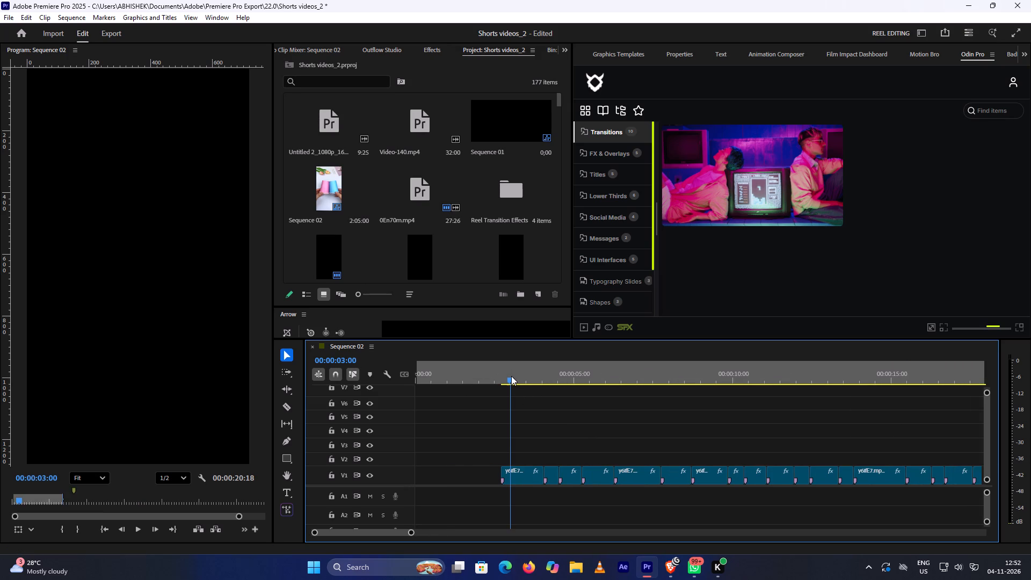
{"action": "left_click_drag", "start_coordinate": [510, 378], "coordinate": [550, 381]}
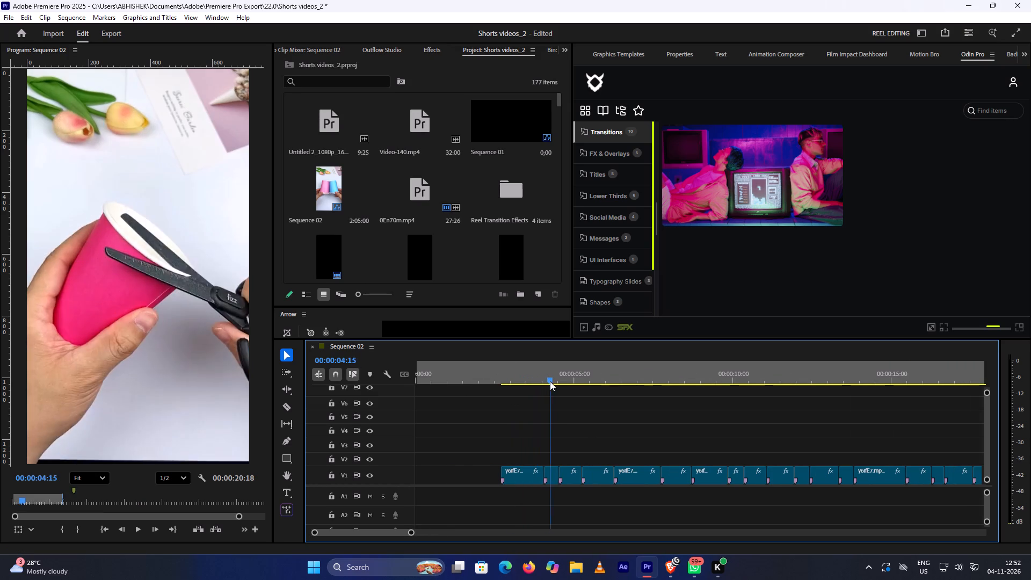
{"action": "left_click_drag", "start_coordinate": [550, 381], "coordinate": [584, 390]}
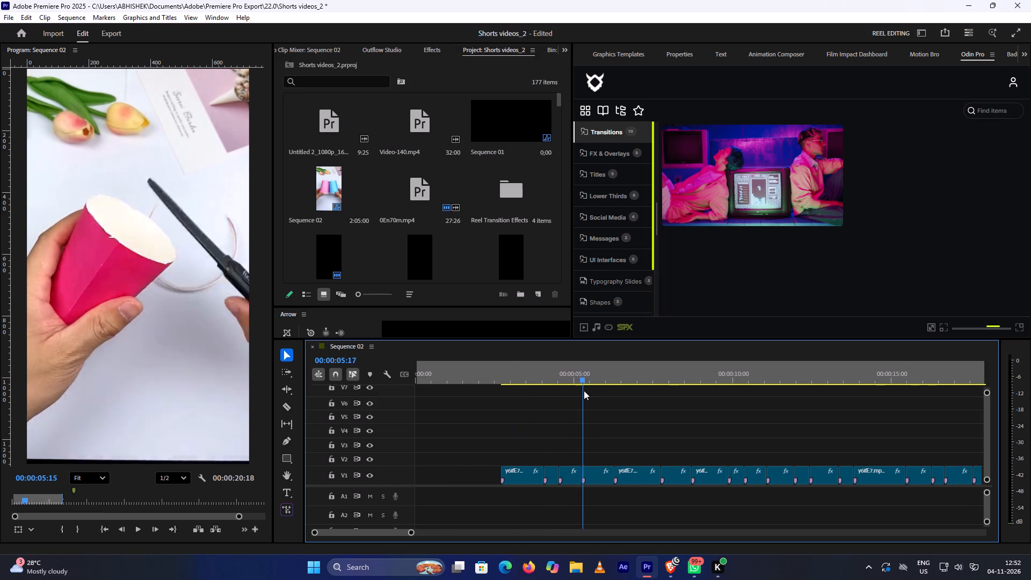
{"action": "left_click_drag", "start_coordinate": [584, 390], "coordinate": [590, 393]}
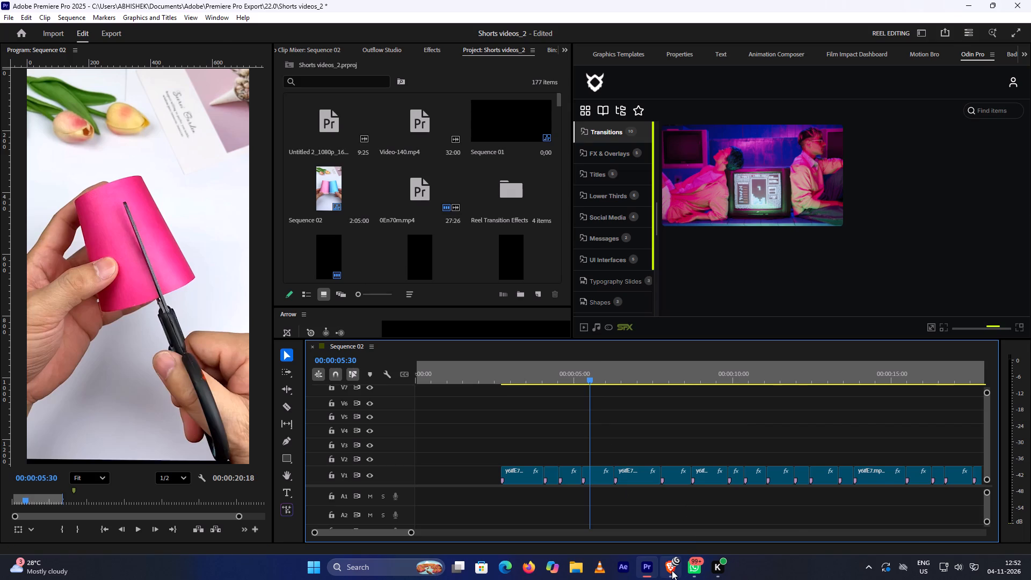
Switch back to the Brave browser with the YouTube podcast video.
{"action": "left_click", "coordinate": [672, 570]}
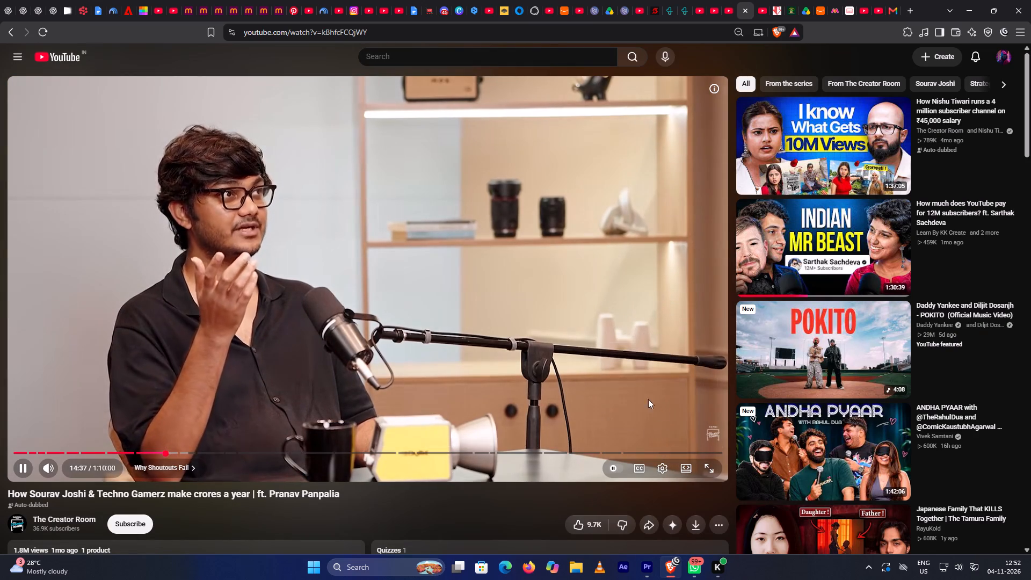
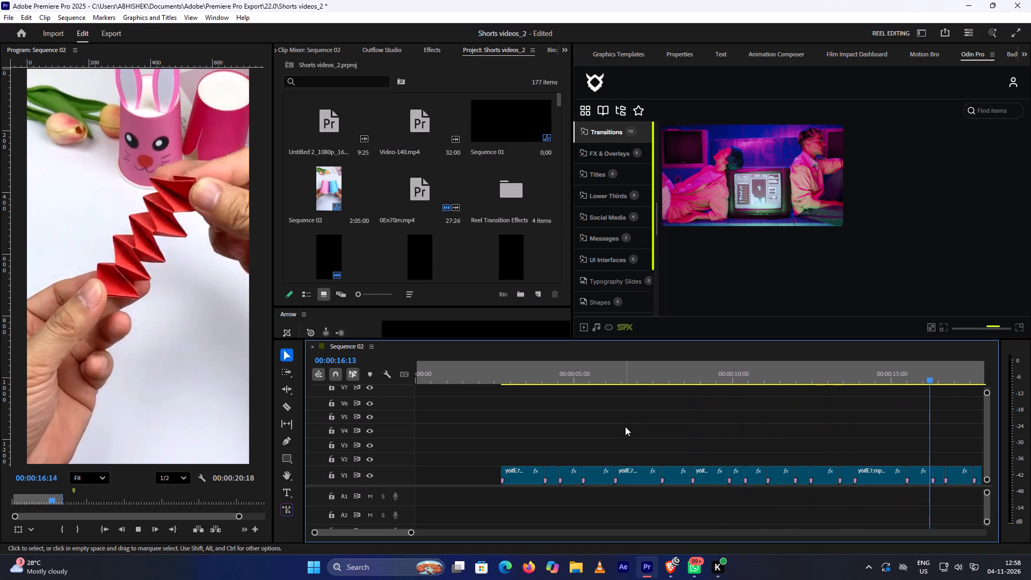
Stop playback and scrub Sequence 02 through the finished-bunny clips to 00:00:19:17, and back over the opening two-cup clip around 00:00:03:28.
{"action": "key", "text": "space"}
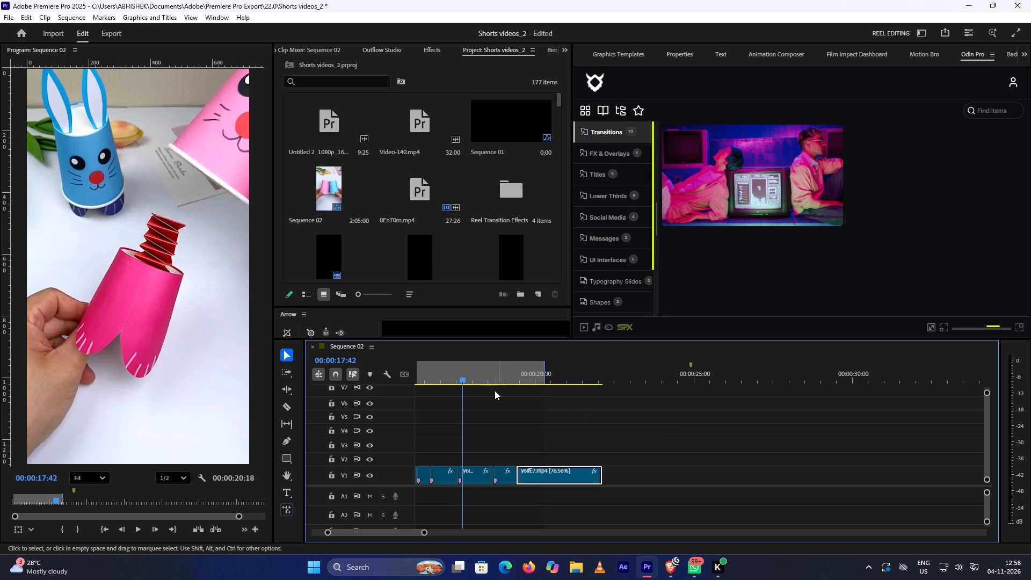
{"action": "left_click_drag", "start_coordinate": [465, 380], "coordinate": [492, 380]}
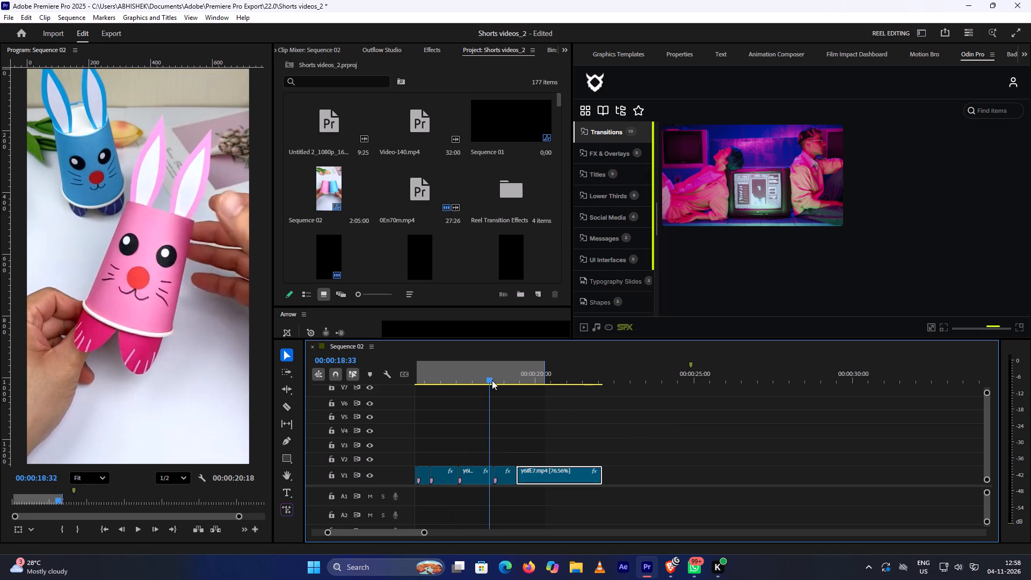
{"action": "left_click_drag", "start_coordinate": [492, 380], "coordinate": [515, 383]}
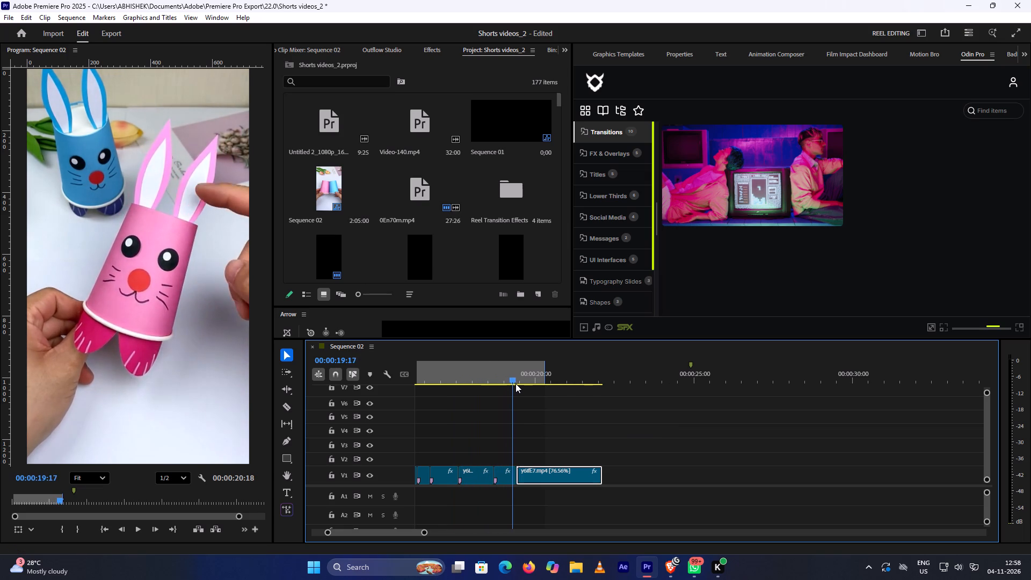
{"action": "left_click_drag", "start_coordinate": [515, 383], "coordinate": [370, 407]}
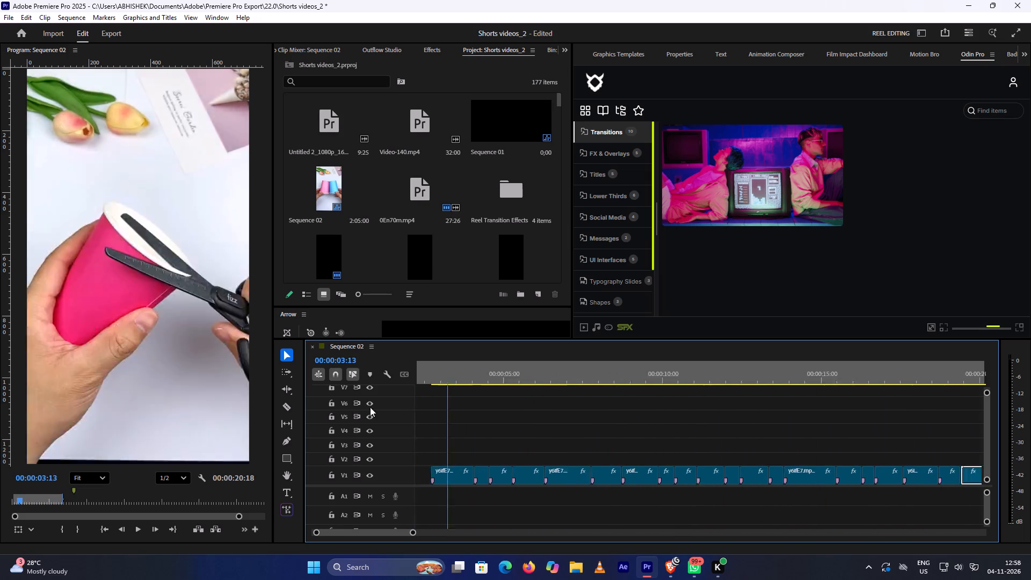
{"action": "left_click_drag", "start_coordinate": [370, 407], "coordinate": [544, 405]}
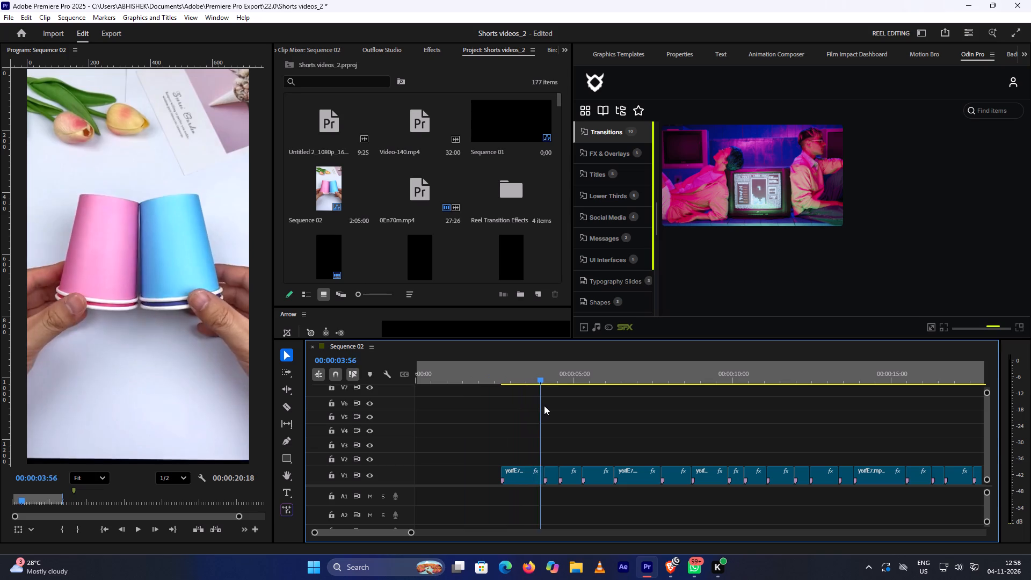
{"action": "left_click_drag", "start_coordinate": [544, 405], "coordinate": [544, 425]}
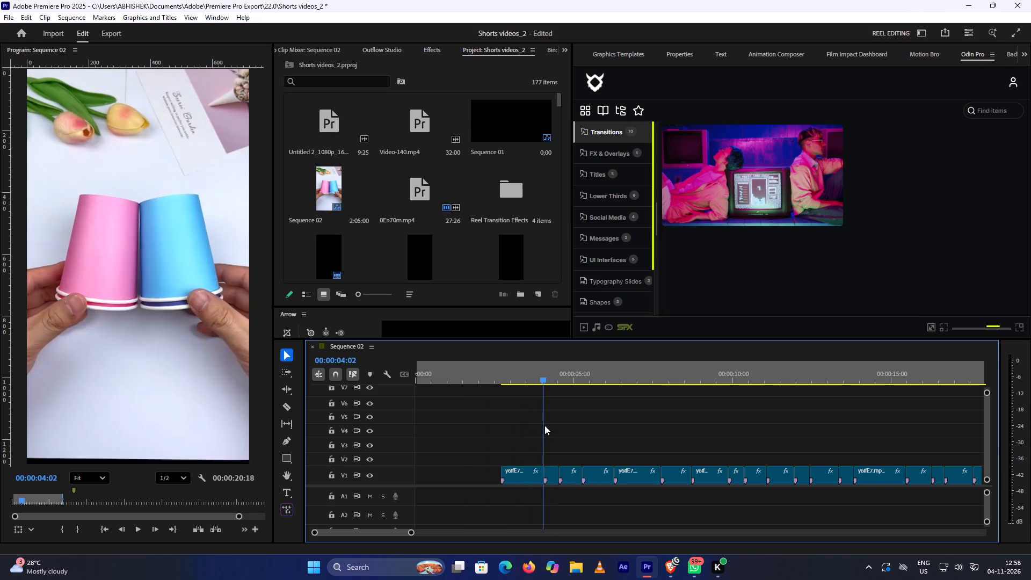
{"action": "left_click_drag", "start_coordinate": [544, 425], "coordinate": [551, 445]}
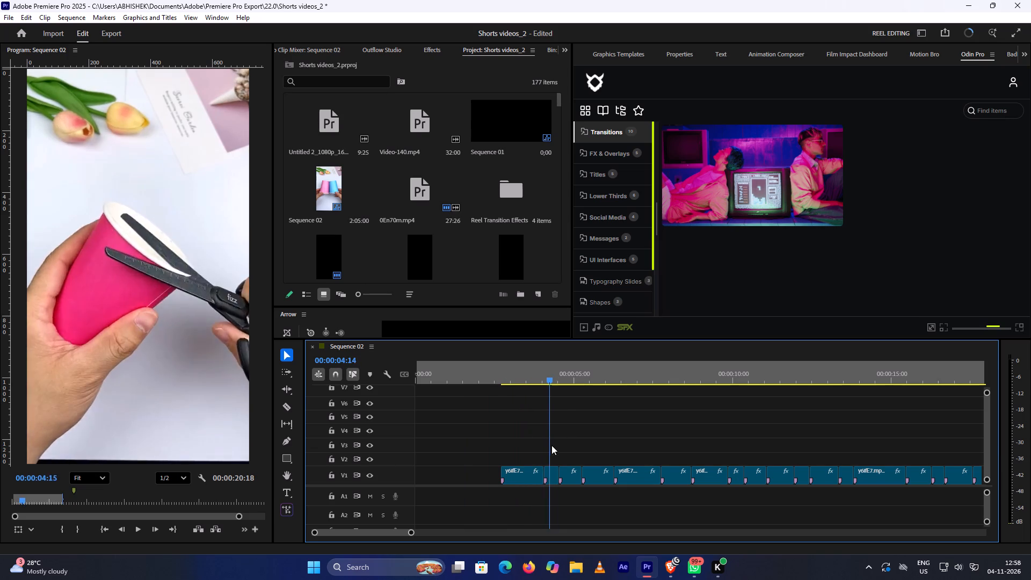
{"action": "left_click_drag", "start_coordinate": [551, 445], "coordinate": [520, 453]}
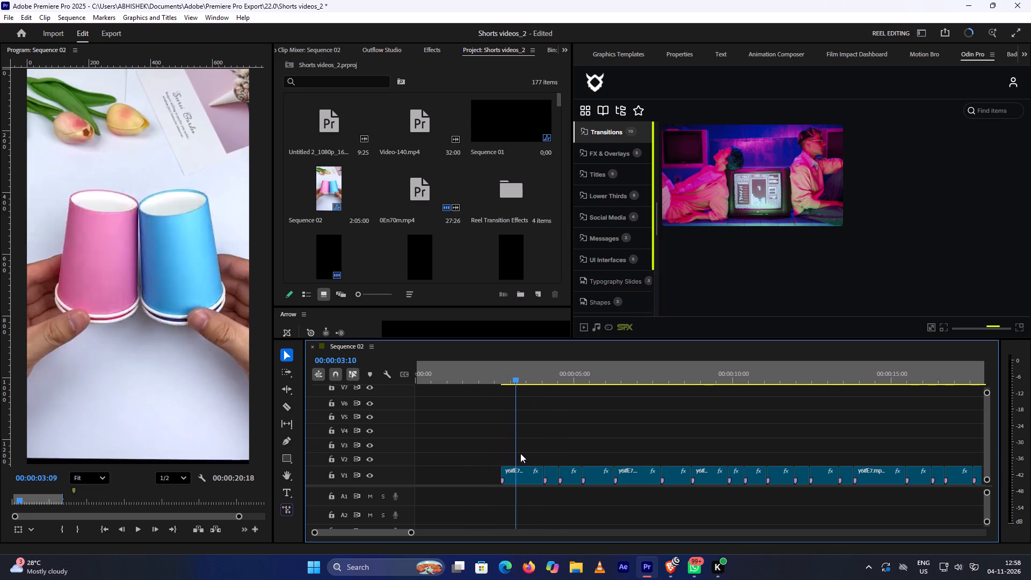
{"action": "left_click_drag", "start_coordinate": [520, 453], "coordinate": [527, 456]}
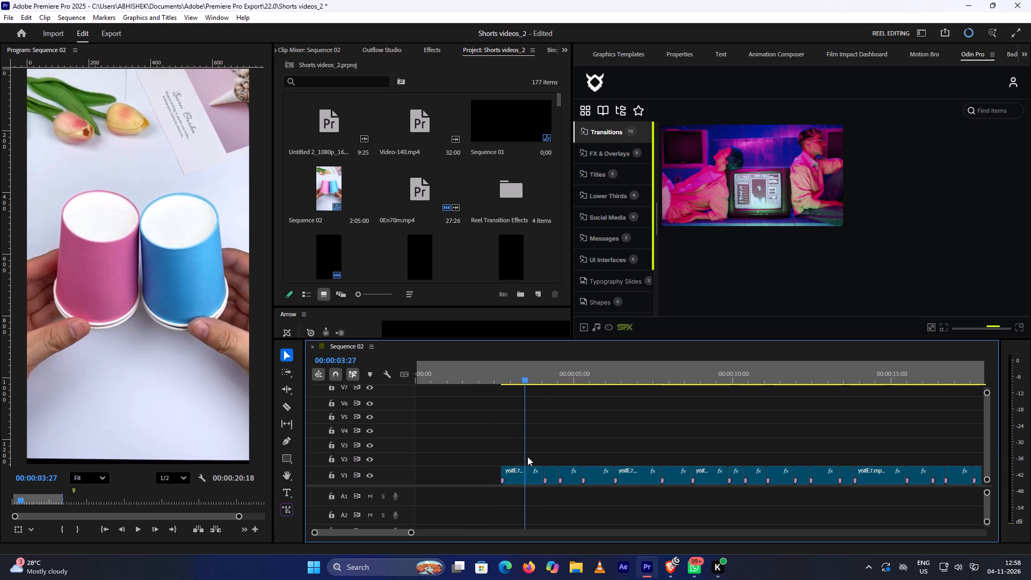
{"action": "left_click_drag", "start_coordinate": [527, 456], "coordinate": [528, 456]}
Move the light-flash overlay from the end of the older edit near 00:00:50 to V2 above the opening two-cup clip, at about 00:00:03:05.
{"action": "scroll", "coordinate": [595, 446], "scroll_direction": "down", "scroll_amount": 10, "text": "alt"}
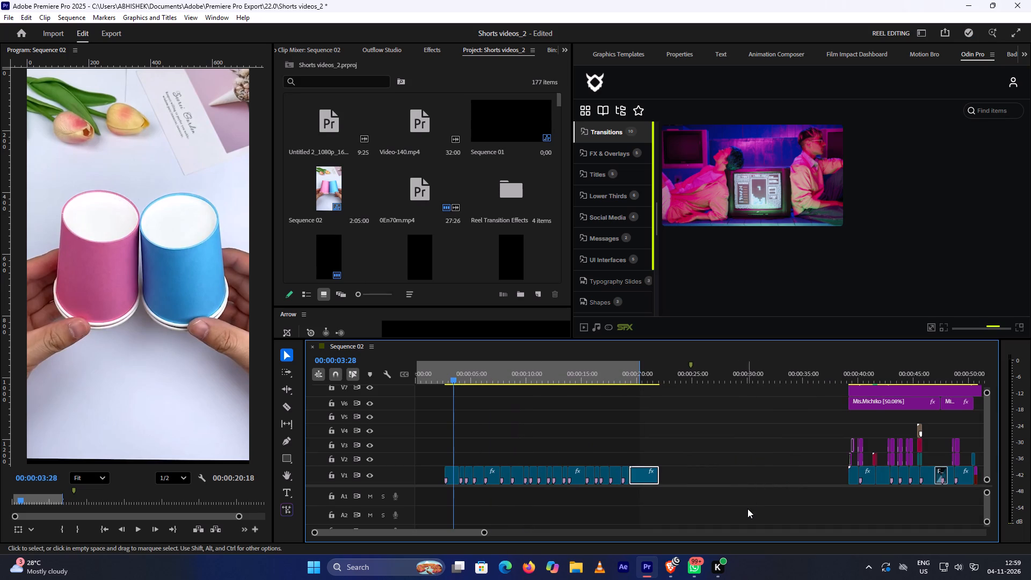
{"action": "scroll", "coordinate": [841, 448], "scroll_direction": "up", "scroll_amount": 8, "text": "alt"}
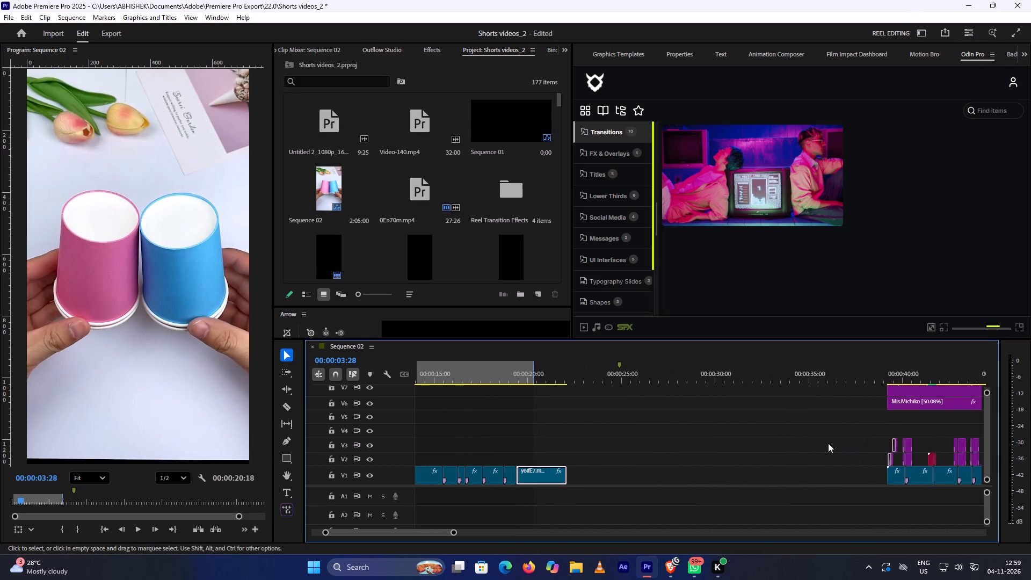
{"action": "scroll", "coordinate": [827, 443], "scroll_direction": "down", "scroll_amount": 9}
{"action": "scroll", "coordinate": [809, 446], "scroll_direction": "up", "scroll_amount": 4}
{"action": "scroll", "coordinate": [752, 443], "scroll_direction": "up", "scroll_amount": 6}
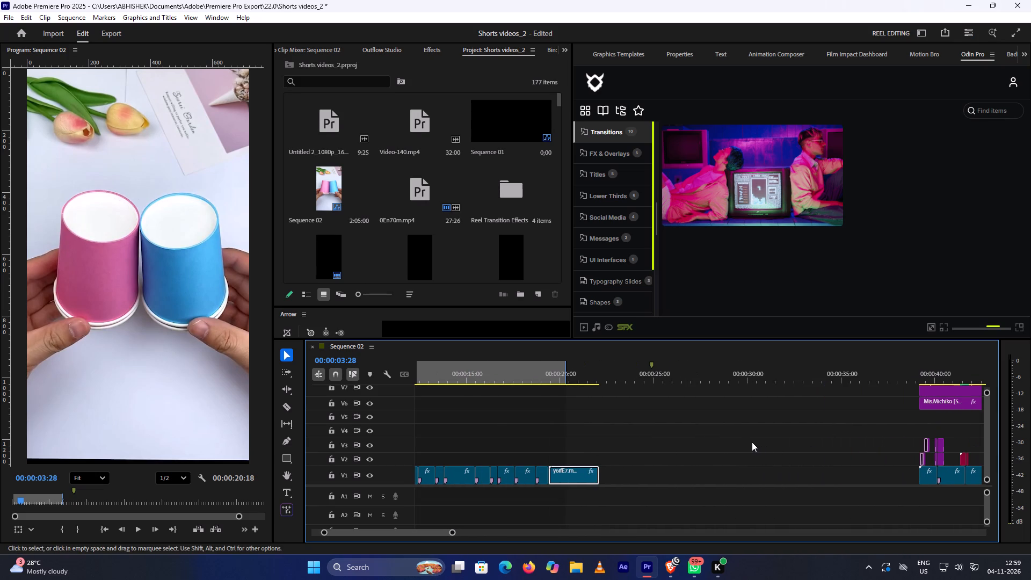
{"action": "scroll", "coordinate": [751, 443], "scroll_direction": "down", "scroll_amount": 5}
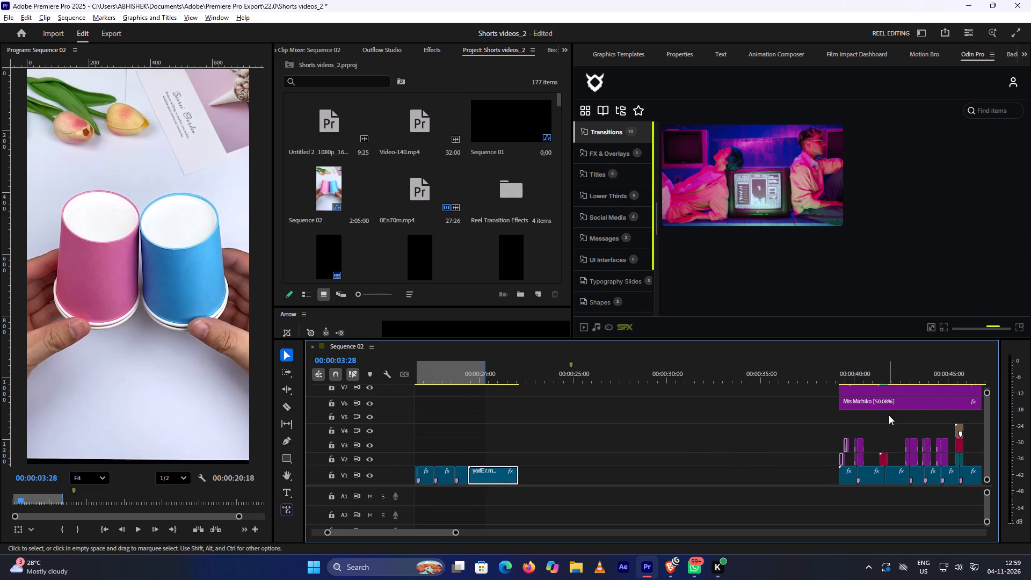
{"action": "scroll", "coordinate": [888, 417], "scroll_direction": "up", "scroll_amount": 4, "text": "alt"}
{"action": "scroll", "coordinate": [883, 421], "scroll_direction": "down", "scroll_amount": 12}
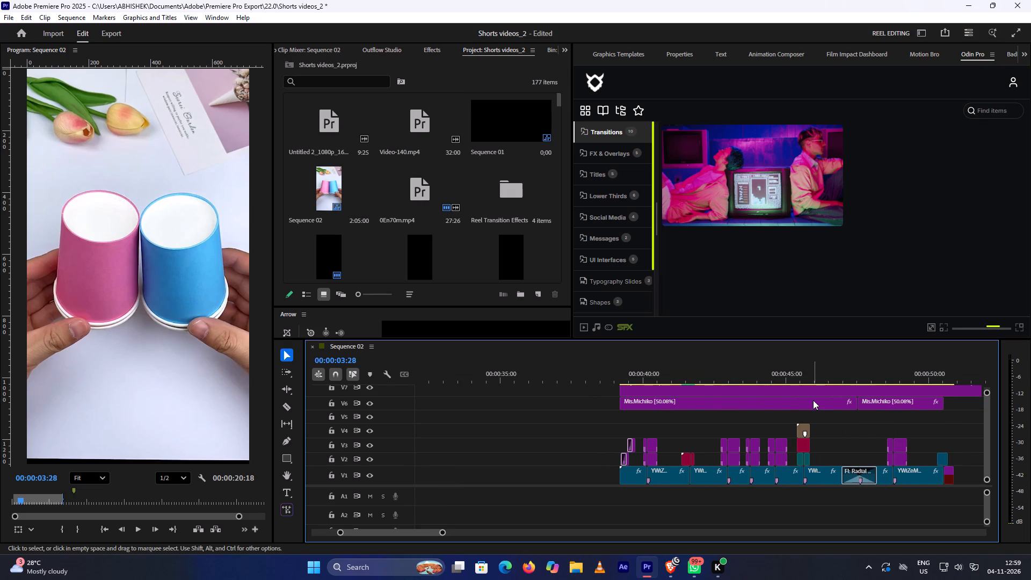
{"action": "scroll", "coordinate": [933, 417], "scroll_direction": "down", "scroll_amount": 2}
{"action": "left_click", "coordinate": [902, 381]}
{"action": "key", "text": "space"}
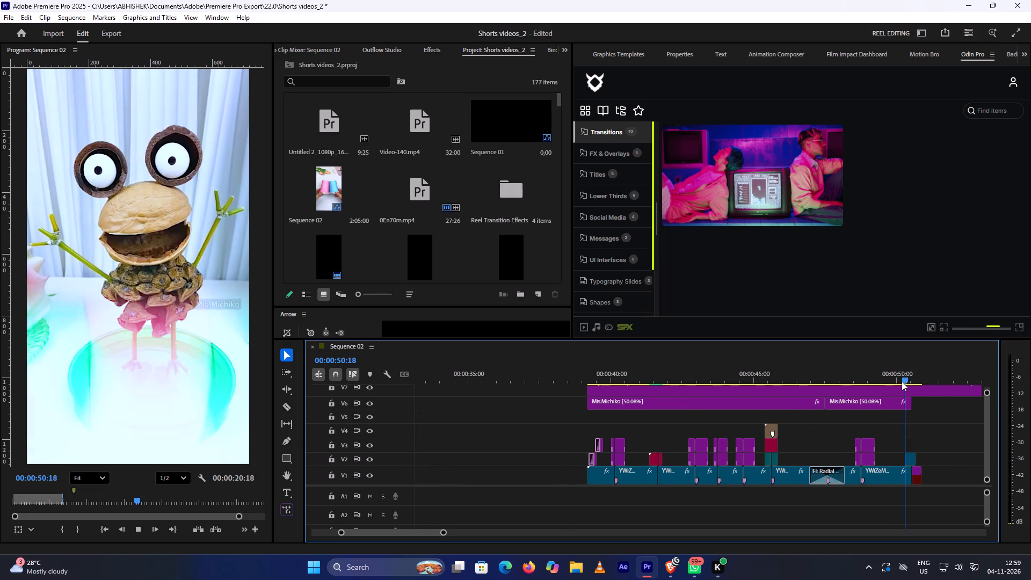
{"action": "key", "text": "space"}
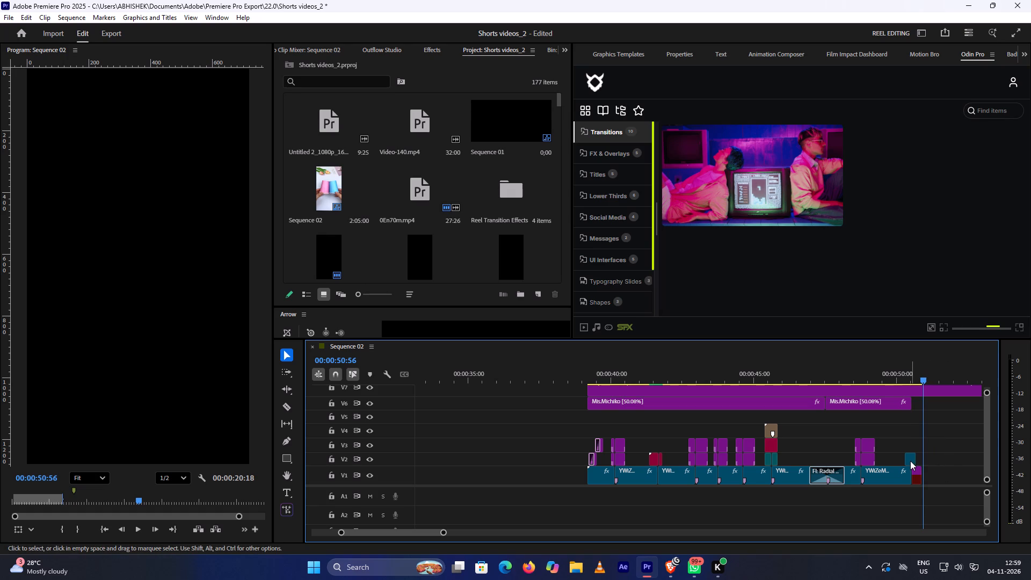
{"action": "left_click_drag", "start_coordinate": [910, 461], "coordinate": [423, 417]}
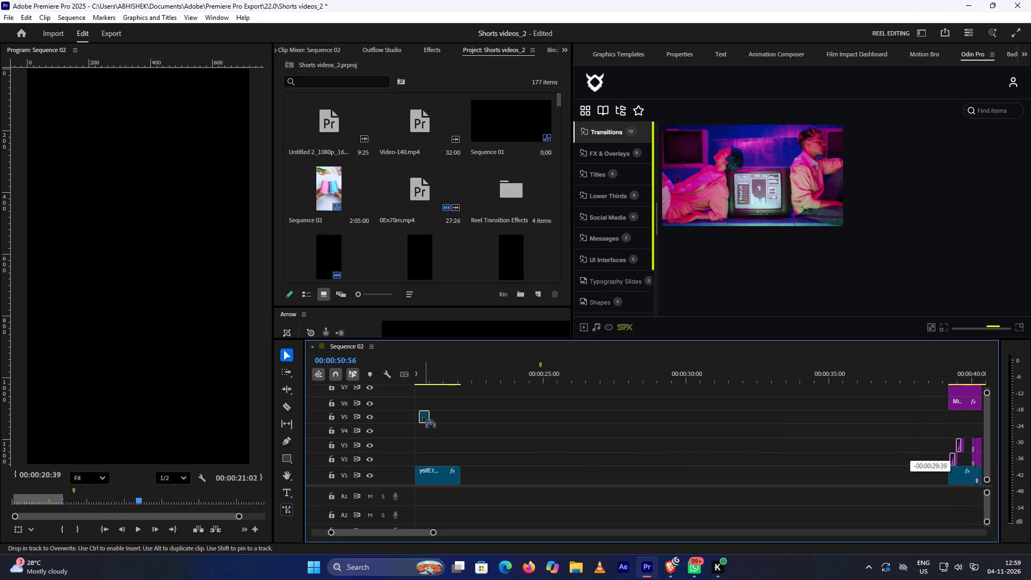
{"action": "left_click_drag", "start_coordinate": [423, 417], "coordinate": [556, 437]}
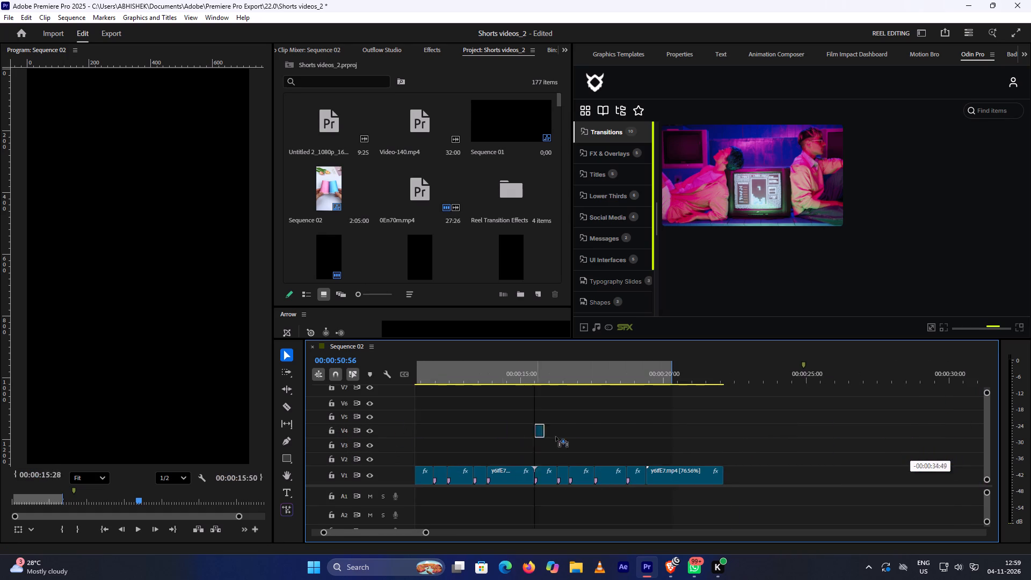
{"action": "left_click_drag", "start_coordinate": [556, 437], "coordinate": [471, 447]}
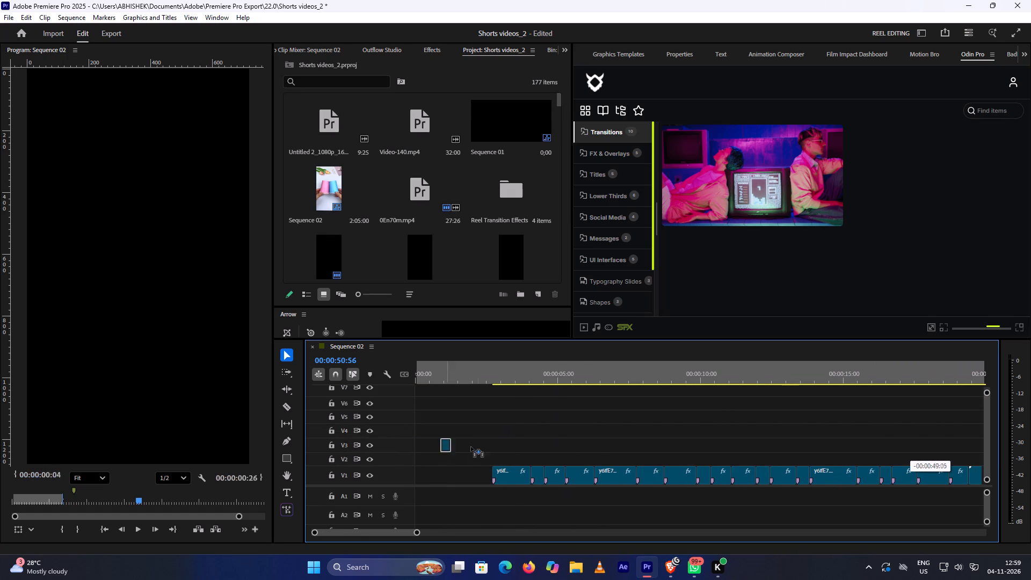
{"action": "left_click_drag", "start_coordinate": [471, 447], "coordinate": [505, 458]}
Play back the opening two-cup clip to check the timing of the light-flash overlay.
{"action": "left_click", "coordinate": [490, 377]}
{"action": "key", "text": "space"}
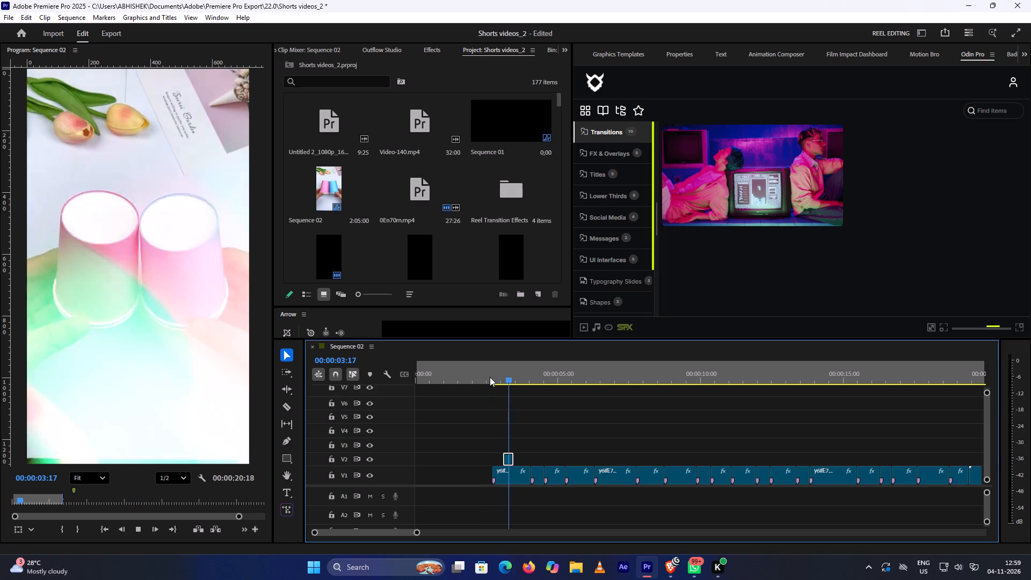
{"action": "key", "text": "space"}
{"action": "left_click", "coordinate": [490, 377]}
{"action": "key", "text": "space"}
{"action": "key", "text": "space"}
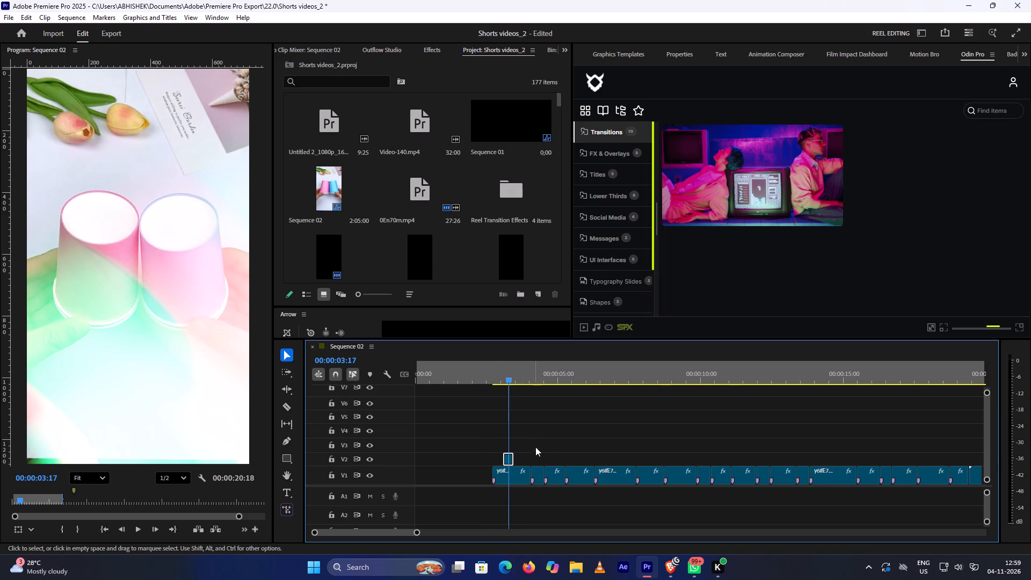
Shift the light-flash overlay earlier on V2 to start at about 00:00:02:47, previewing the timing from the clip's start.
{"action": "scroll", "coordinate": [542, 451], "scroll_direction": "up", "scroll_amount": 3, "text": "alt"}
{"action": "left_click_drag", "start_coordinate": [496, 459], "coordinate": [488, 459]}
{"action": "left_click", "coordinate": [465, 361]}
{"action": "key", "text": "space"}
{"action": "key", "text": "space"}
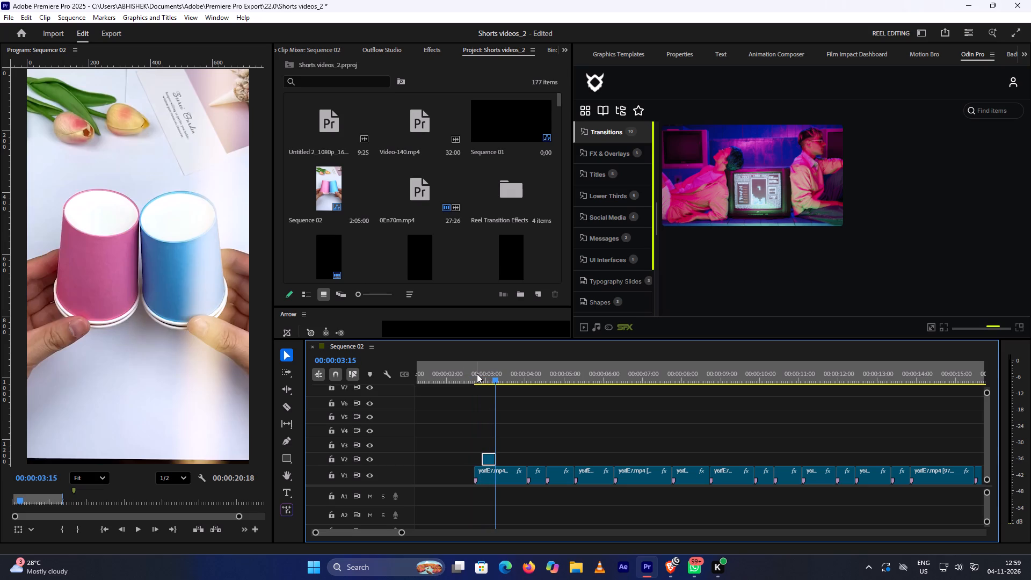
{"action": "left_click", "coordinate": [477, 374]}
{"action": "key", "text": "space"}
{"action": "key", "text": "space"}
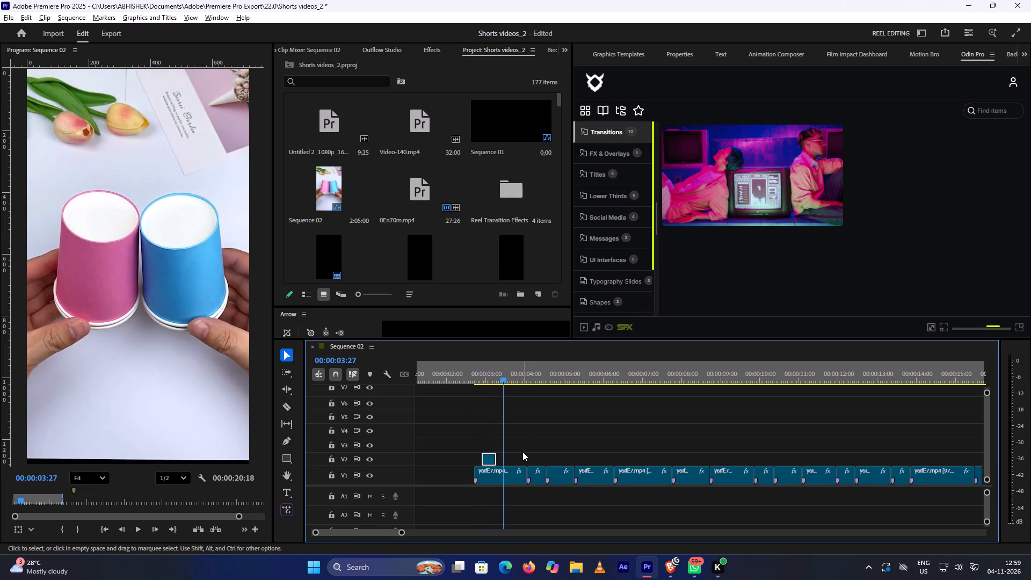
{"action": "scroll", "coordinate": [522, 452], "scroll_direction": "up", "scroll_amount": 15, "text": "alt"}
{"action": "left_click_drag", "start_coordinate": [554, 460], "coordinate": [552, 460]}
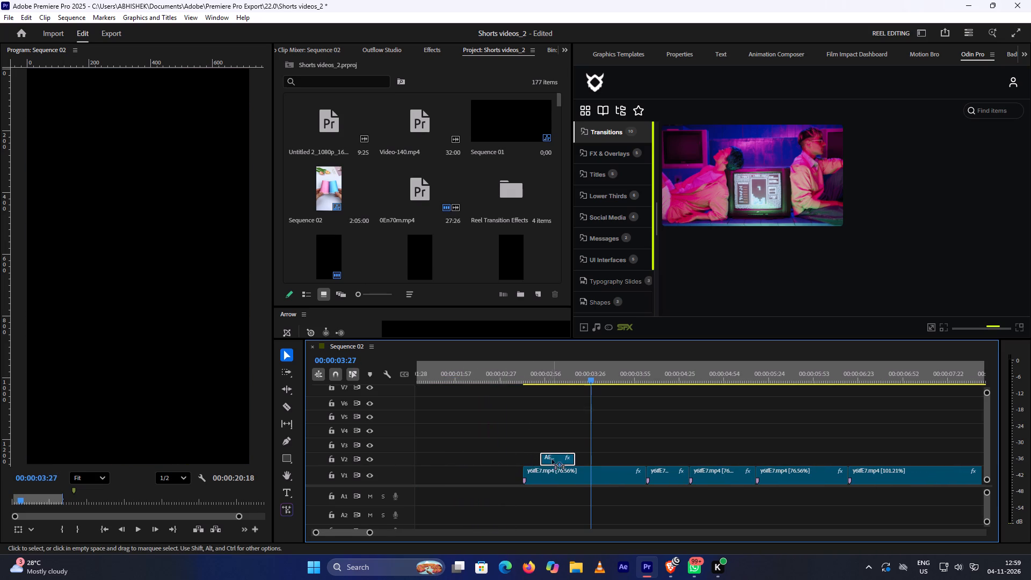
{"action": "left_click_drag", "start_coordinate": [552, 460], "coordinate": [545, 464]}
{"action": "left_click", "coordinate": [521, 366]}
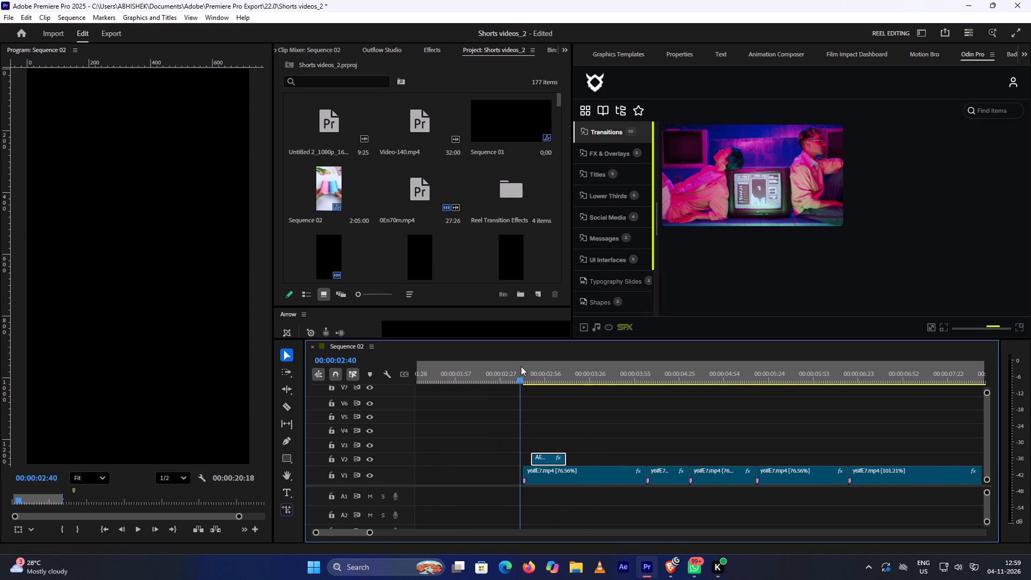
{"action": "key", "text": "space"}
{"action": "key", "text": "space"}
Select the opening two-cup clip on V1 and show its Effect Controls.
{"action": "scroll", "coordinate": [629, 436], "scroll_direction": "down", "scroll_amount": 5, "text": "alt"}
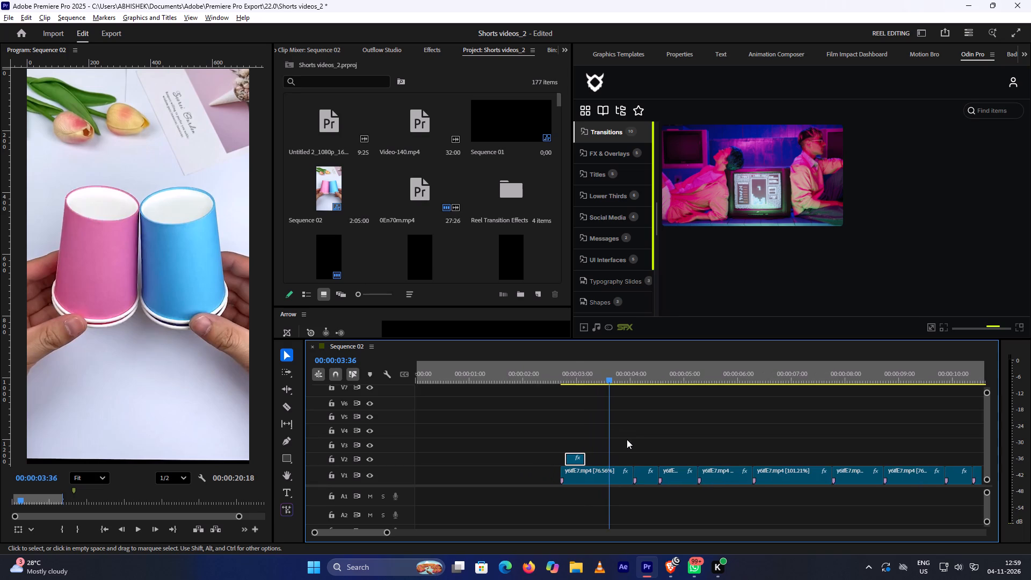
{"action": "left_click", "coordinate": [605, 475]}
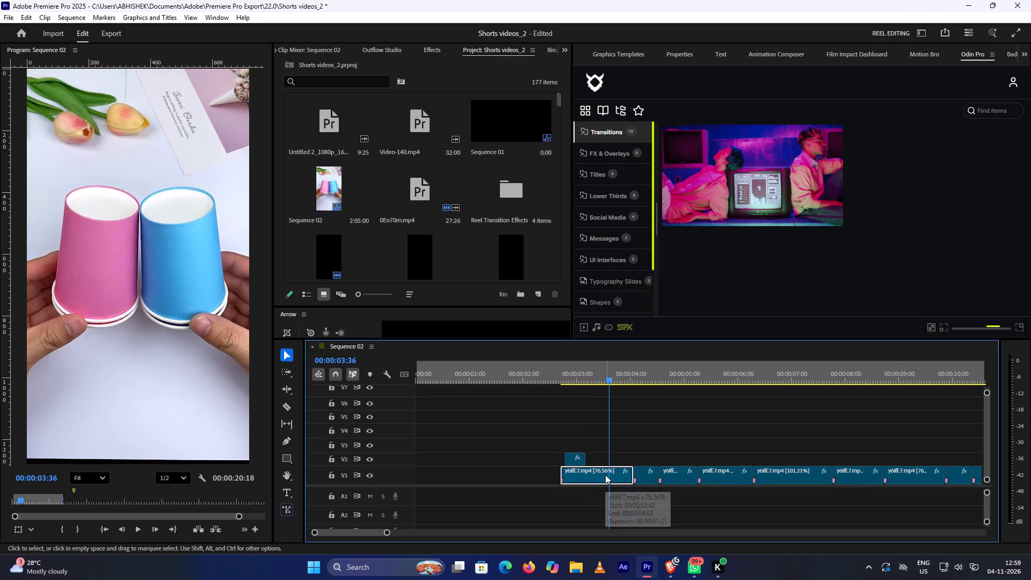
{"action": "key", "text": "r"}
{"action": "key", "text": "e"}
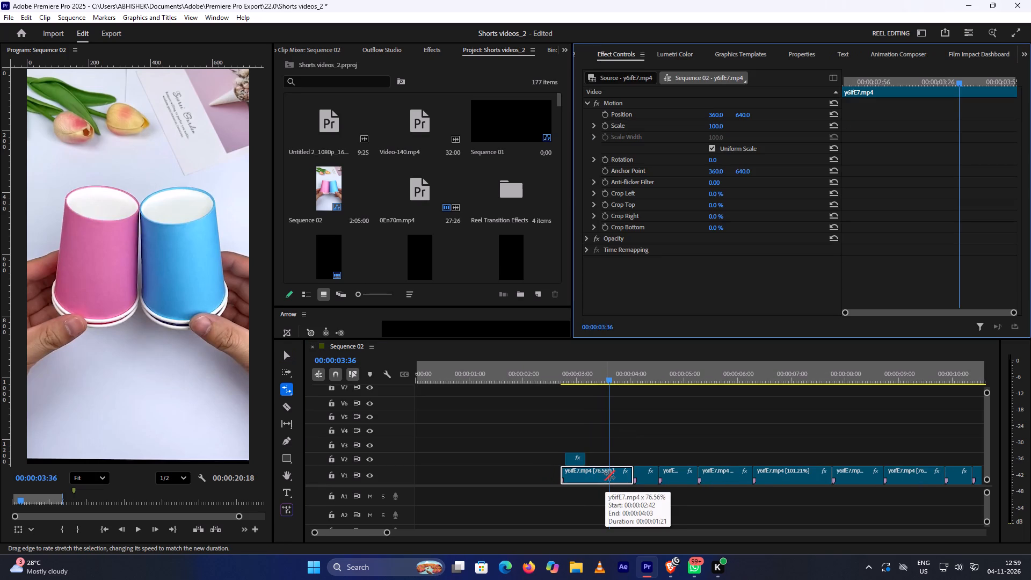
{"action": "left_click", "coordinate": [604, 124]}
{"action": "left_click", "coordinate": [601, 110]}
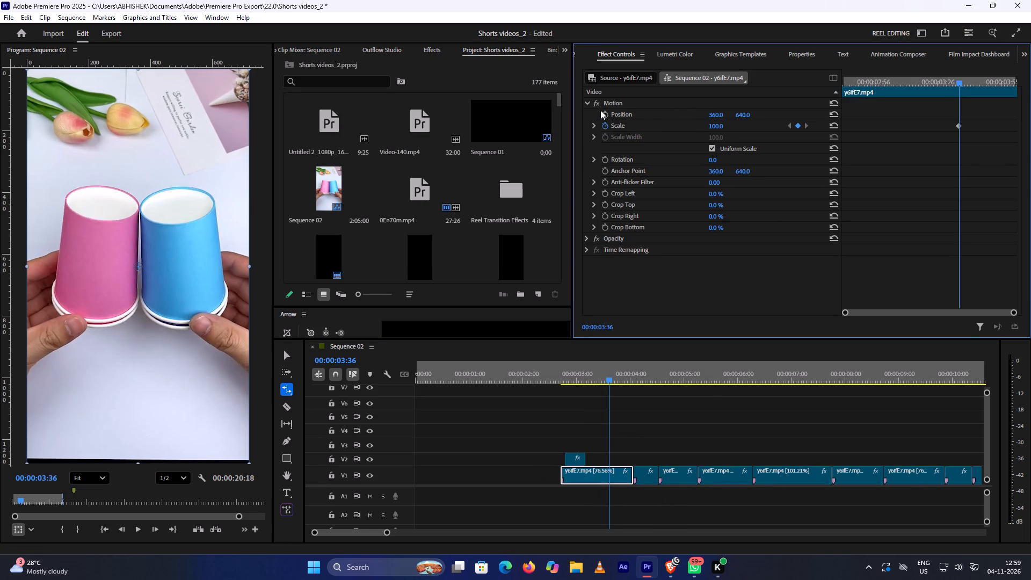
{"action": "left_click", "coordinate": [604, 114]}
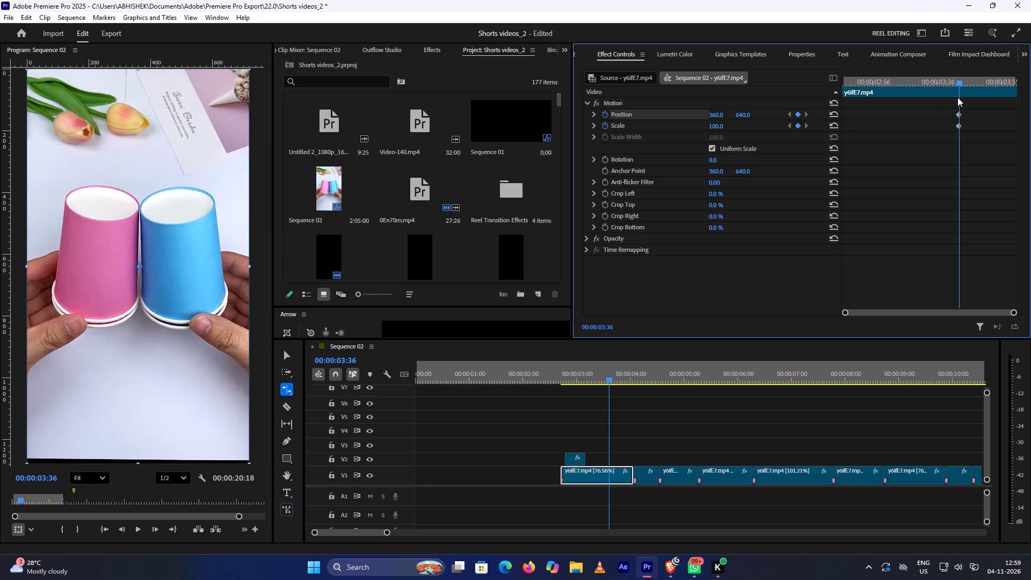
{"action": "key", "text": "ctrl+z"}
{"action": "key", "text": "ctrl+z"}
Add Scale and Position keyframes to the opening two-cup clip at its first frame, 00:00:02:42.
{"action": "left_click_drag", "start_coordinate": [957, 83], "coordinate": [792, 97]}
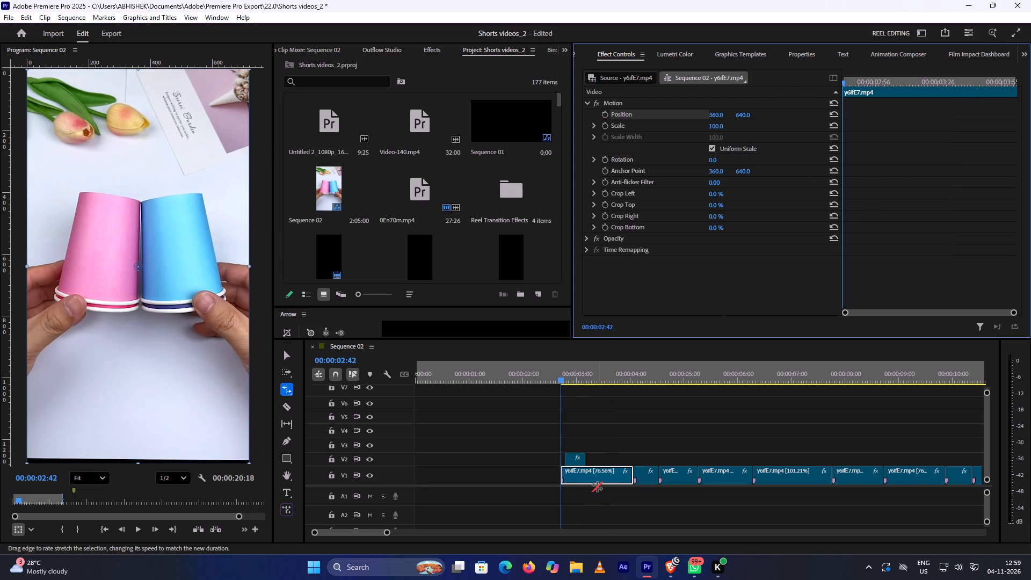
{"action": "key", "text": "v"}
{"action": "left_click", "coordinate": [597, 480]}
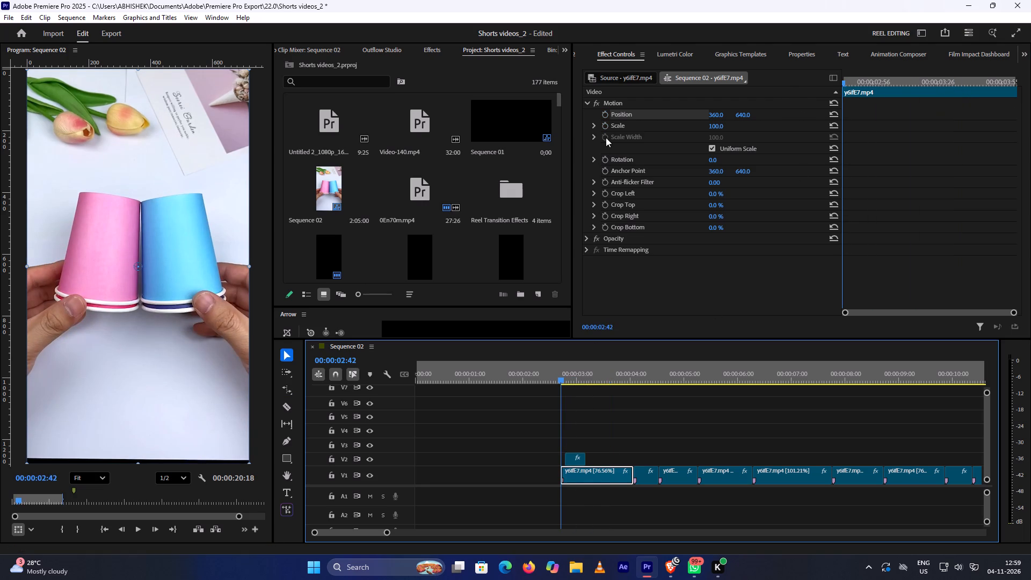
{"action": "left_click", "coordinate": [607, 127]}
{"action": "left_click", "coordinate": [607, 113]}
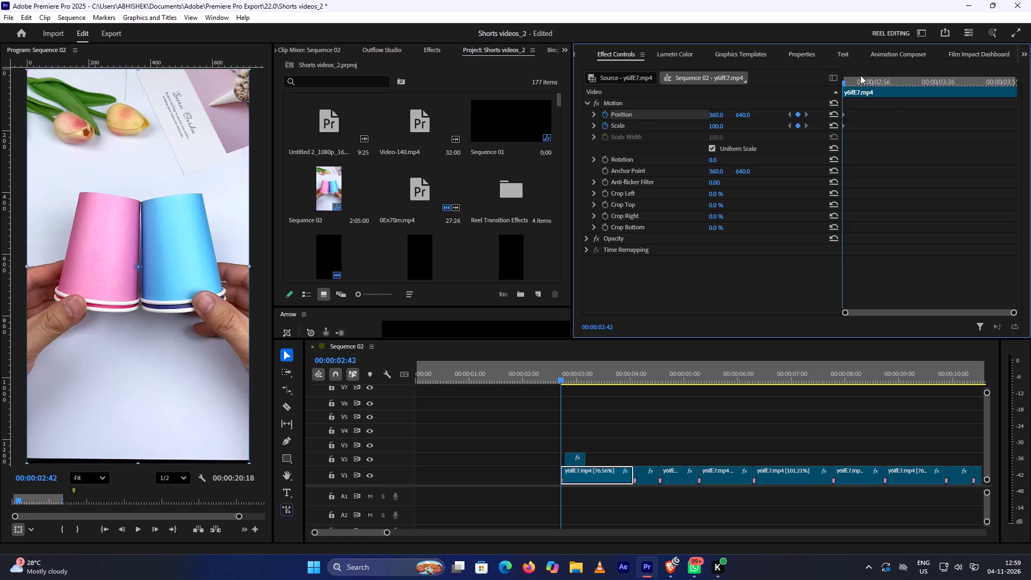
Add Scale and Position keyframes to the opening two-cup clip at its end, 00:00:04:03.
{"action": "left_click_drag", "start_coordinate": [845, 84], "coordinate": [881, 84]}
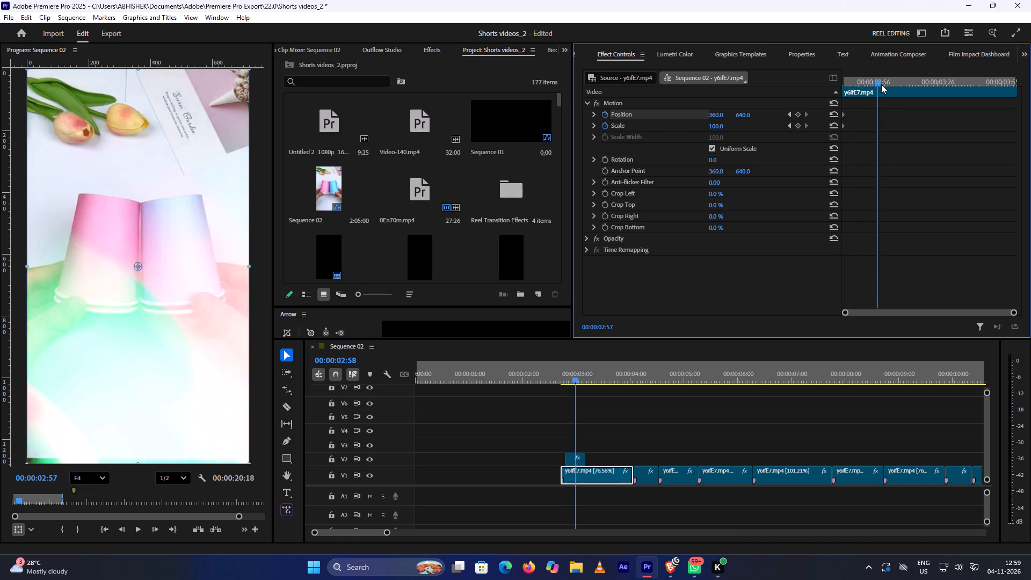
{"action": "left_click_drag", "start_coordinate": [881, 84], "coordinate": [979, 97]}
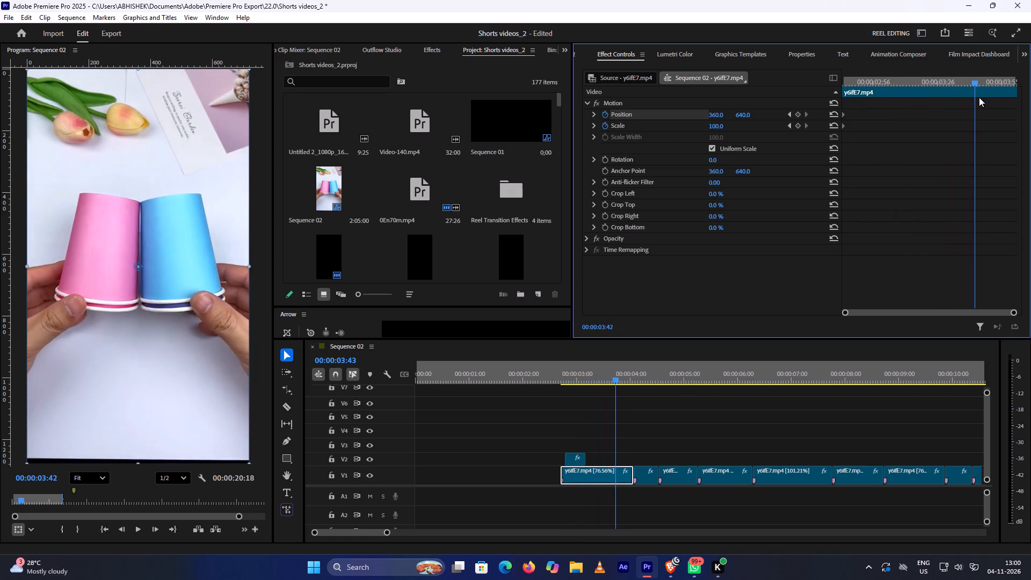
{"action": "left_click_drag", "start_coordinate": [979, 97], "coordinate": [1024, 113]}
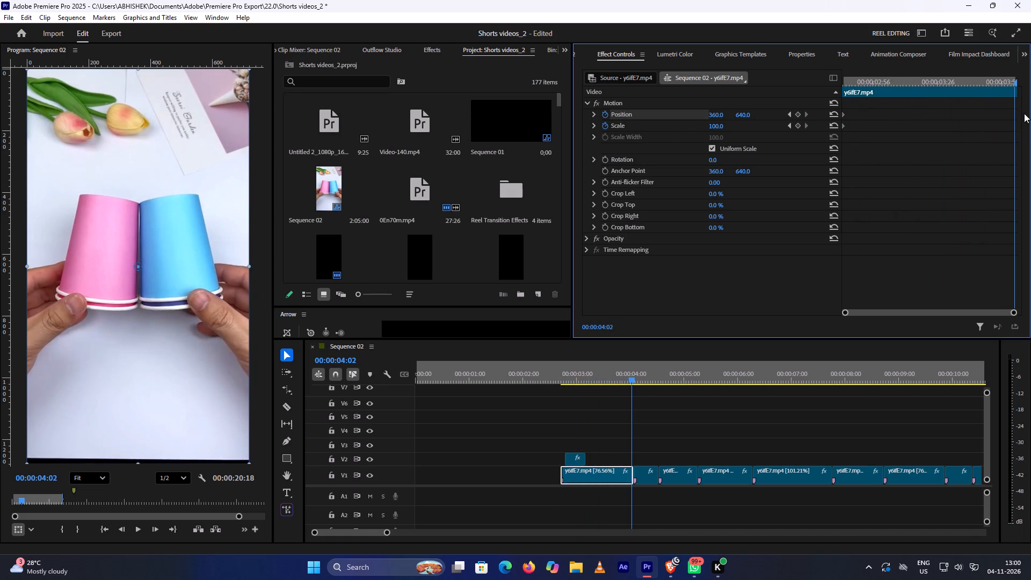
{"action": "left_click_drag", "start_coordinate": [1024, 113], "coordinate": [1024, 114]}
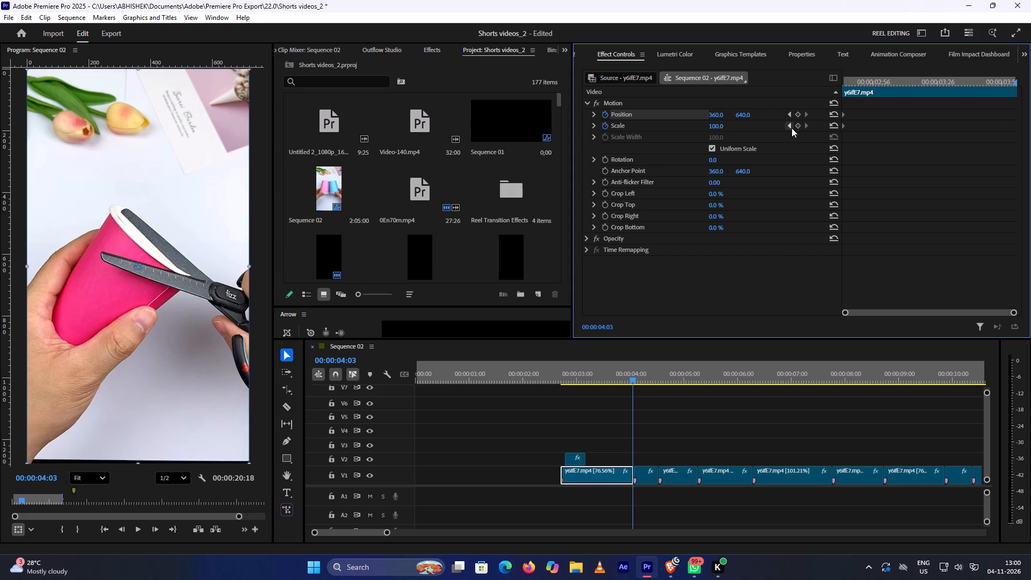
{"action": "left_click", "coordinate": [800, 124]}
{"action": "left_click", "coordinate": [797, 113]}
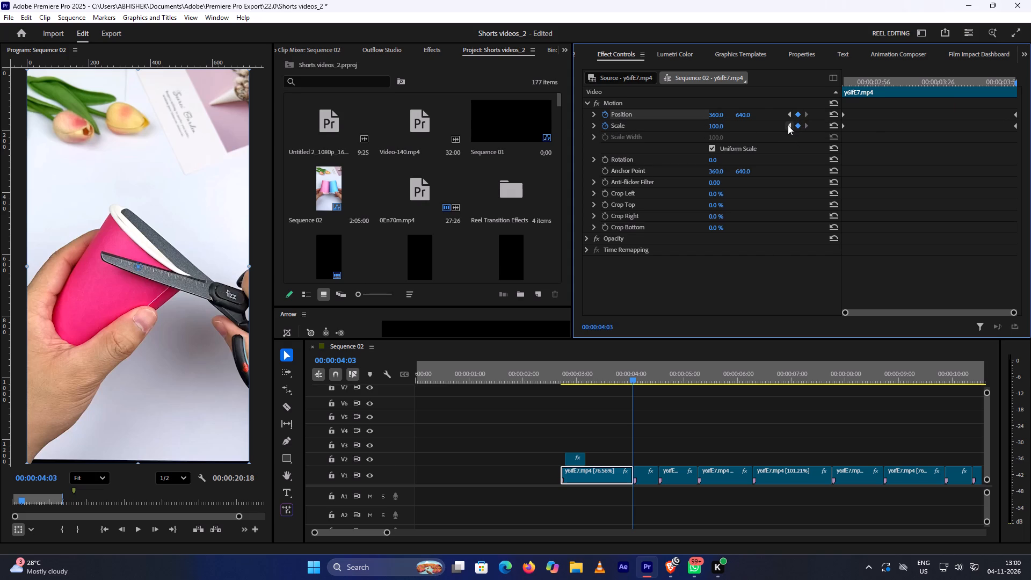
Set the Scale of the opening clip's first keyframe to 260 and play back the zoom.
{"action": "left_click", "coordinate": [788, 125]}
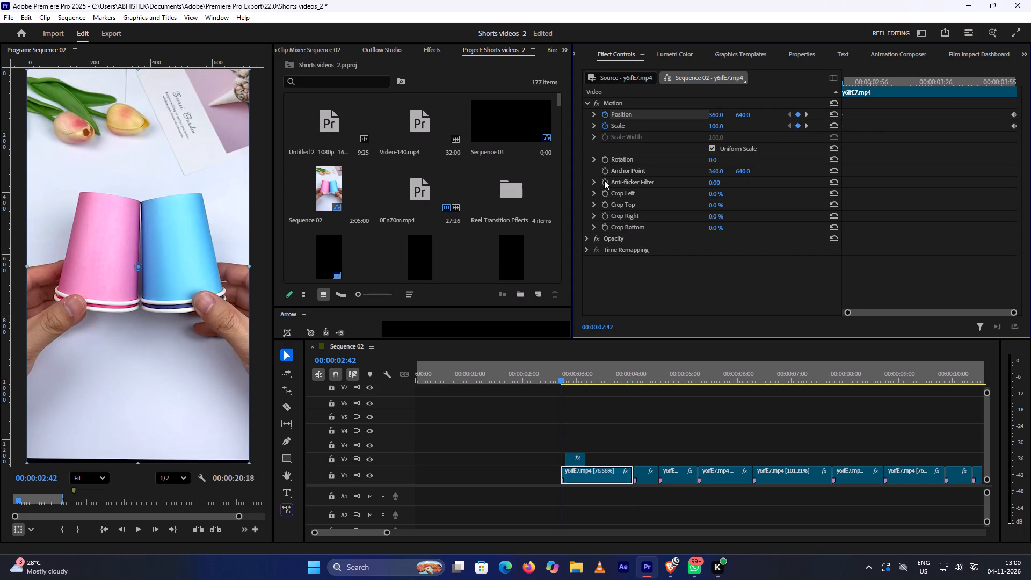
{"action": "left_click_drag", "start_coordinate": [715, 128], "coordinate": [737, 126]}
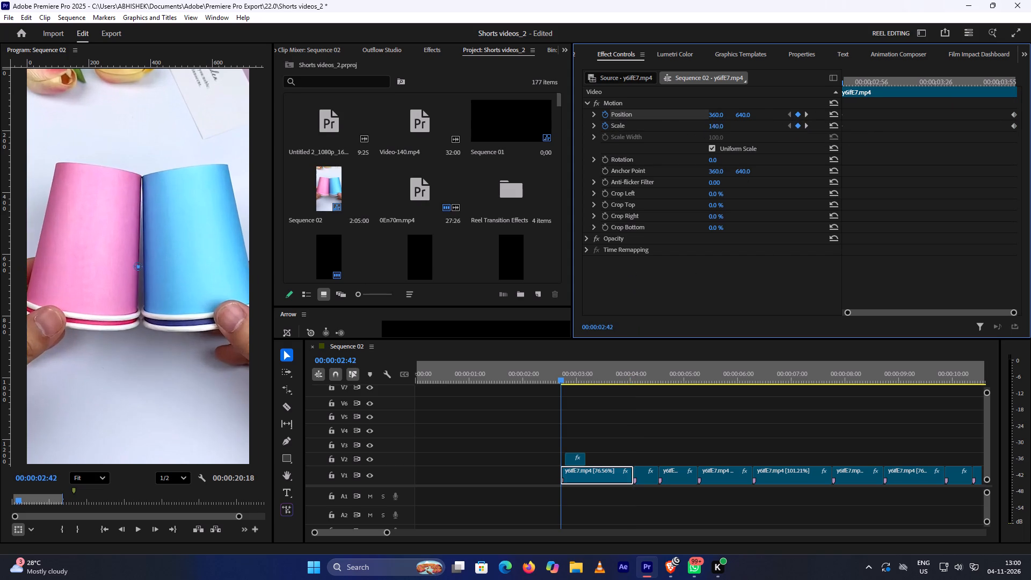
{"action": "left_click_drag", "start_coordinate": [737, 126], "coordinate": [801, 117]}
{"action": "key", "text": "space"}
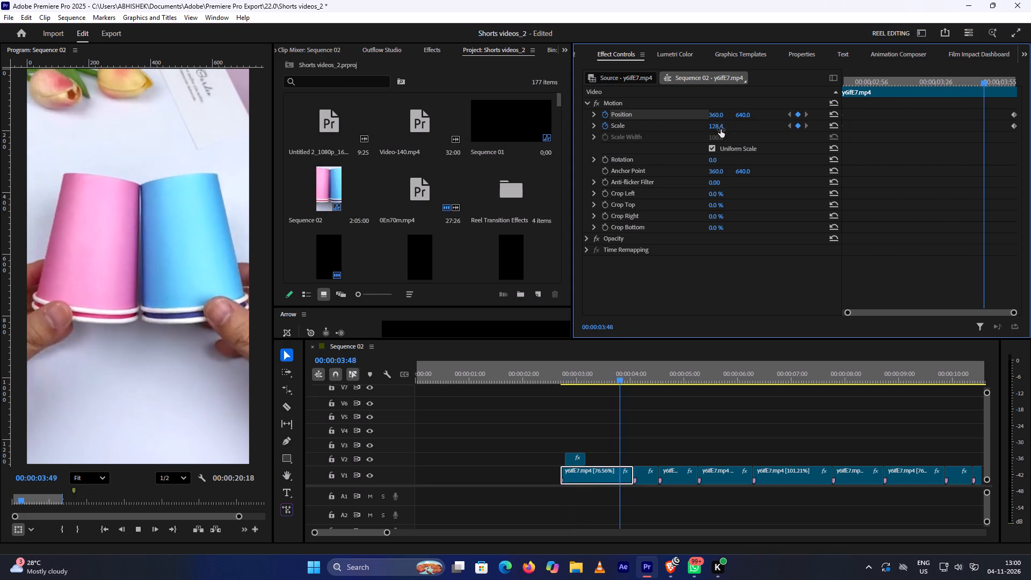
{"action": "key", "text": "space"}
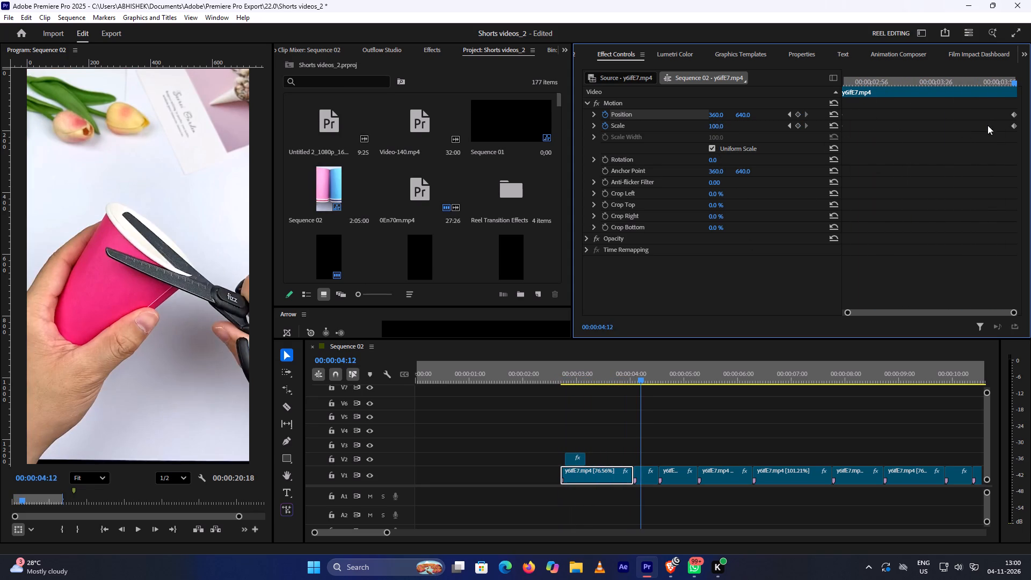
Add Scale and Position keyframes to the opening clip at 00:00:03:07, near the end of the light flash.
{"action": "left_click_drag", "start_coordinate": [1014, 83], "coordinate": [861, 103]}
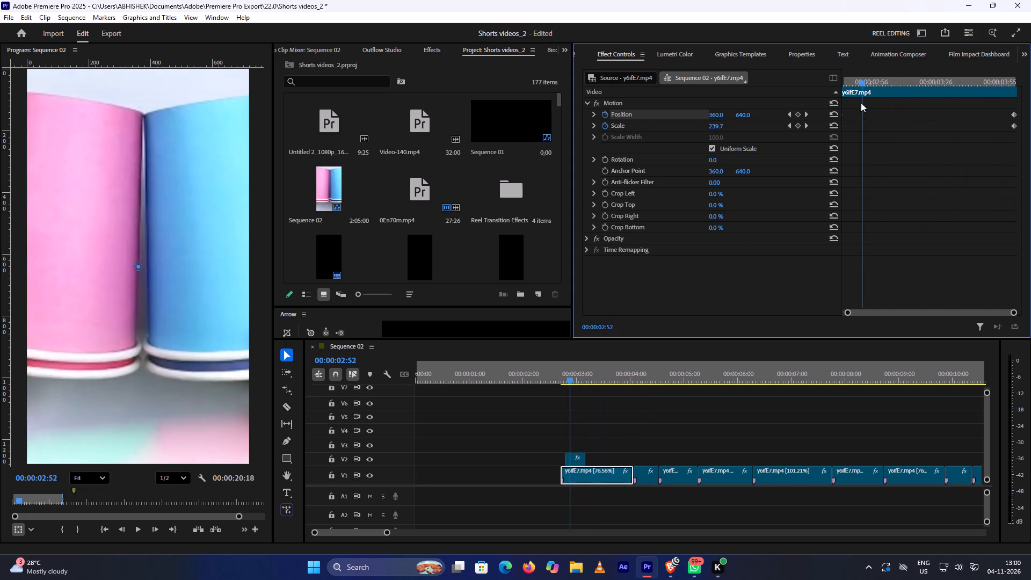
{"action": "left_click_drag", "start_coordinate": [861, 103], "coordinate": [851, 120]}
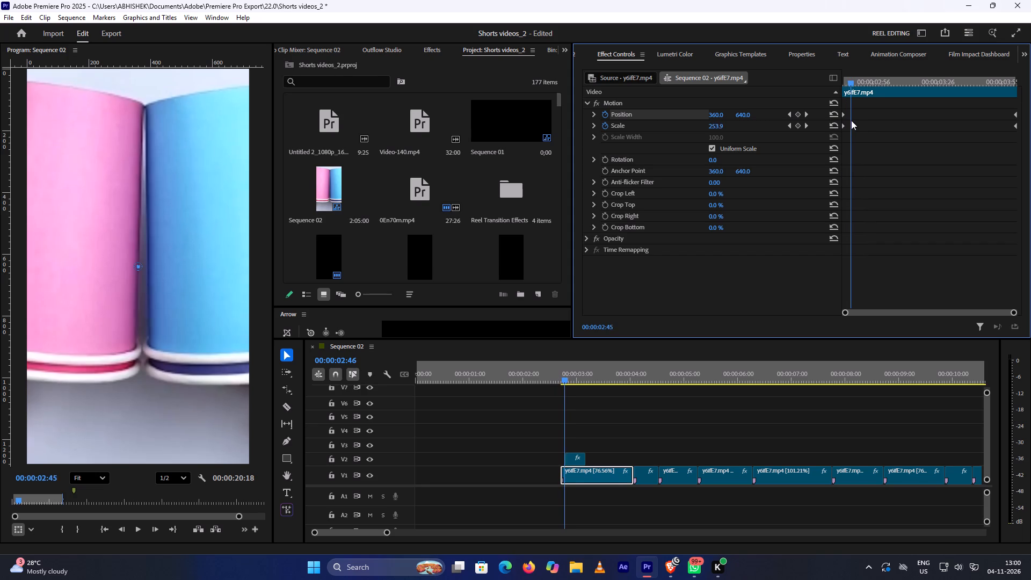
{"action": "left_click_drag", "start_coordinate": [851, 120], "coordinate": [885, 122]}
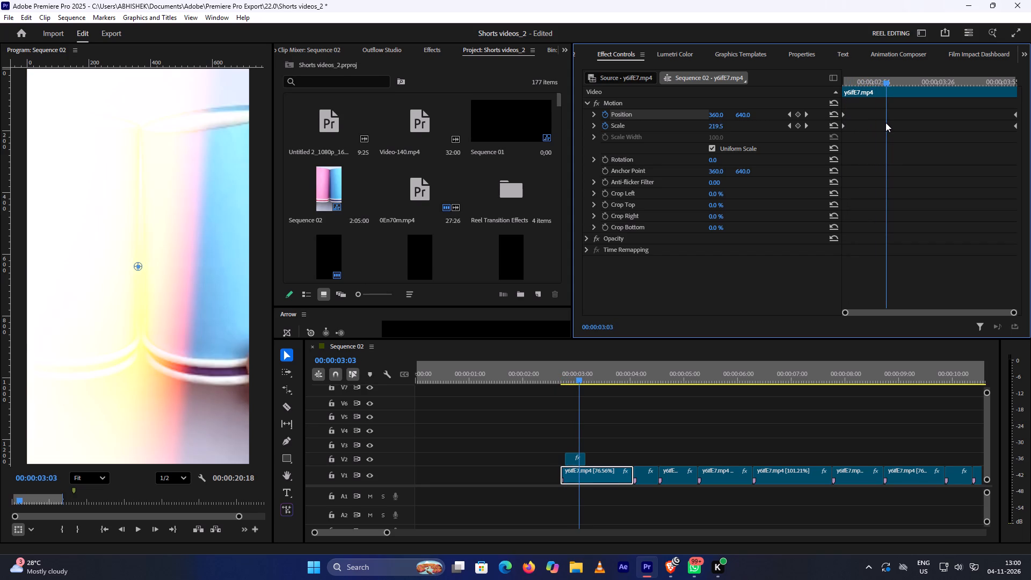
{"action": "left_click_drag", "start_coordinate": [885, 122], "coordinate": [892, 126]}
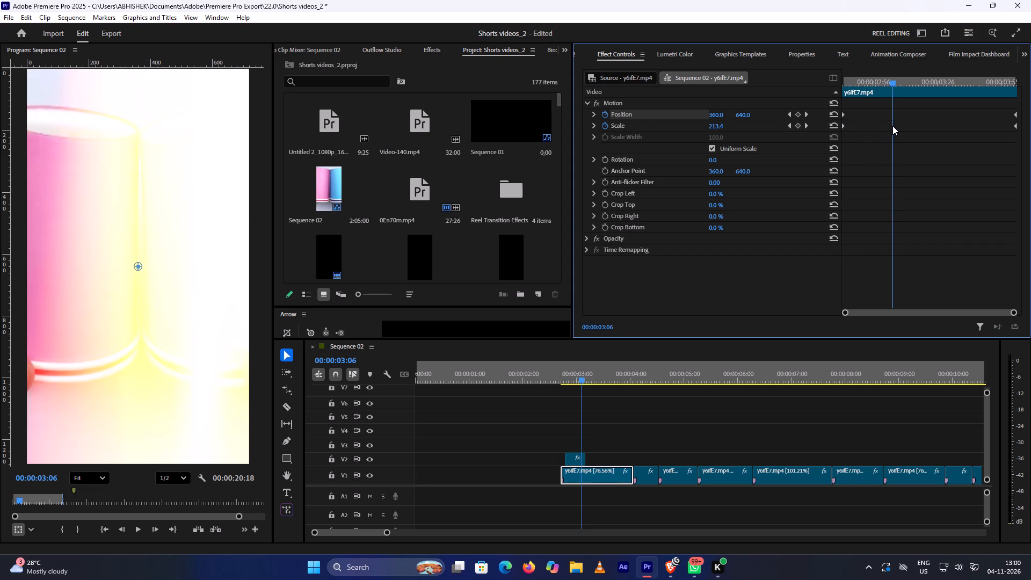
{"action": "left_click_drag", "start_coordinate": [892, 126], "coordinate": [897, 129]}
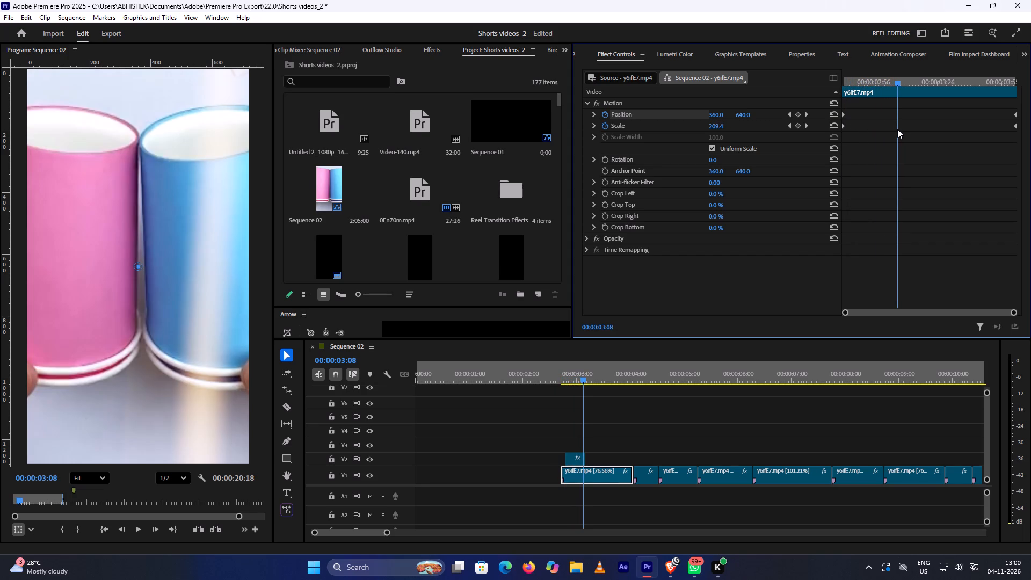
{"action": "left_click_drag", "start_coordinate": [897, 129], "coordinate": [897, 130]}
{"action": "left_click_drag", "start_coordinate": [897, 130], "coordinate": [895, 133]}
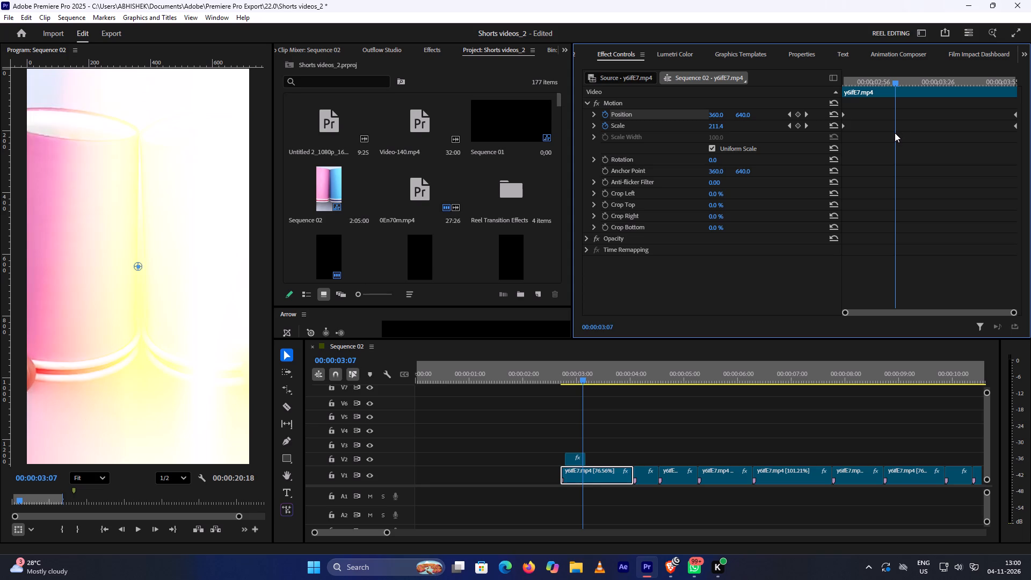
{"action": "left_click", "coordinate": [800, 124]}
{"action": "left_click", "coordinate": [801, 113]}
At the opening clip's first keyframe, set Scale to 281 and the vertical Position to 679.
{"action": "left_click_drag", "start_coordinate": [896, 82], "coordinate": [825, 102]}
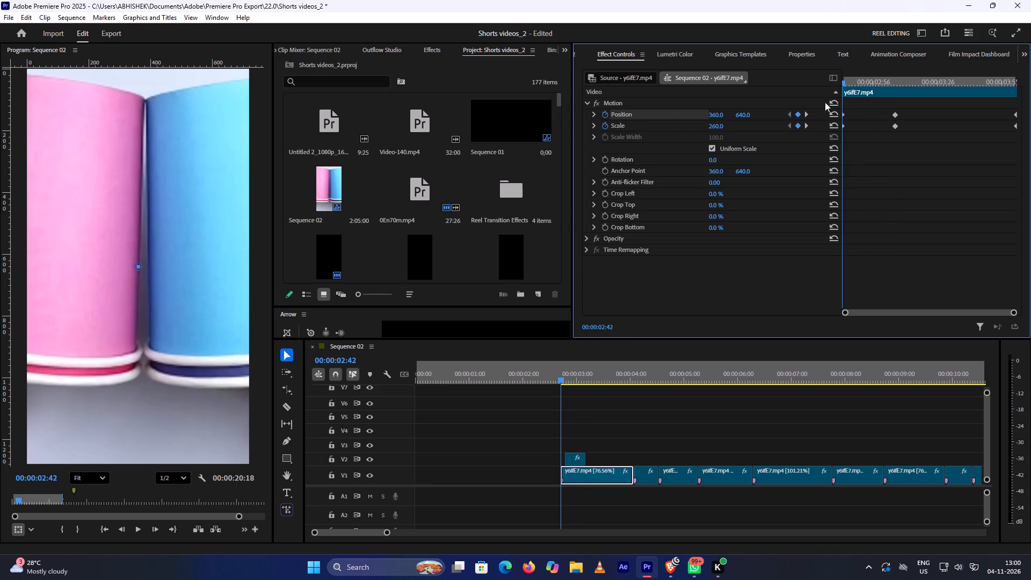
{"action": "left_click_drag", "start_coordinate": [825, 102], "coordinate": [820, 103]}
{"action": "left_click_drag", "start_coordinate": [718, 126], "coordinate": [729, 122]}
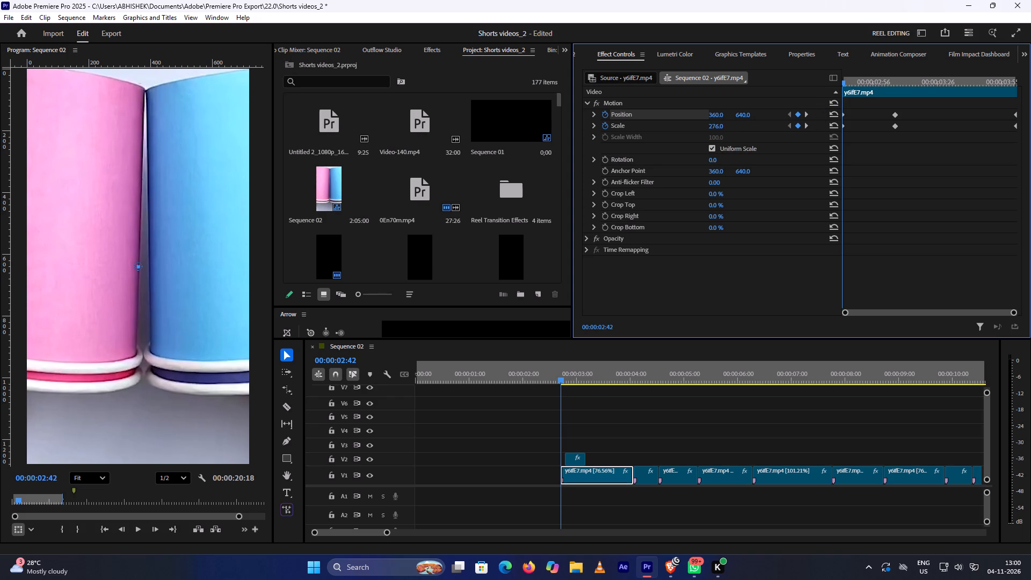
{"action": "left_click_drag", "start_coordinate": [729, 122], "coordinate": [729, 122]}
{"action": "left_click_drag", "start_coordinate": [745, 115], "coordinate": [759, 112]}
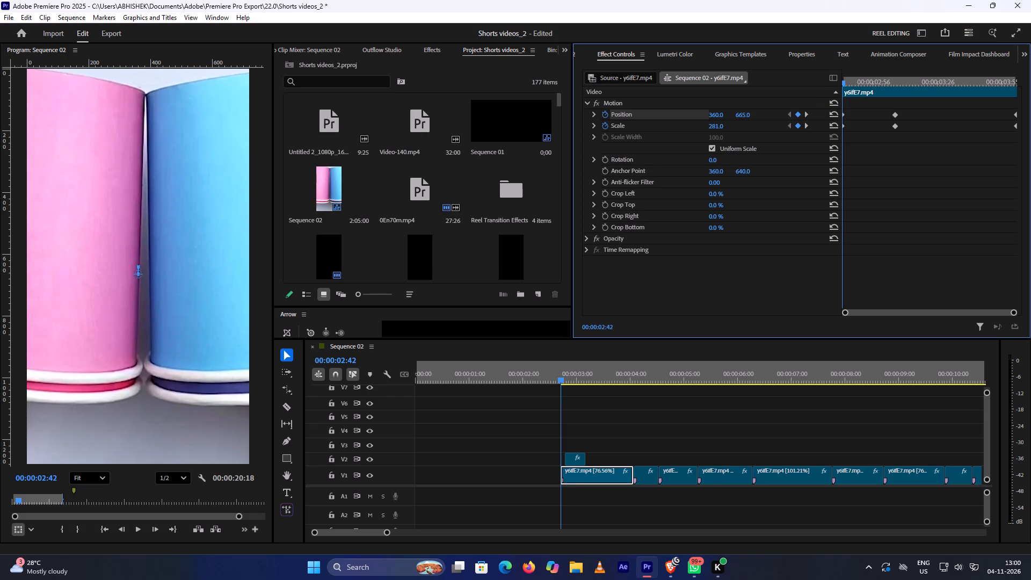
{"action": "left_click_drag", "start_coordinate": [759, 112], "coordinate": [765, 108]}
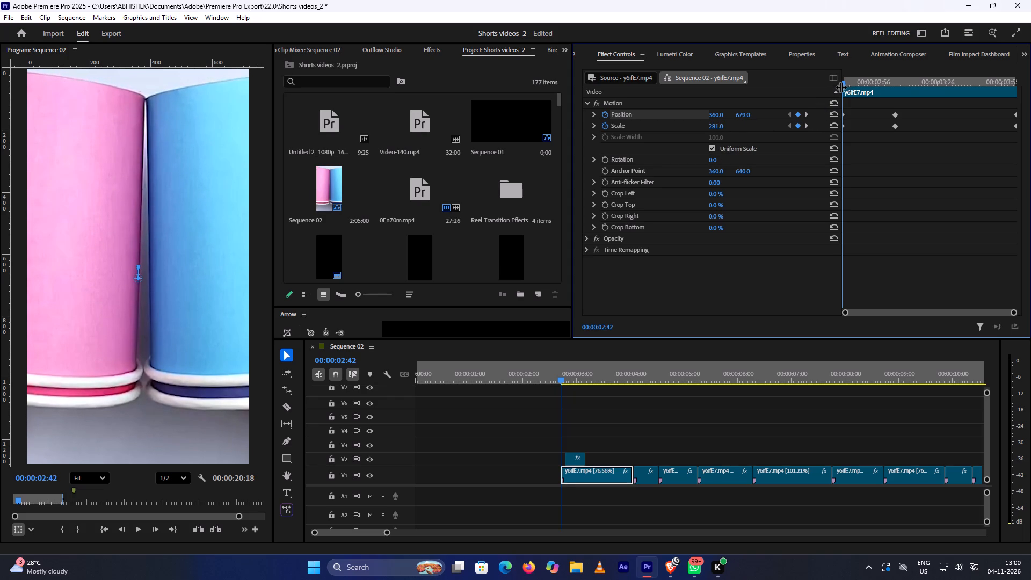
Set the Scale of the opening clip's middle keyframe to 158.4.
{"action": "left_click_drag", "start_coordinate": [843, 84], "coordinate": [854, 87]}
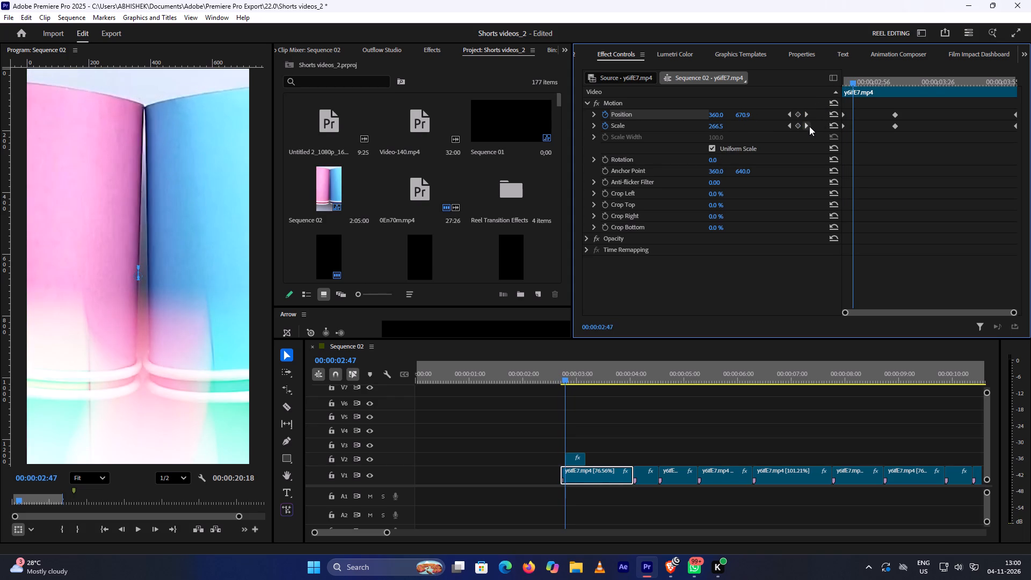
{"action": "left_click", "coordinate": [809, 126]}
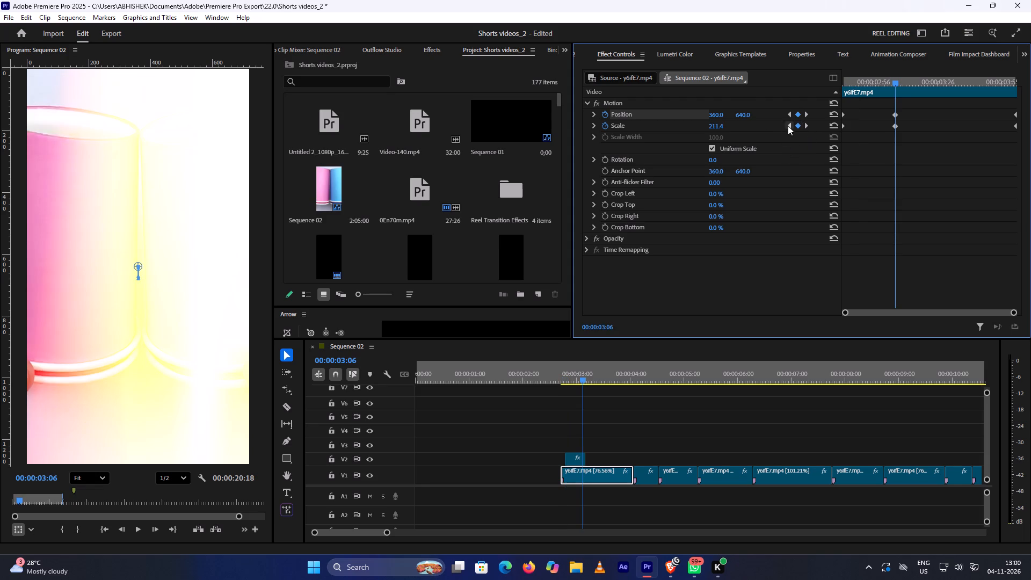
{"action": "left_click_drag", "start_coordinate": [714, 128], "coordinate": [697, 141]}
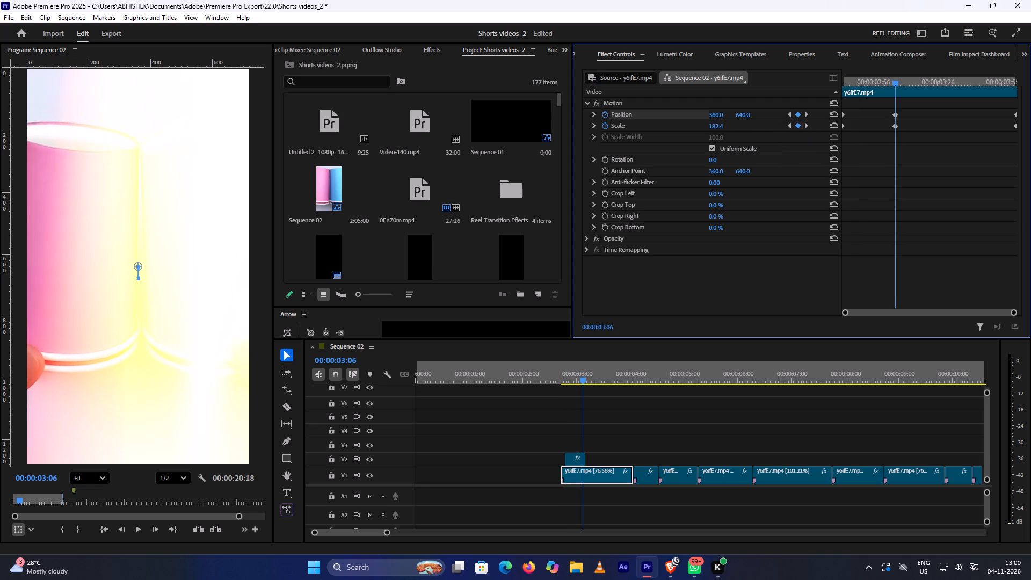
{"action": "left_click_drag", "start_coordinate": [697, 141], "coordinate": [692, 144]}
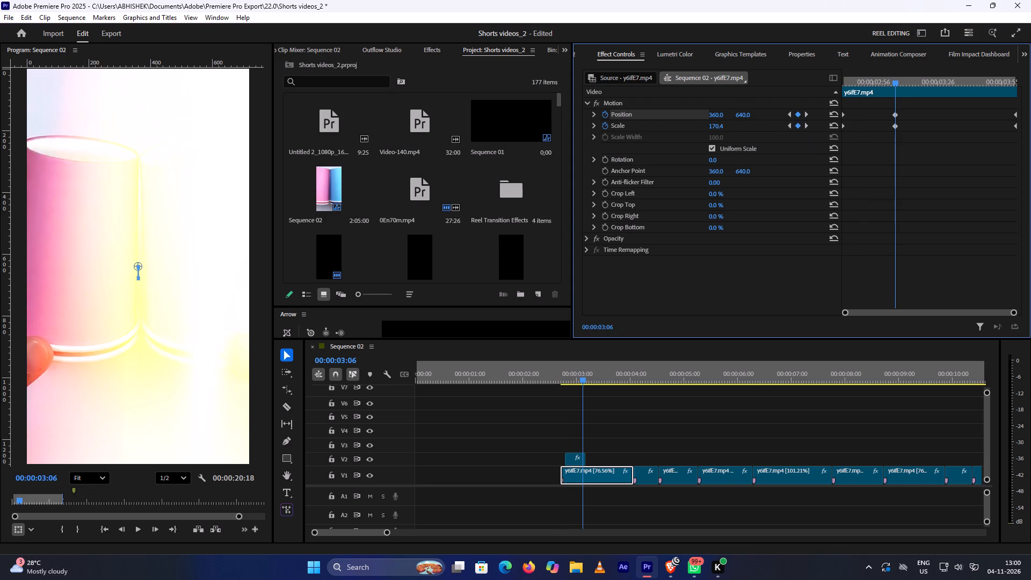
{"action": "left_click_drag", "start_coordinate": [692, 144], "coordinate": [688, 148]}
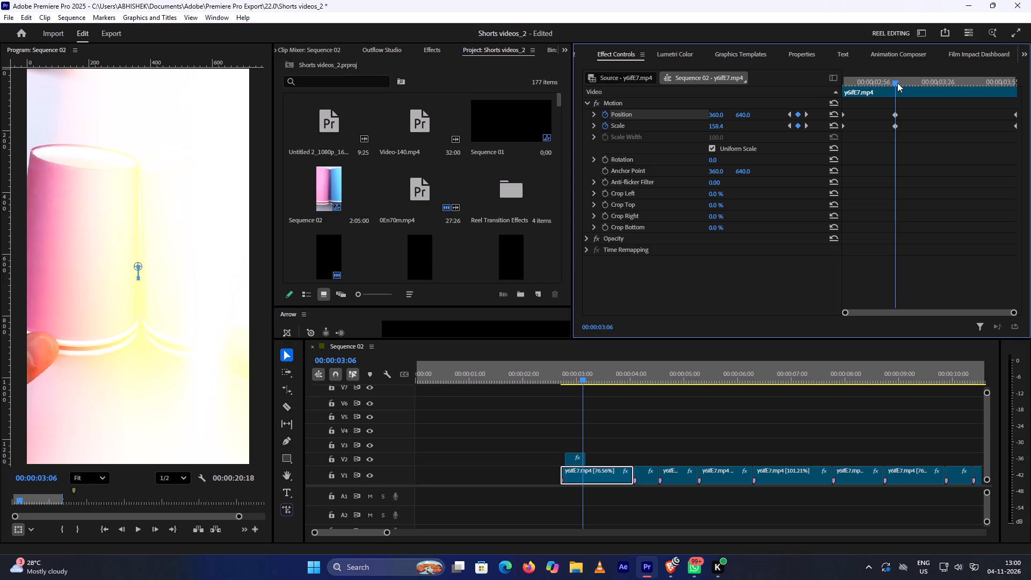
Play back the opening clip from its start twice to check the zoom-out animation against the light flash.
{"action": "left_click_drag", "start_coordinate": [897, 83], "coordinate": [781, 128]}
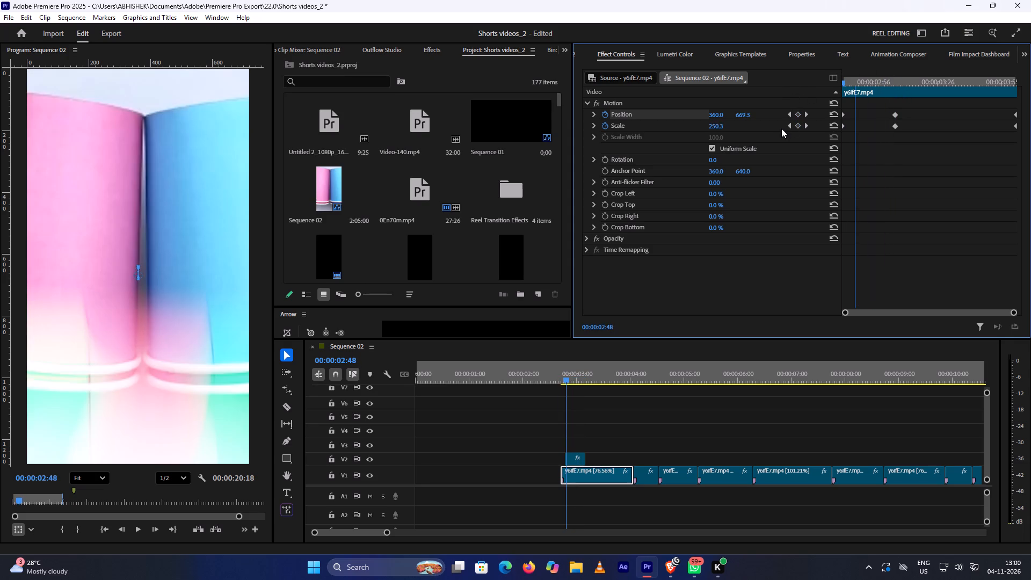
{"action": "left_click_drag", "start_coordinate": [781, 128], "coordinate": [765, 185]}
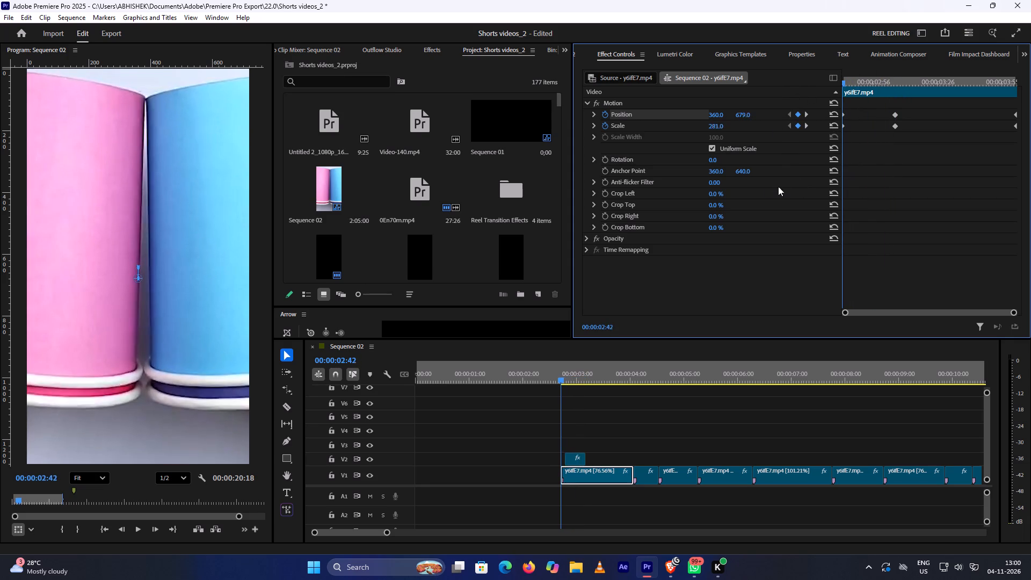
{"action": "key", "text": "space"}
{"action": "key", "text": "space"}
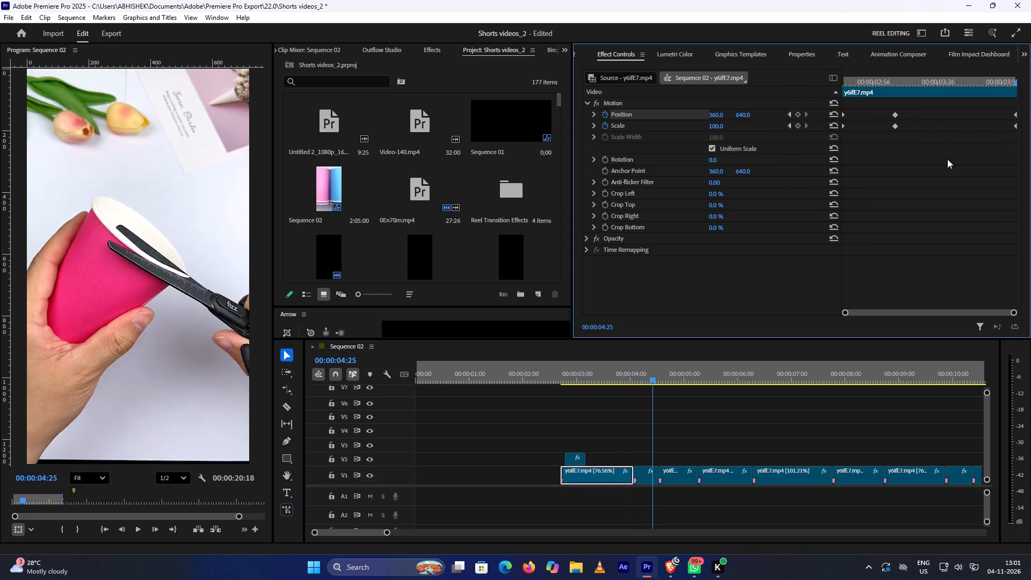
{"action": "left_click", "coordinate": [888, 86]}
{"action": "left_click_drag", "start_coordinate": [886, 81], "coordinate": [742, 120]}
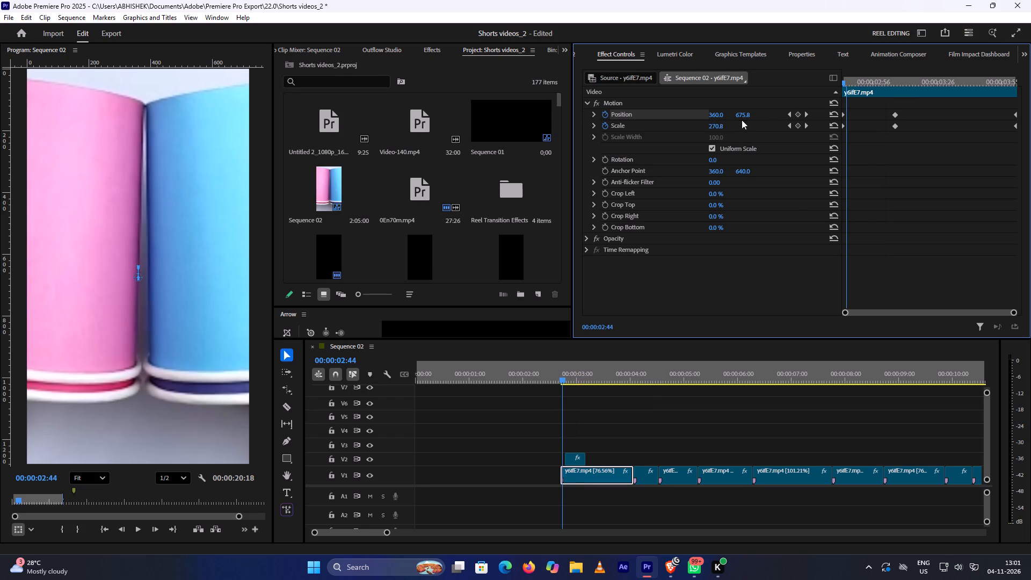
{"action": "left_click_drag", "start_coordinate": [742, 120], "coordinate": [674, 241]}
{"action": "key", "text": "space"}
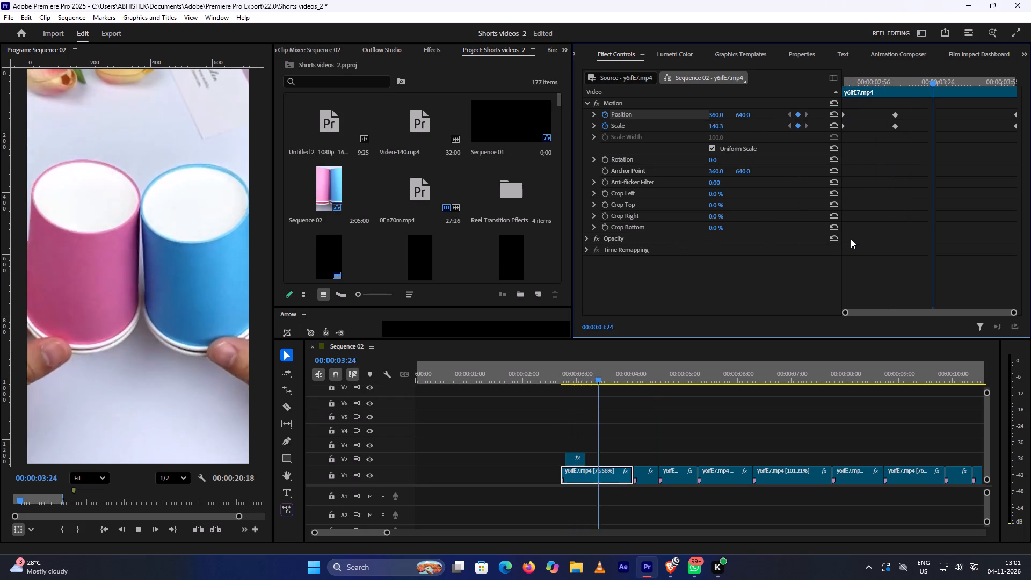
{"action": "key", "text": "space"}
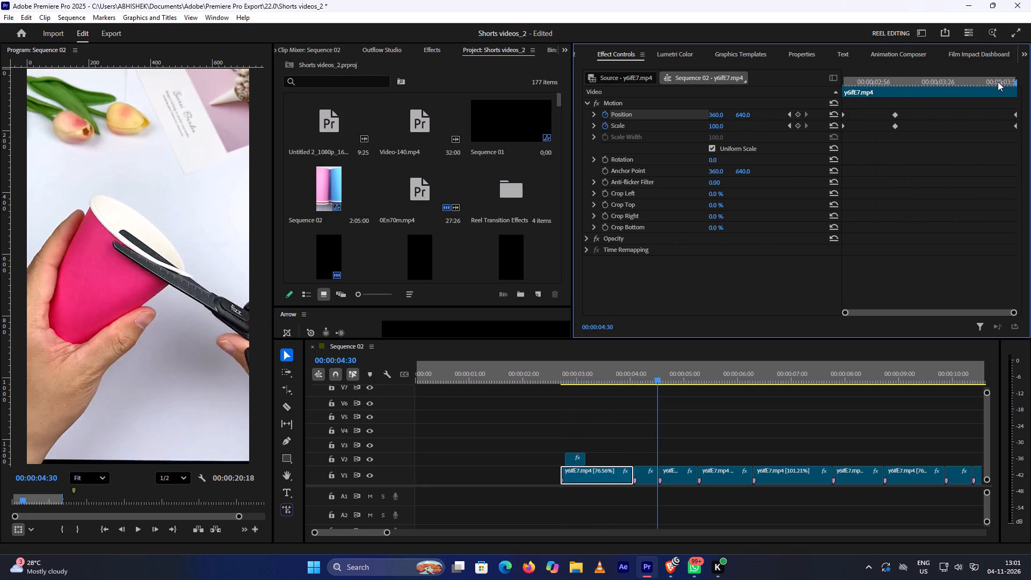
Slightly lower the Scale value at the opening clip's middle keyframe.
{"action": "left_click_drag", "start_coordinate": [1018, 81], "coordinate": [885, 121]}
{"action": "left_click_drag", "start_coordinate": [885, 121], "coordinate": [883, 121]}
{"action": "left_click", "coordinate": [791, 129]}
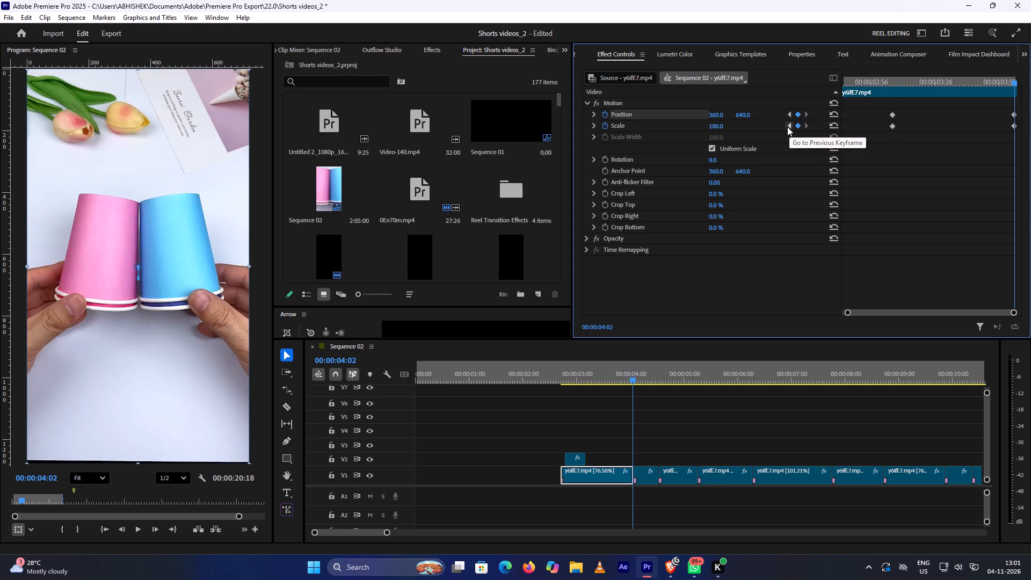
{"action": "left_click", "coordinate": [787, 127]}
{"action": "left_click", "coordinate": [787, 127]}
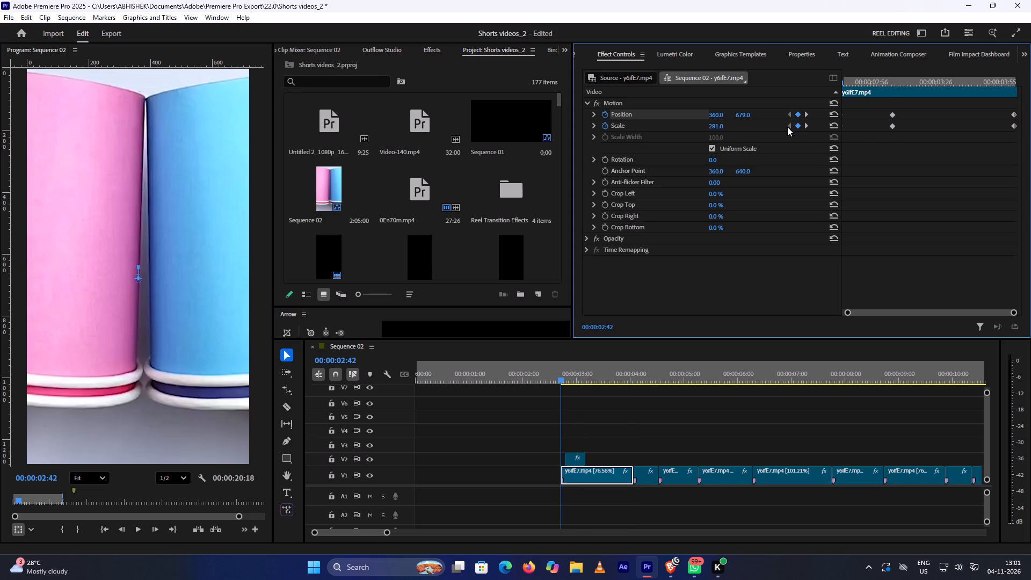
{"action": "left_click", "coordinate": [805, 122]}
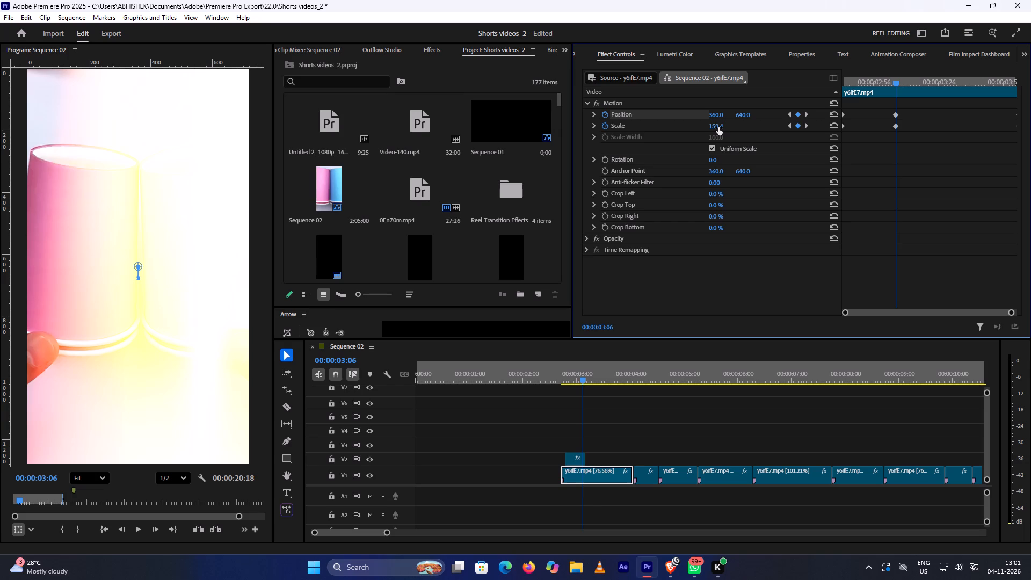
{"action": "left_click_drag", "start_coordinate": [718, 127], "coordinate": [712, 132]}
Play Sequence 02 from the opening clip's start into the scissors clips to check the adjusted zoom-out.
{"action": "left_click_drag", "start_coordinate": [896, 84], "coordinate": [827, 95]}
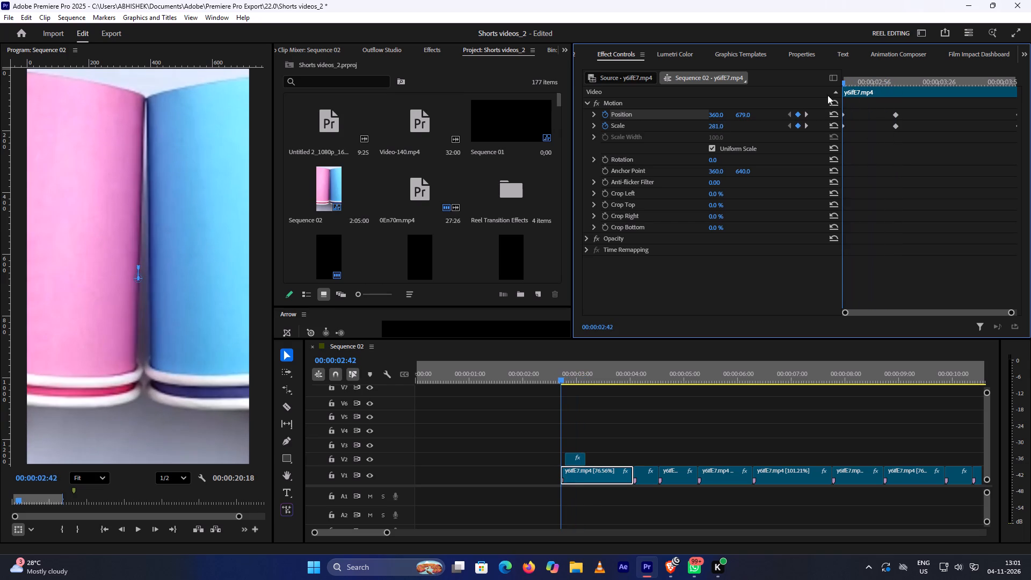
{"action": "left_click_drag", "start_coordinate": [827, 95], "coordinate": [803, 100]}
{"action": "key", "text": "space"}
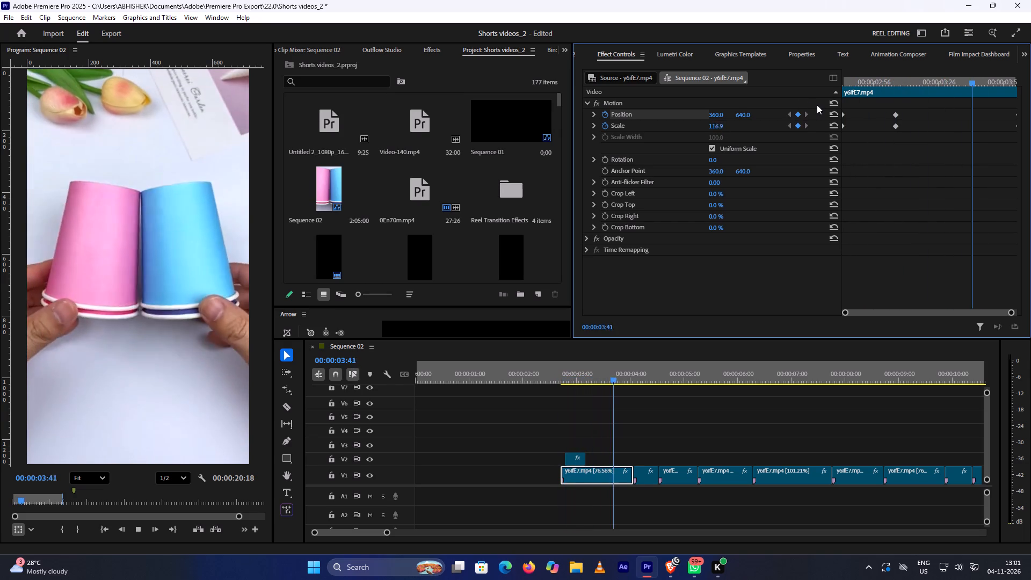
{"action": "key", "text": "space"}
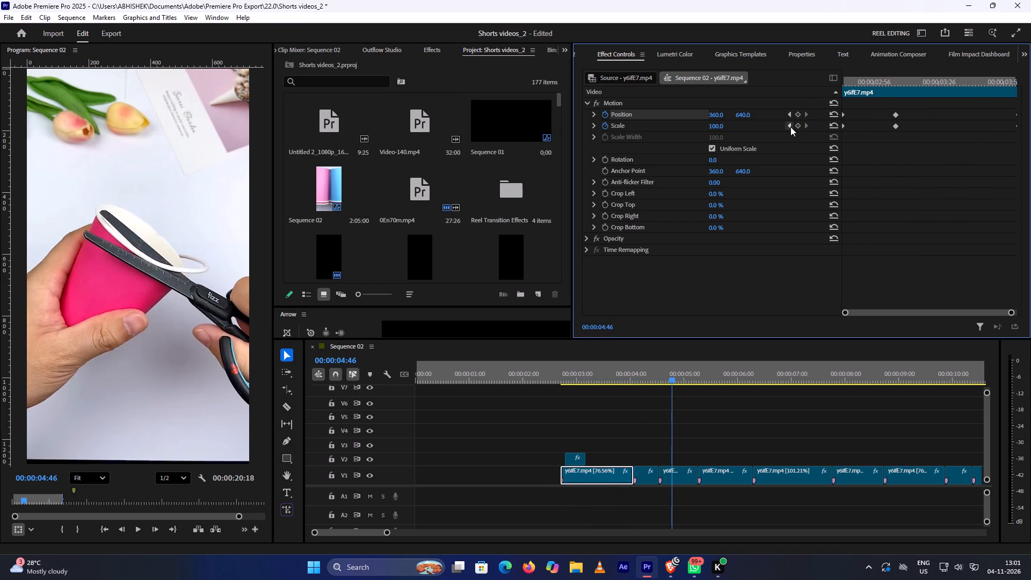
{"action": "left_click", "coordinate": [790, 127]}
{"action": "left_click", "coordinate": [790, 127]}
{"action": "left_click", "coordinate": [790, 127]}
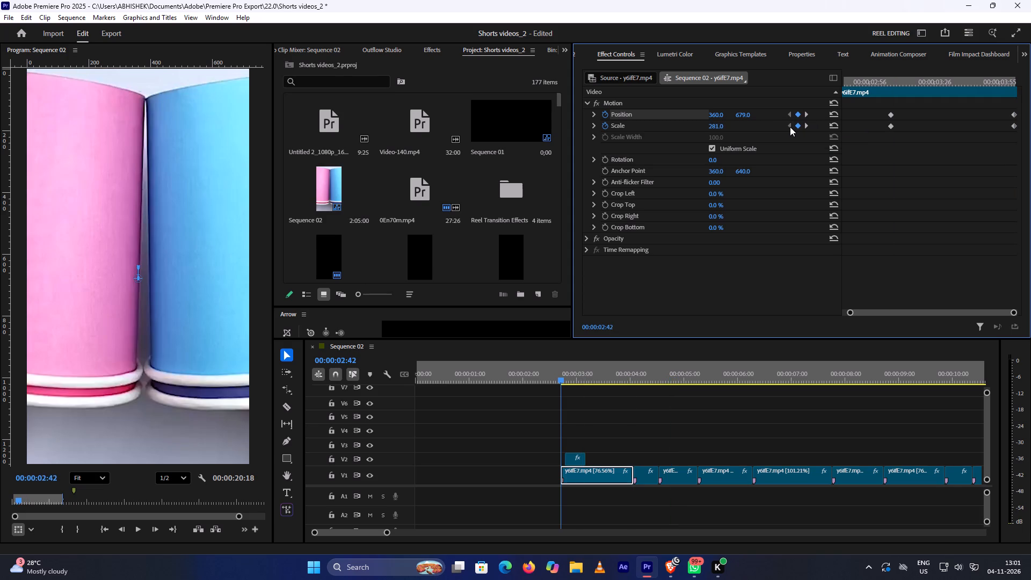
{"action": "scroll", "coordinate": [880, 162], "scroll_direction": "up", "scroll_amount": 4}
{"action": "left_click_drag", "start_coordinate": [922, 315], "coordinate": [884, 317]}
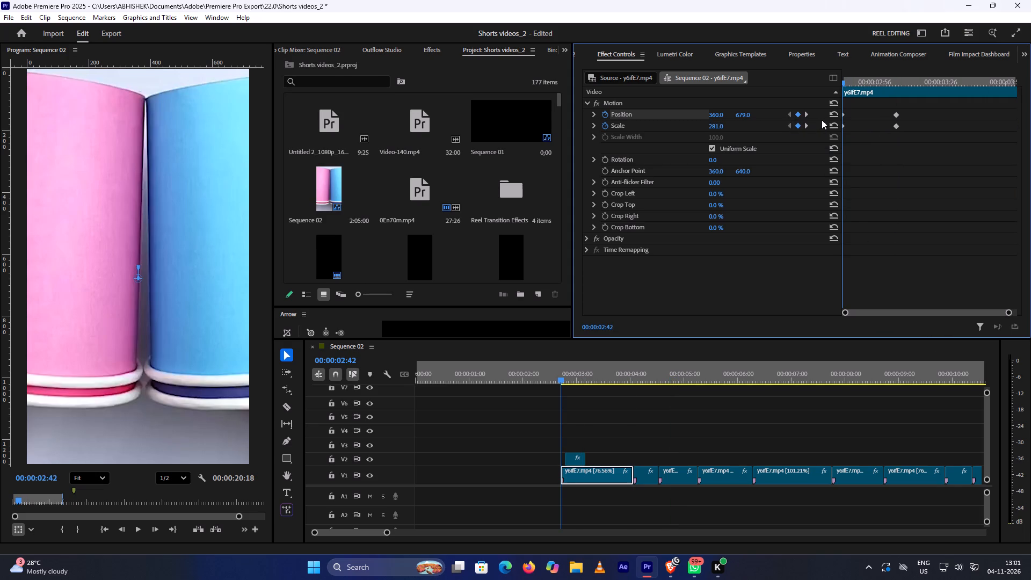
{"action": "key", "text": "space"}
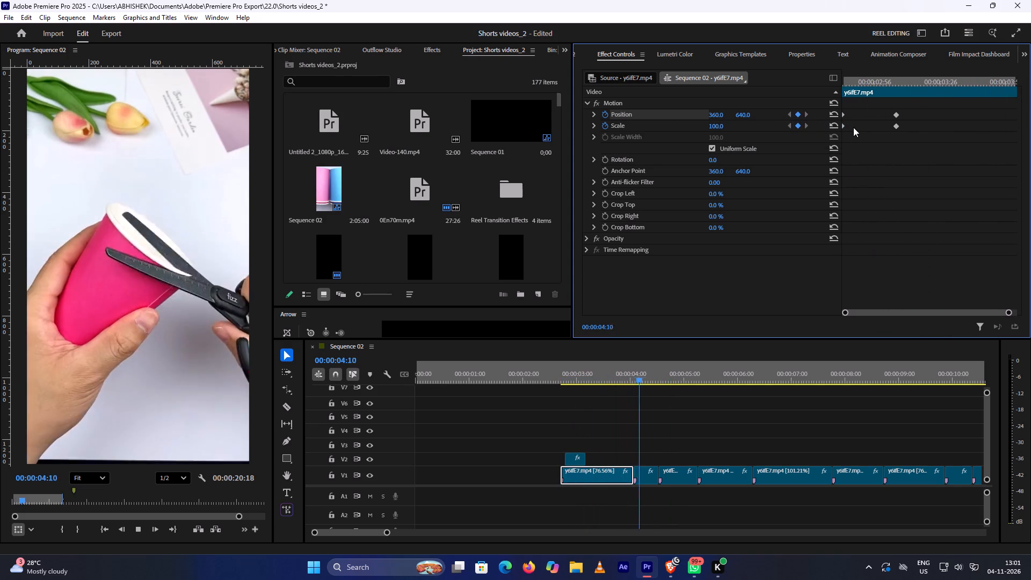
{"action": "key", "text": "space"}
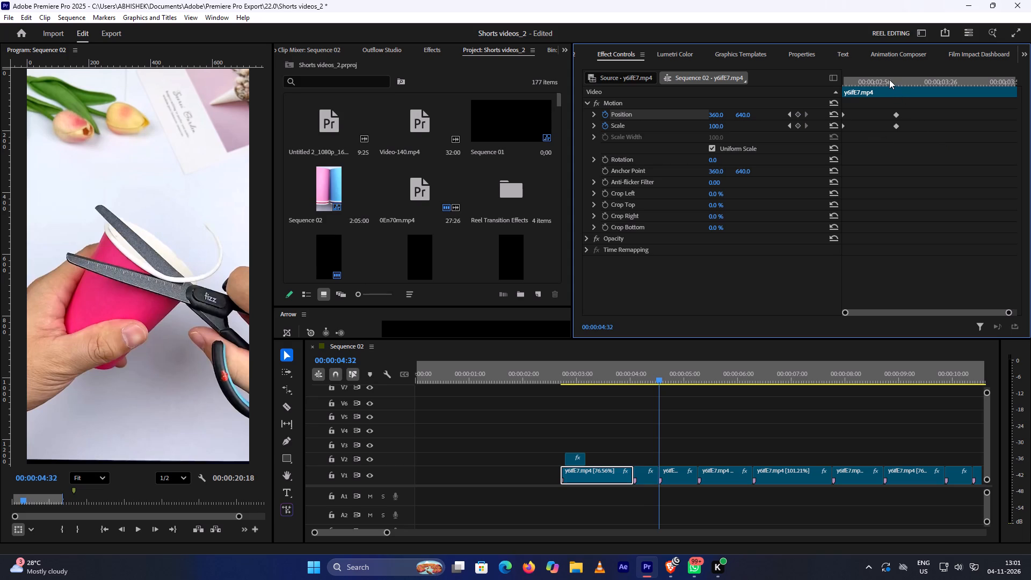
{"action": "key", "text": "space"}
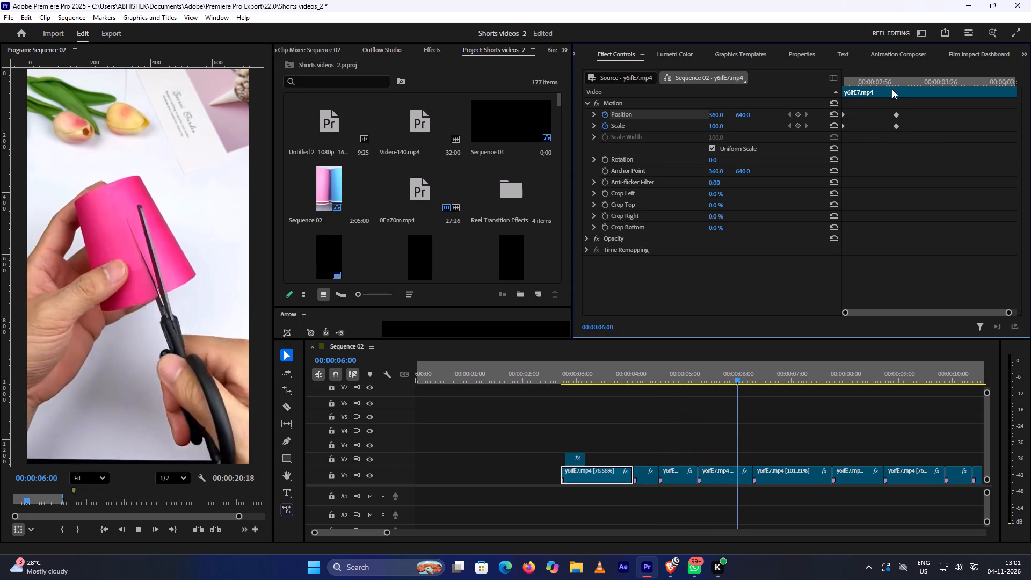
{"action": "key", "text": "space"}
Replay the opening clip from its first keyframe four more times to check the zoom-out under the light flash.
{"action": "left_click", "coordinate": [862, 83]}
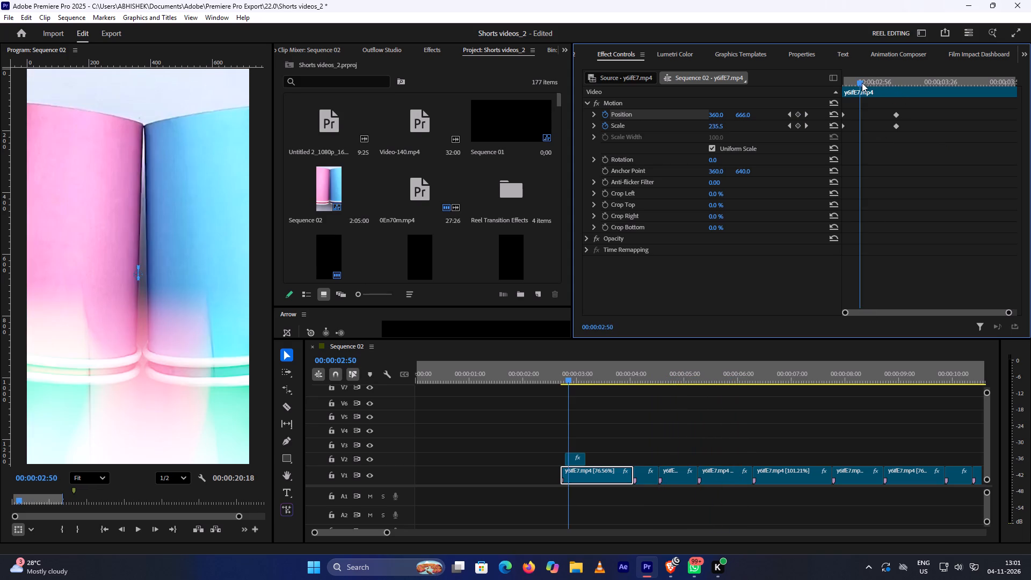
{"action": "left_click_drag", "start_coordinate": [860, 81], "coordinate": [820, 88]}
{"action": "key", "text": "space"}
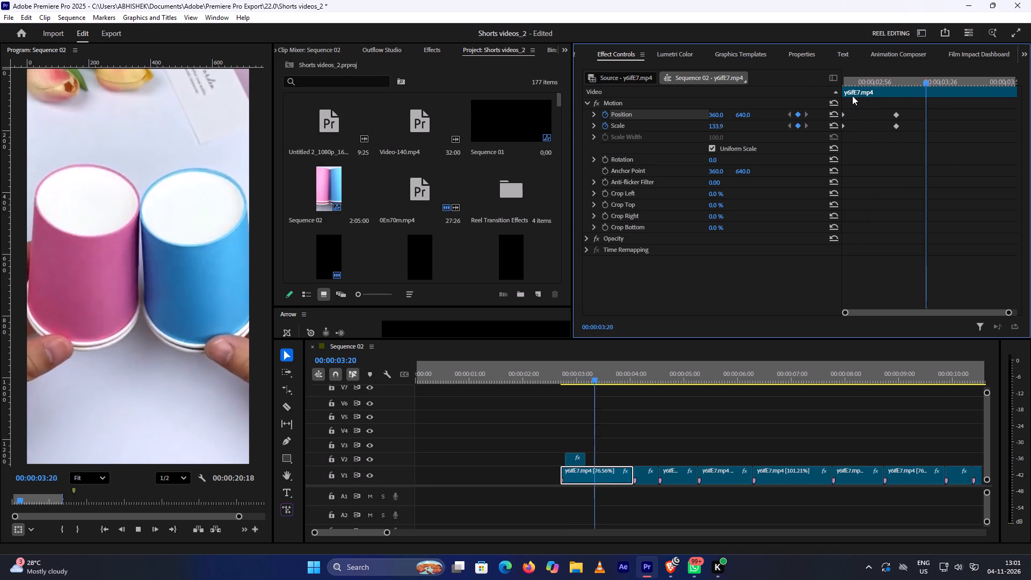
{"action": "key", "text": "space"}
{"action": "left_click", "coordinate": [855, 81]}
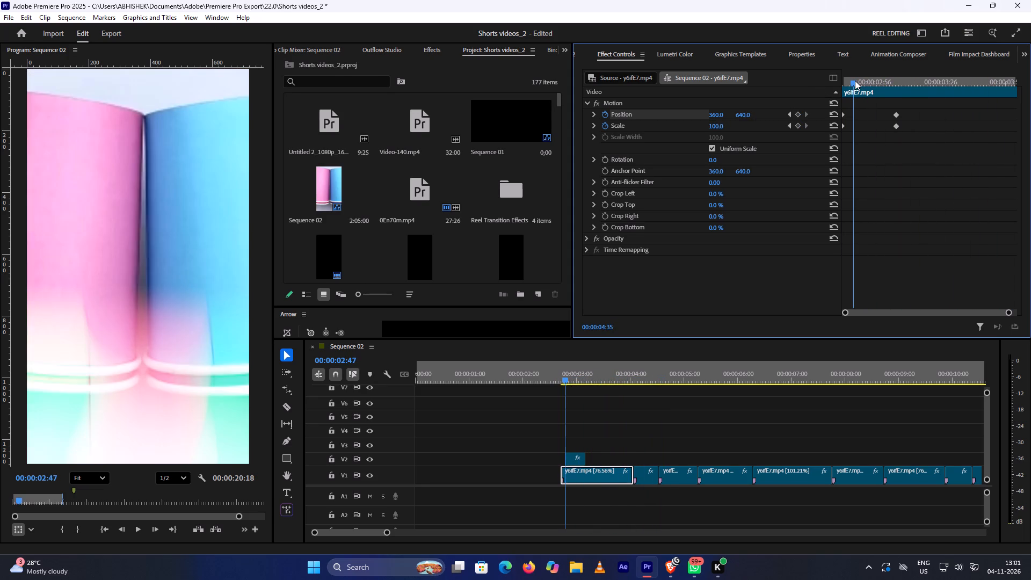
{"action": "left_click_drag", "start_coordinate": [855, 81], "coordinate": [828, 84]}
{"action": "left_click_drag", "start_coordinate": [852, 83], "coordinate": [825, 89]}
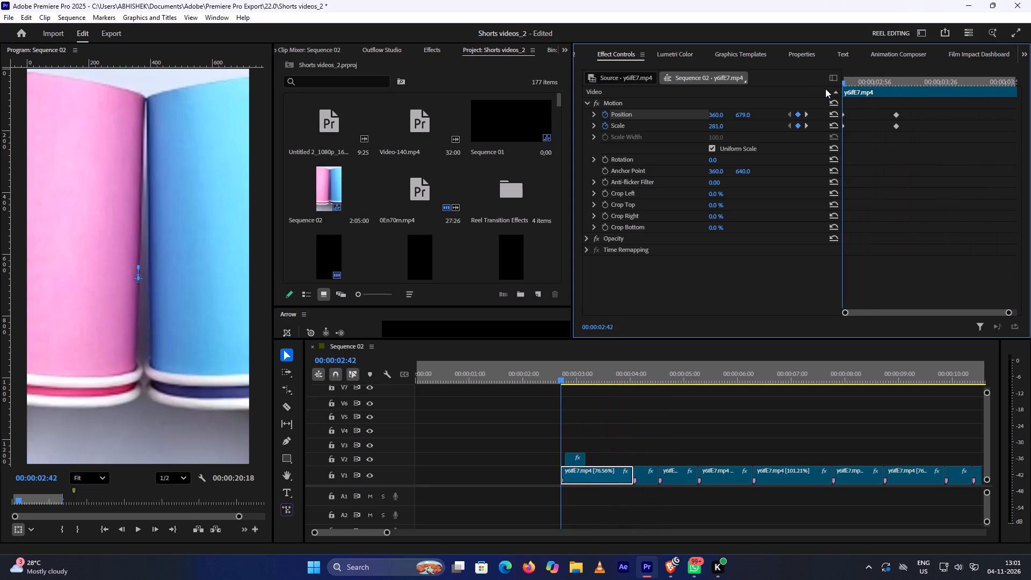
{"action": "left_click_drag", "start_coordinate": [825, 89], "coordinate": [825, 89]}
{"action": "key", "text": "space"}
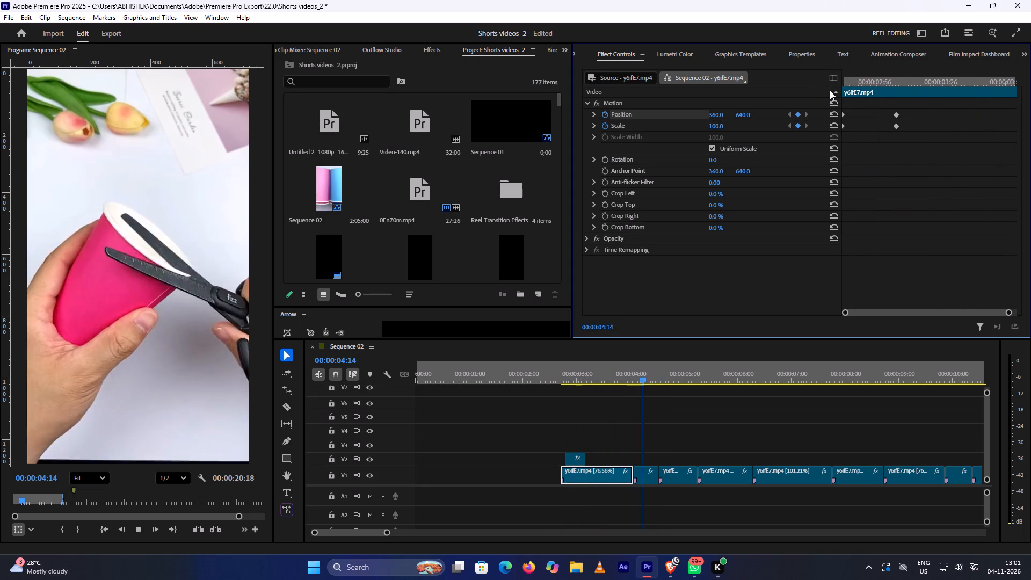
{"action": "key", "text": "space"}
{"action": "left_click", "coordinate": [853, 82]}
{"action": "left_click_drag", "start_coordinate": [852, 81], "coordinate": [840, 85]}
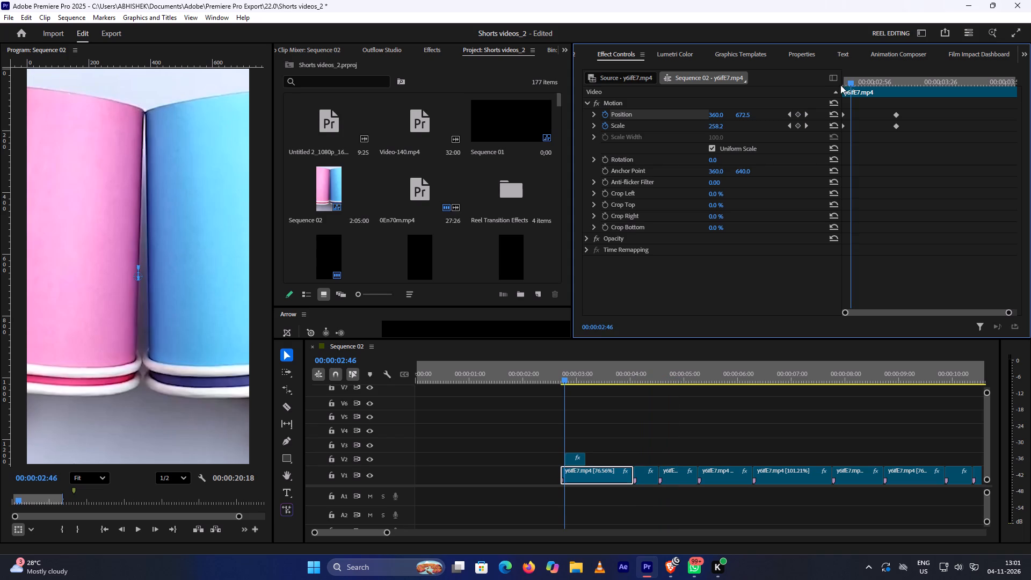
{"action": "left_click_drag", "start_coordinate": [840, 85], "coordinate": [839, 85]}
{"action": "left_click_drag", "start_coordinate": [852, 82], "coordinate": [833, 90]}
{"action": "key", "text": "space"}
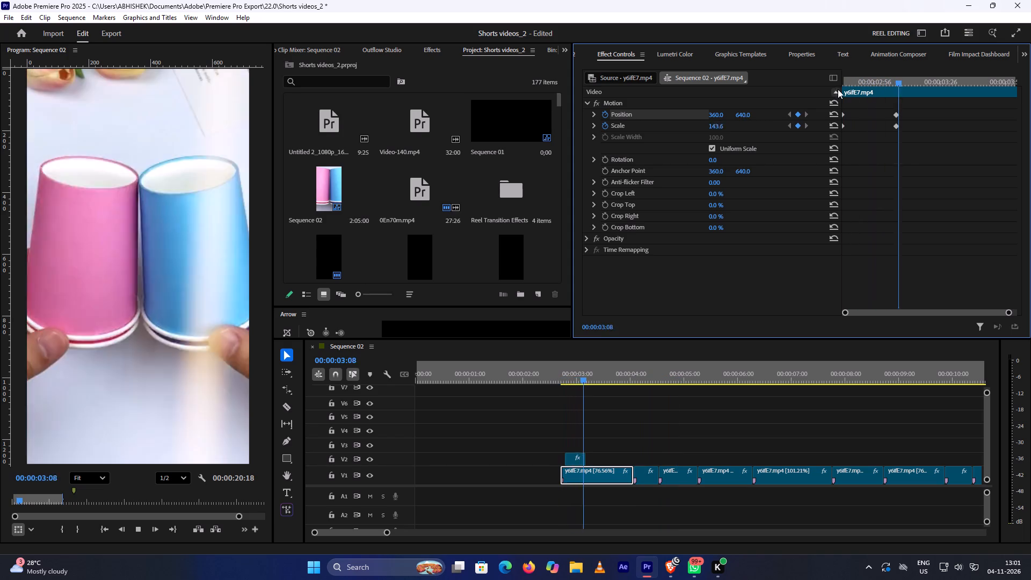
{"action": "key", "text": "space"}
{"action": "left_click", "coordinate": [849, 79]}
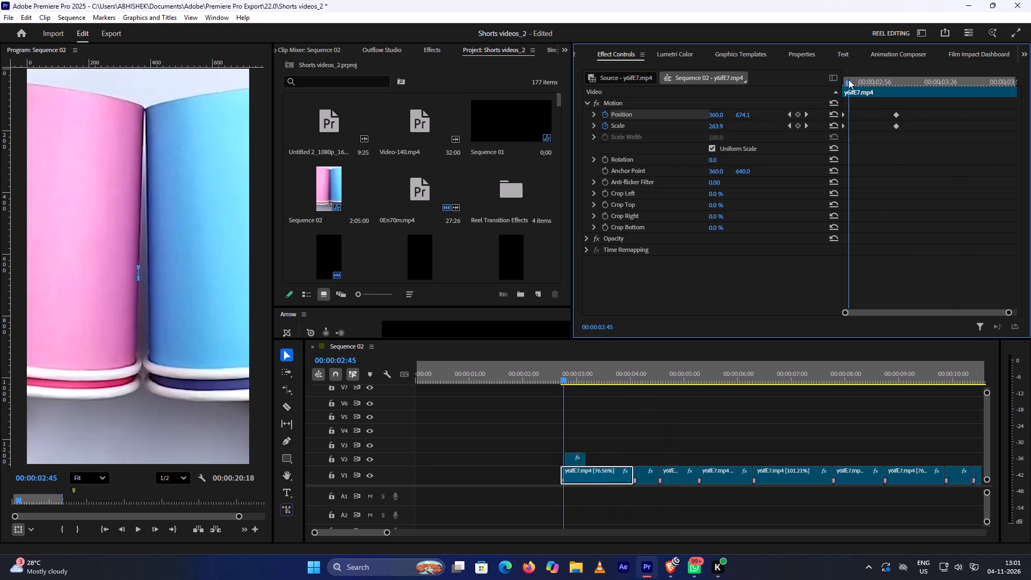
{"action": "left_click_drag", "start_coordinate": [848, 83], "coordinate": [830, 86]}
{"action": "key", "text": "space"}
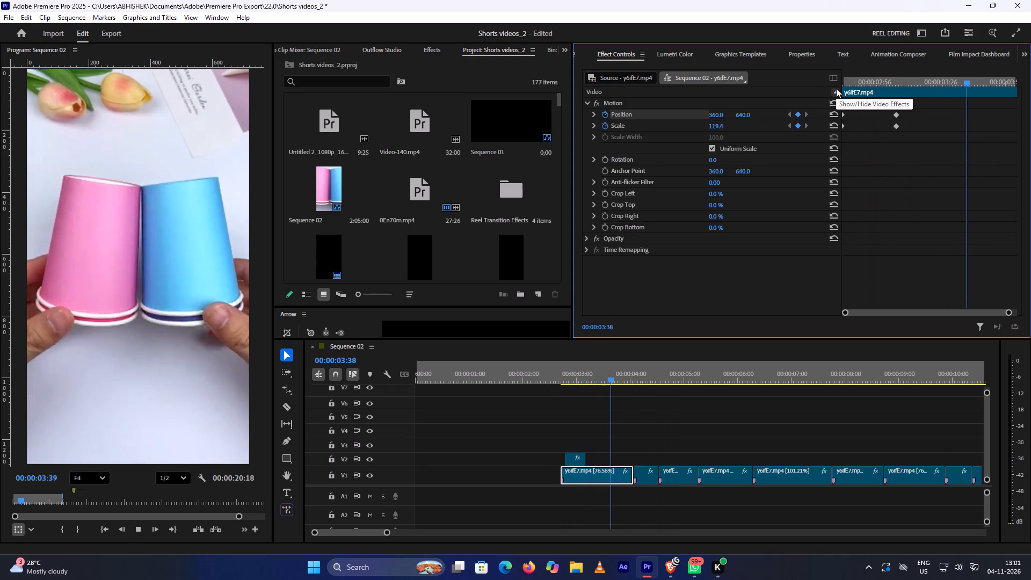
{"action": "key", "text": "space"}
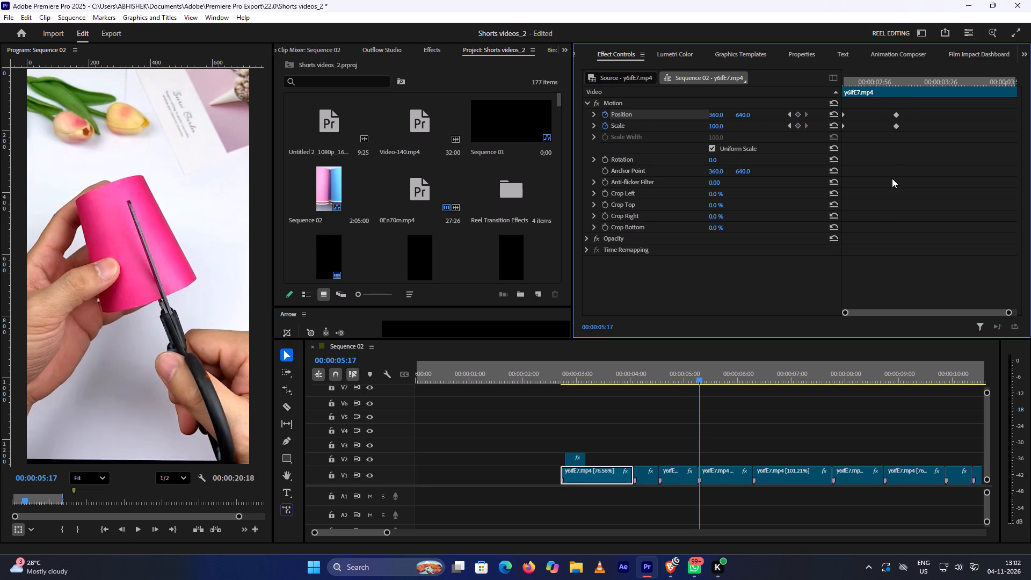
Play back the cut between the opening two-cup clip and the first scissors clip several times.
{"action": "left_click", "coordinate": [621, 379]}
{"action": "key", "text": "space"}
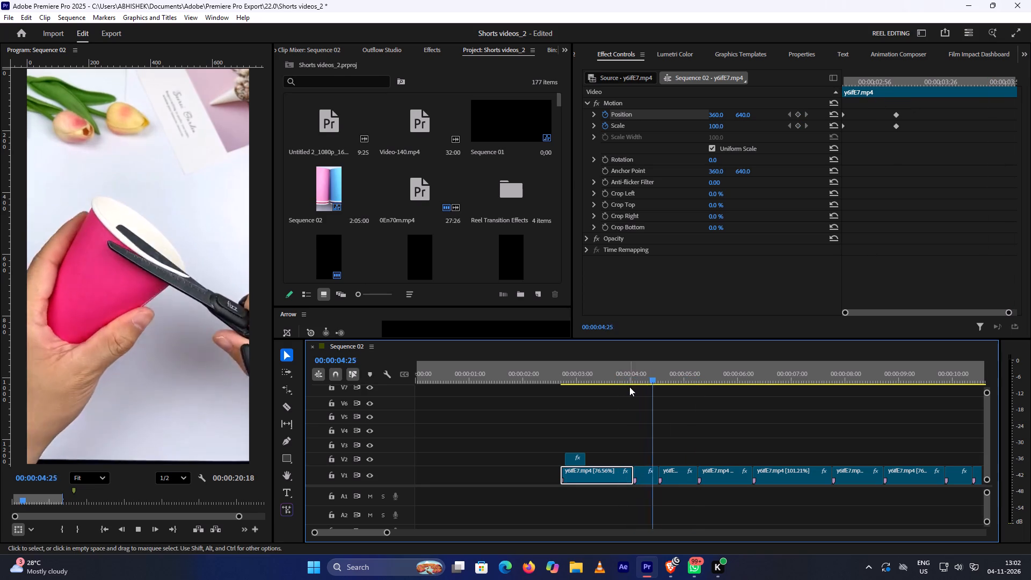
{"action": "key", "text": "space"}
{"action": "left_click", "coordinate": [630, 377]}
{"action": "key", "text": "space"}
{"action": "key", "text": "space"}
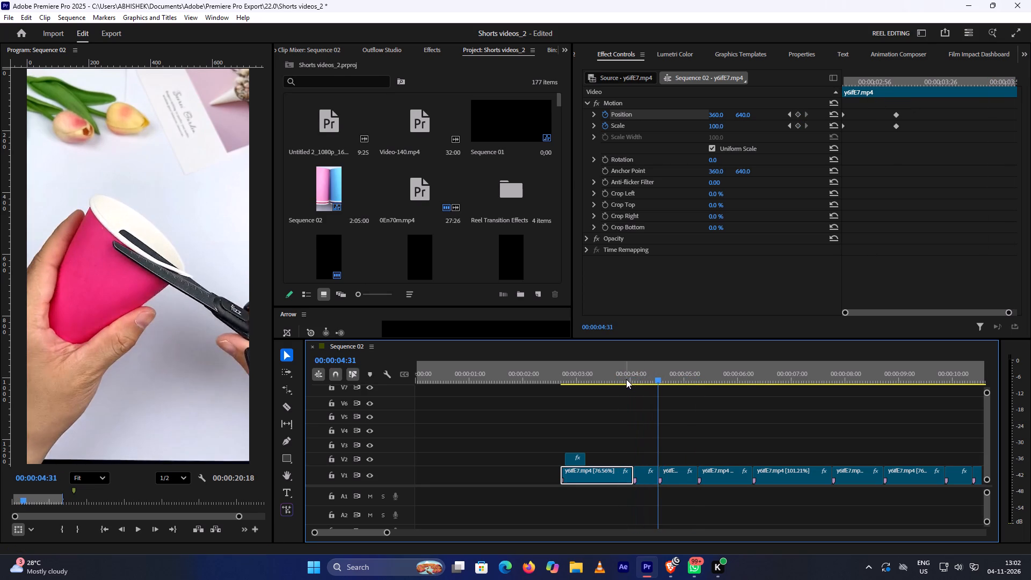
{"action": "left_click", "coordinate": [616, 375]}
{"action": "key", "text": "space"}
{"action": "key", "text": "space"}
{"action": "left_click", "coordinate": [616, 375]}
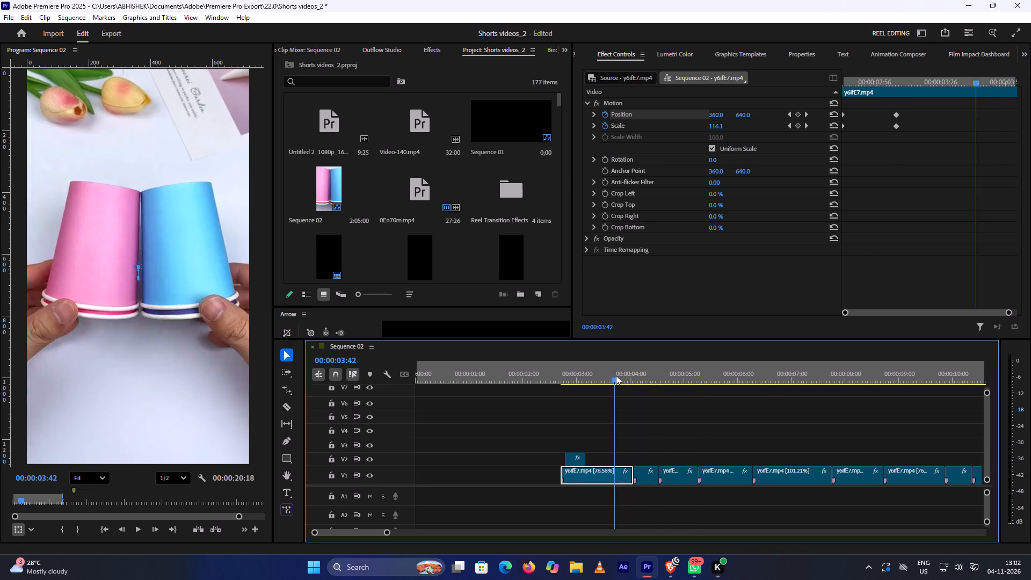
{"action": "key", "text": "space"}
{"action": "key", "text": "space"}
Apply the Film Impact Radial Blur transition between the opening clip and the first scissors clip.
{"action": "left_click_drag", "start_coordinate": [621, 455], "coordinate": [646, 485]}
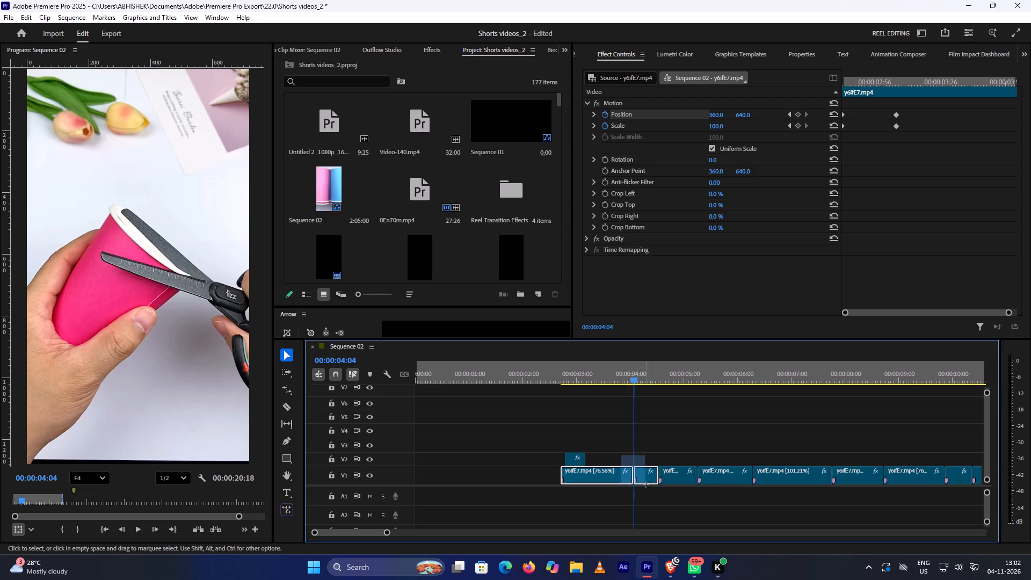
{"action": "left_click_drag", "start_coordinate": [646, 485], "coordinate": [647, 485]}
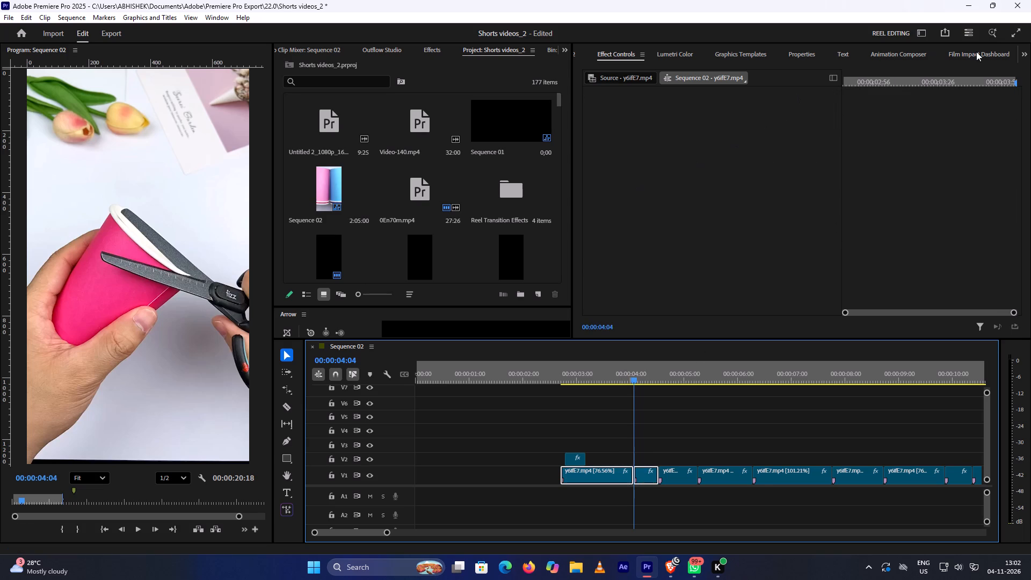
{"action": "left_click", "coordinate": [976, 52]}
{"action": "left_click", "coordinate": [601, 173]}
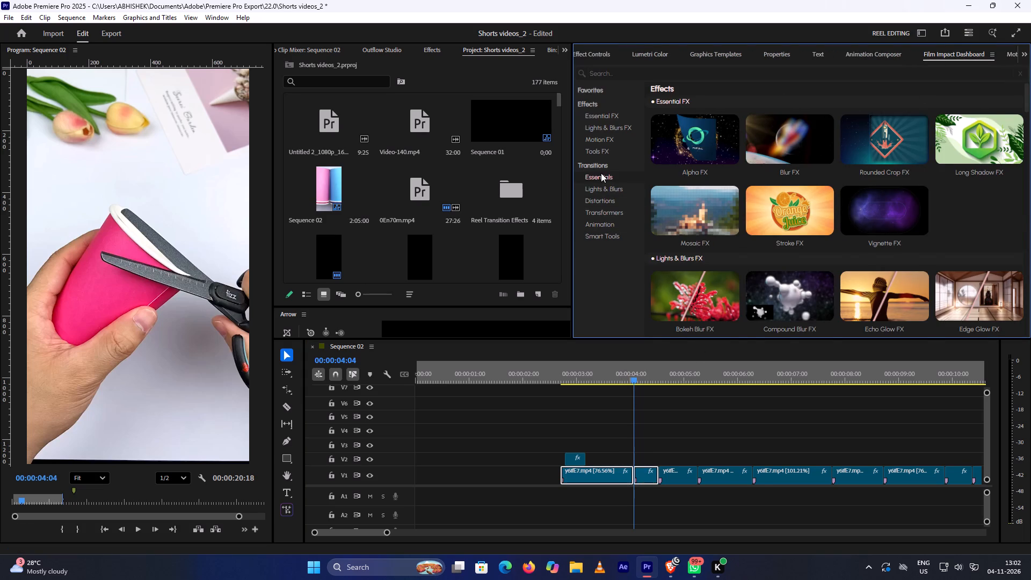
{"action": "left_click", "coordinate": [601, 162]}
{"action": "scroll", "coordinate": [873, 273], "scroll_direction": "down", "scroll_amount": 3}
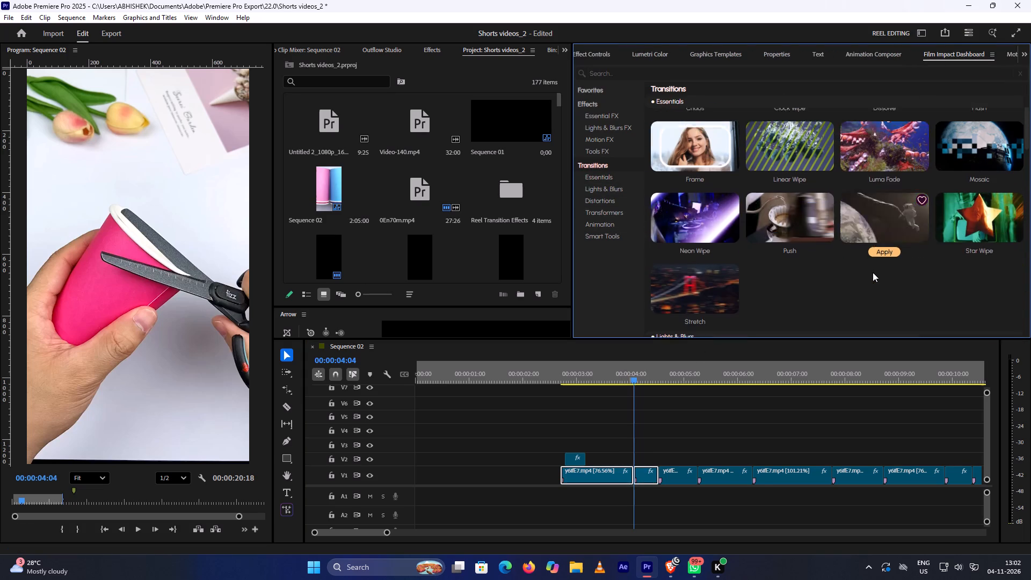
{"action": "scroll", "coordinate": [873, 271], "scroll_direction": "down", "scroll_amount": 6}
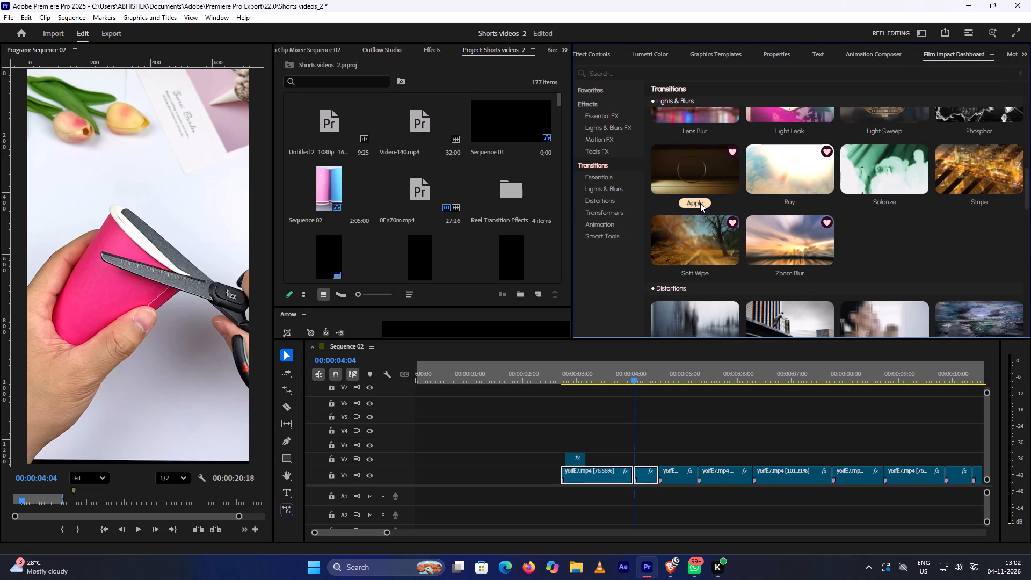
{"action": "left_click", "coordinate": [700, 203]}
Shorten the Radial Blur transition and slide it so it is centred over the cut.
{"action": "left_click_drag", "start_coordinate": [580, 475], "coordinate": [586, 475]}
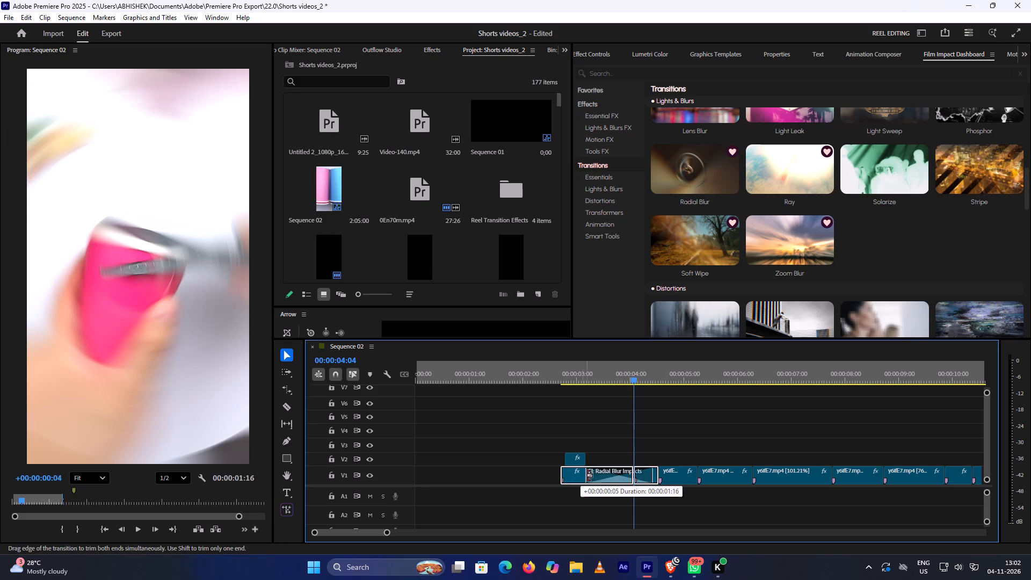
{"action": "left_click_drag", "start_coordinate": [586, 475], "coordinate": [605, 479]}
{"action": "left_click_drag", "start_coordinate": [615, 476], "coordinate": [622, 476]}
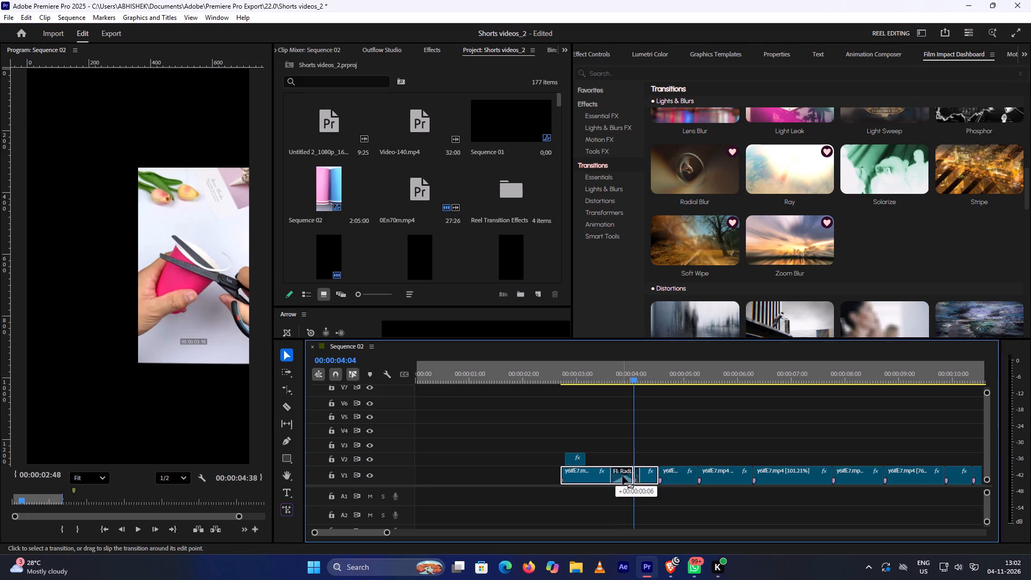
{"action": "left_click_drag", "start_coordinate": [622, 476], "coordinate": [631, 478]}
Play back the Radial Blur transition and the cuts through the following scissors clips.
{"action": "left_click", "coordinate": [593, 383]}
{"action": "key", "text": "space"}
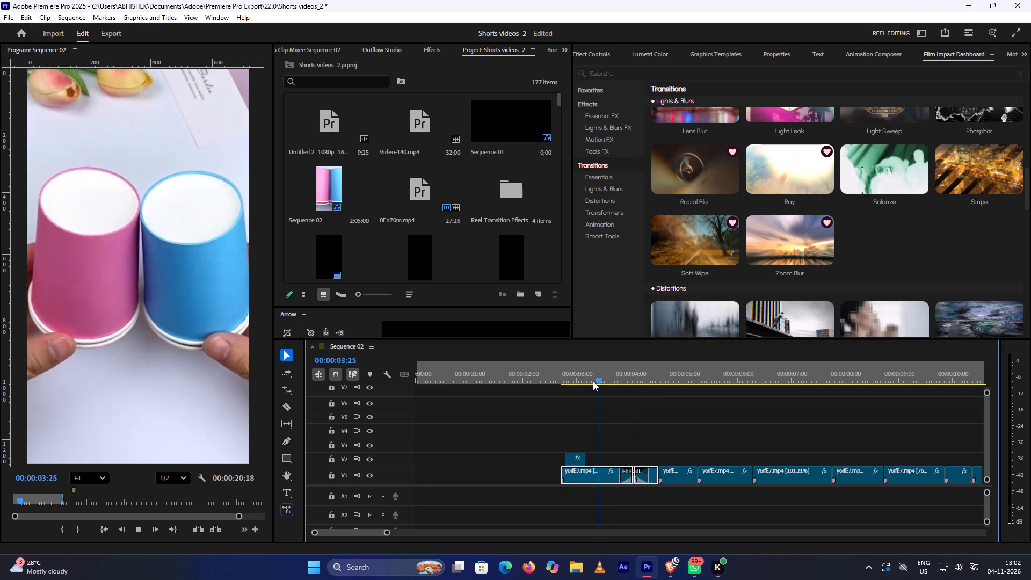
{"action": "key", "text": "space"}
{"action": "left_click", "coordinate": [593, 380]}
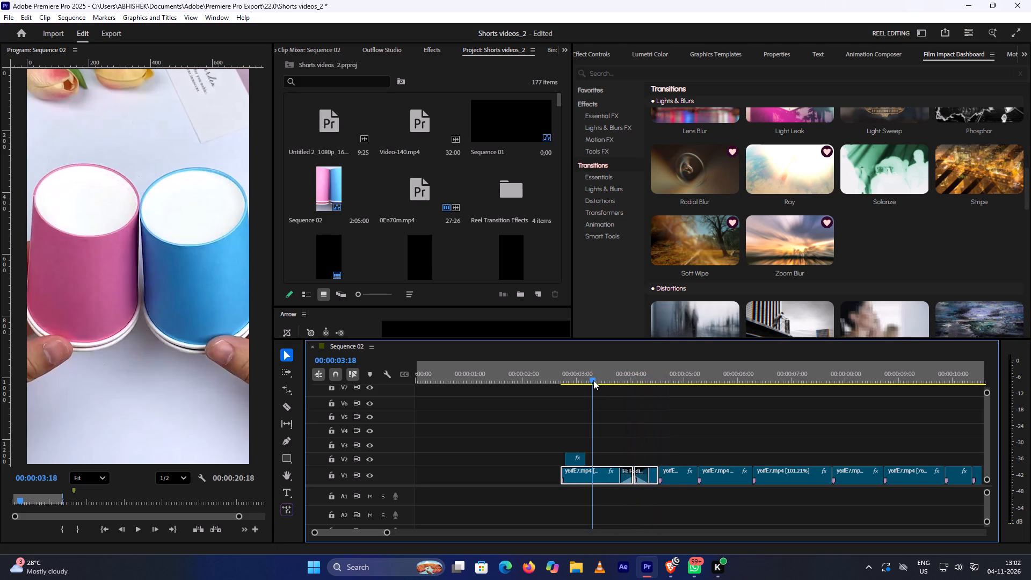
{"action": "key", "text": "space"}
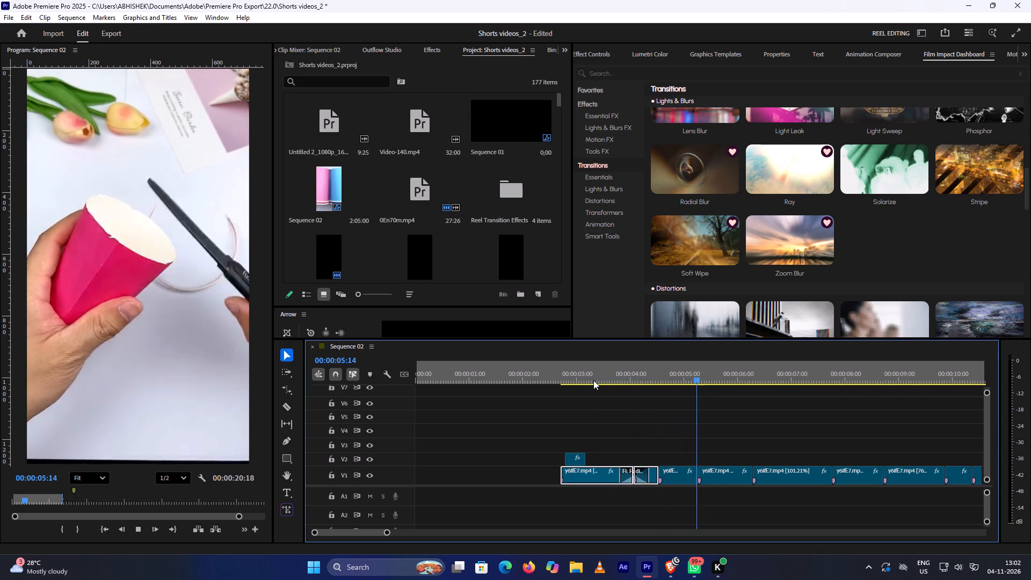
{"action": "key", "text": "space"}
{"action": "left_click", "coordinate": [673, 373]}
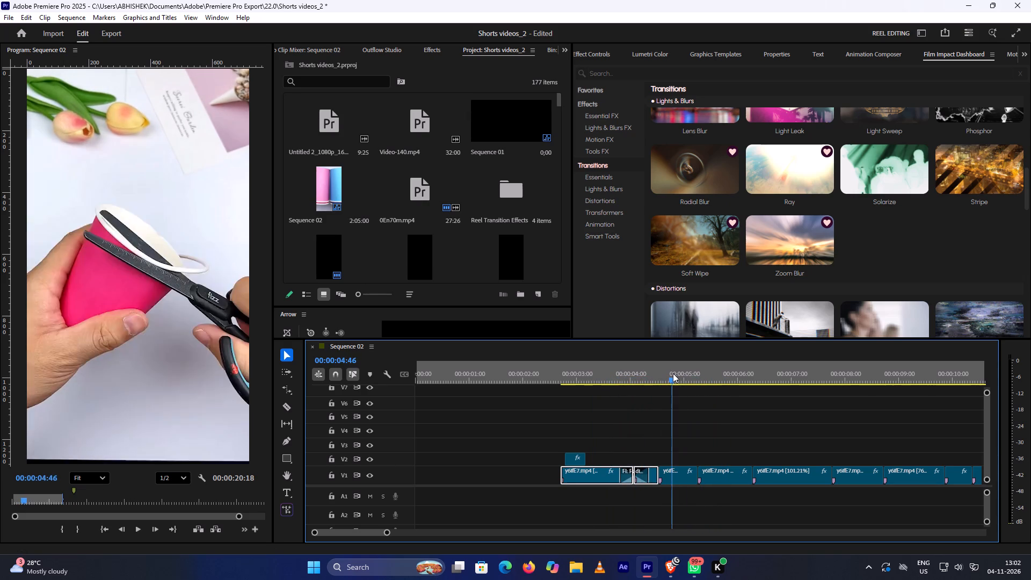
{"action": "key", "text": "space"}
{"action": "key", "text": "space"}
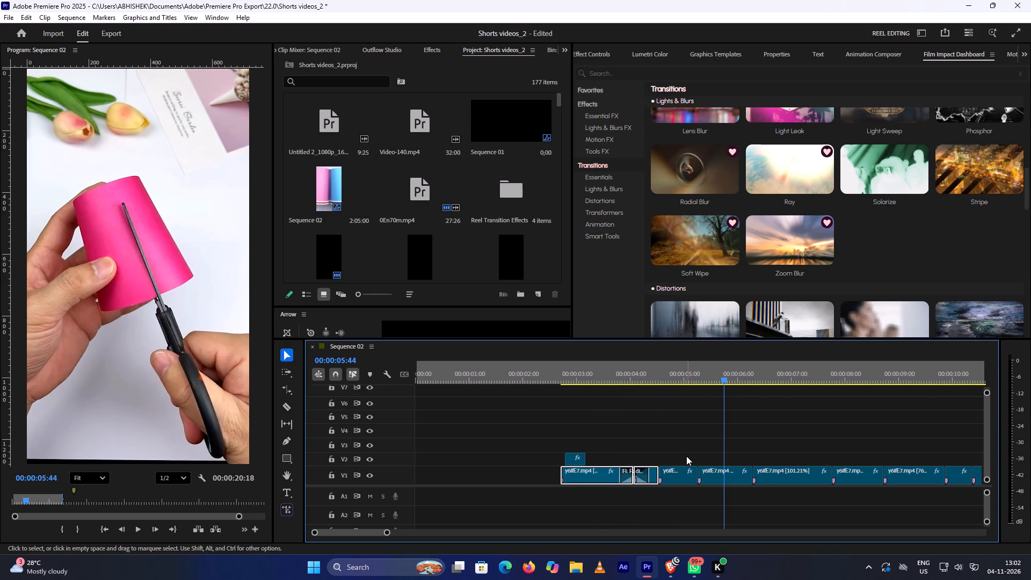
Bring the stacked purple transition layers on V2 and V3 from about 40 s to the cut between the first and second scissors clips.
{"action": "scroll", "coordinate": [802, 436], "scroll_direction": "down", "scroll_amount": 13, "text": "alt"}
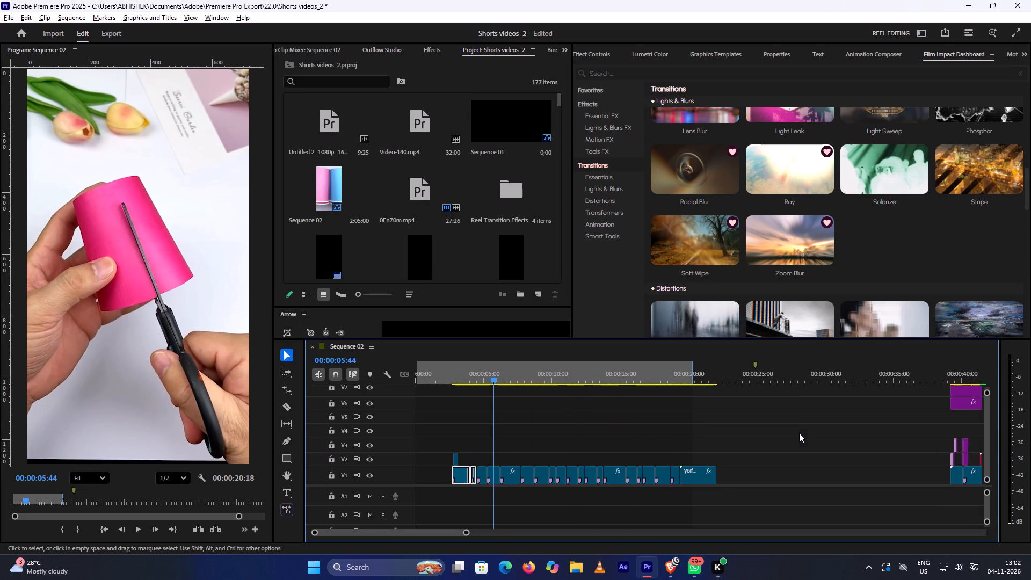
{"action": "scroll", "coordinate": [868, 476], "scroll_direction": "down", "scroll_amount": 6}
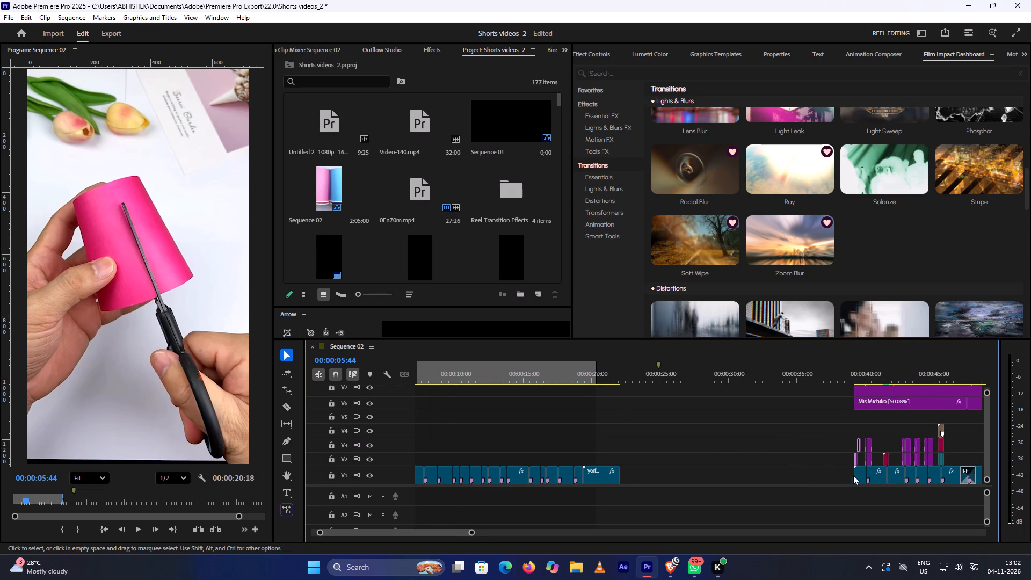
{"action": "left_click", "coordinate": [866, 372]}
{"action": "key", "text": "space"}
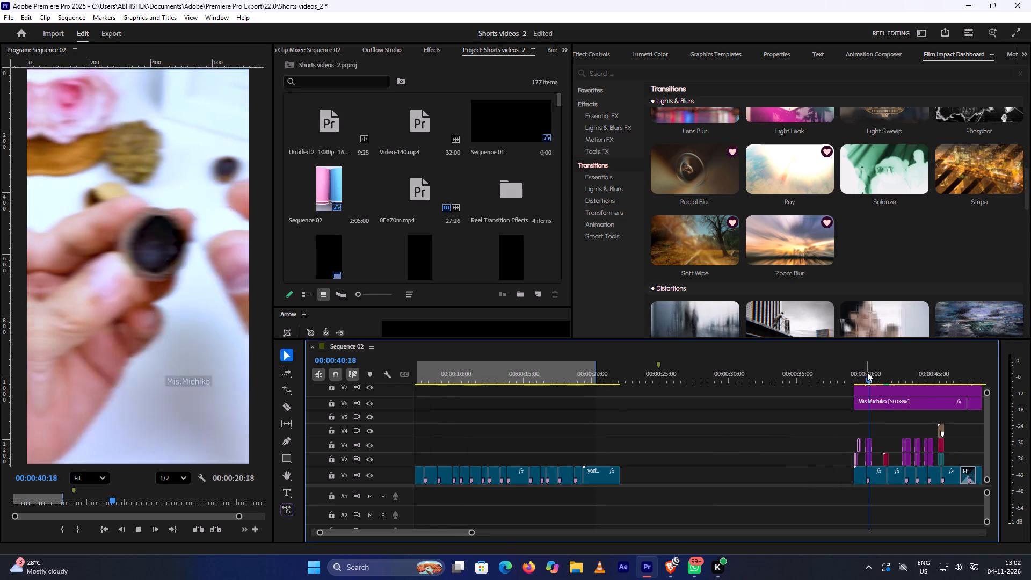
{"action": "key", "text": "space"}
{"action": "scroll", "coordinate": [878, 436], "scroll_direction": "up", "scroll_amount": 5, "text": "alt"}
{"action": "left_click_drag", "start_coordinate": [853, 426], "coordinate": [859, 443]}
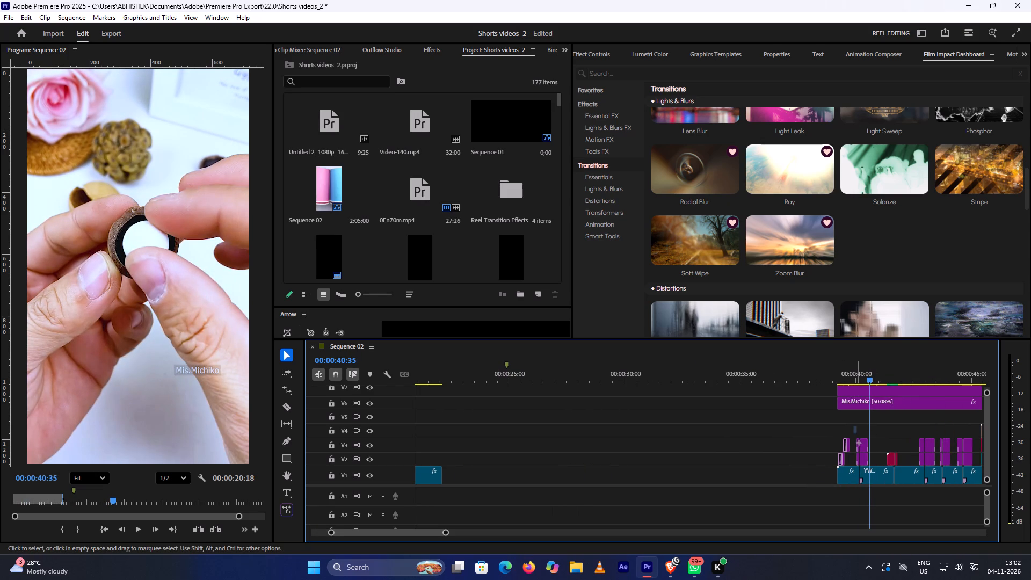
{"action": "left_click_drag", "start_coordinate": [859, 443], "coordinate": [869, 461]}
{"action": "left_click_drag", "start_coordinate": [864, 445], "coordinate": [485, 439]}
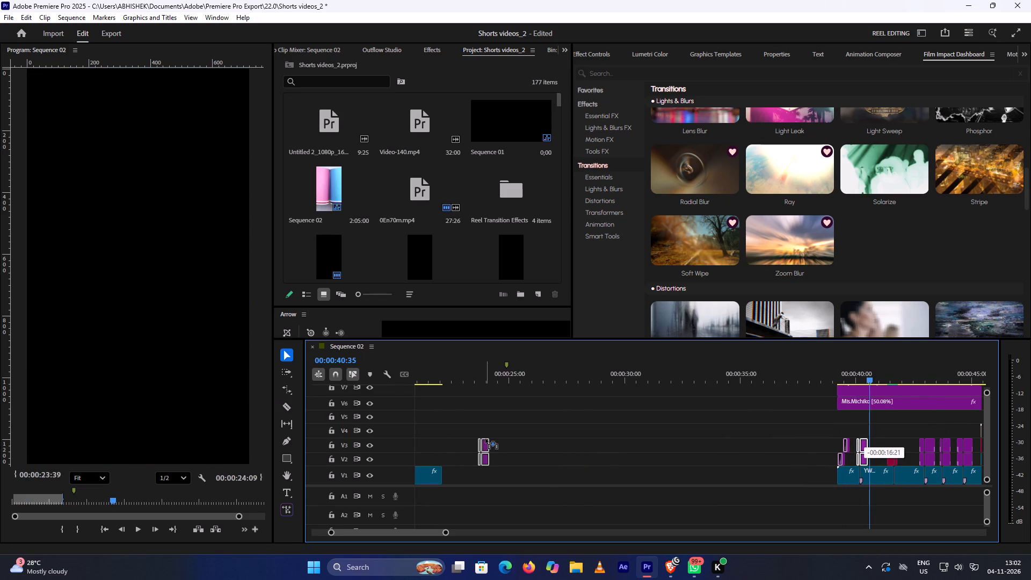
{"action": "left_click_drag", "start_coordinate": [485, 439], "coordinate": [393, 434]}
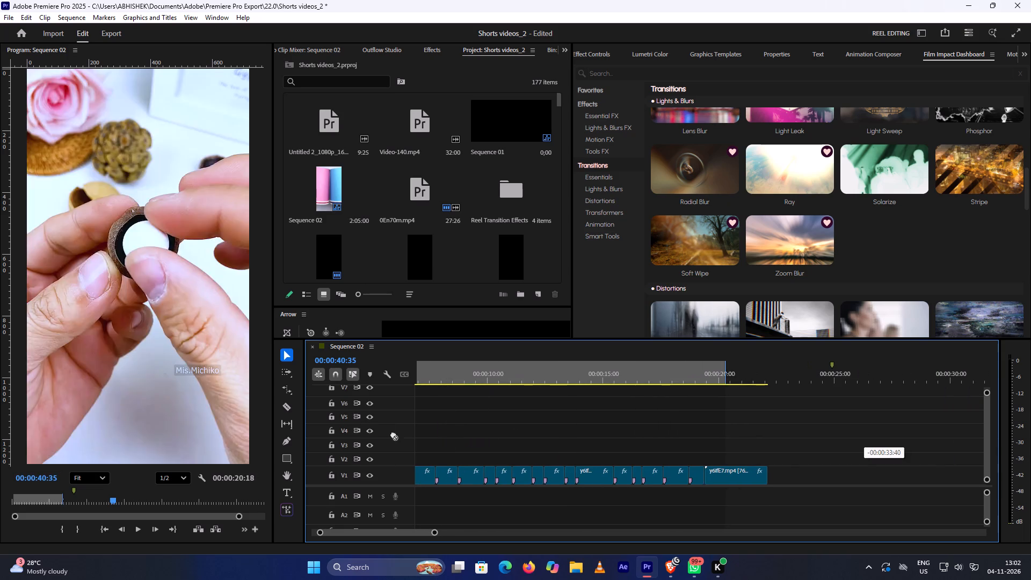
{"action": "left_click_drag", "start_coordinate": [393, 434], "coordinate": [532, 447]}
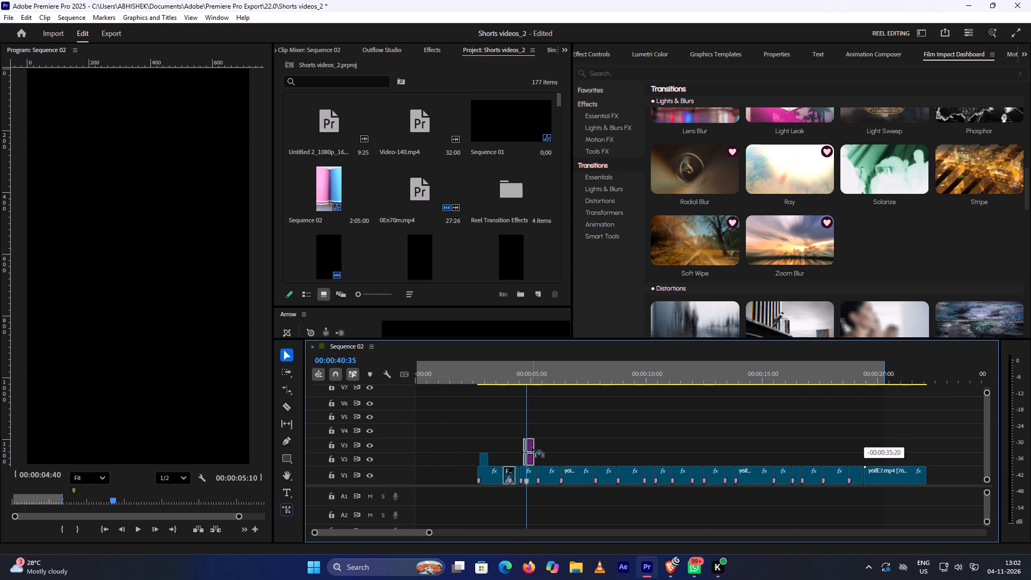
{"action": "left_click_drag", "start_coordinate": [532, 447], "coordinate": [526, 446]}
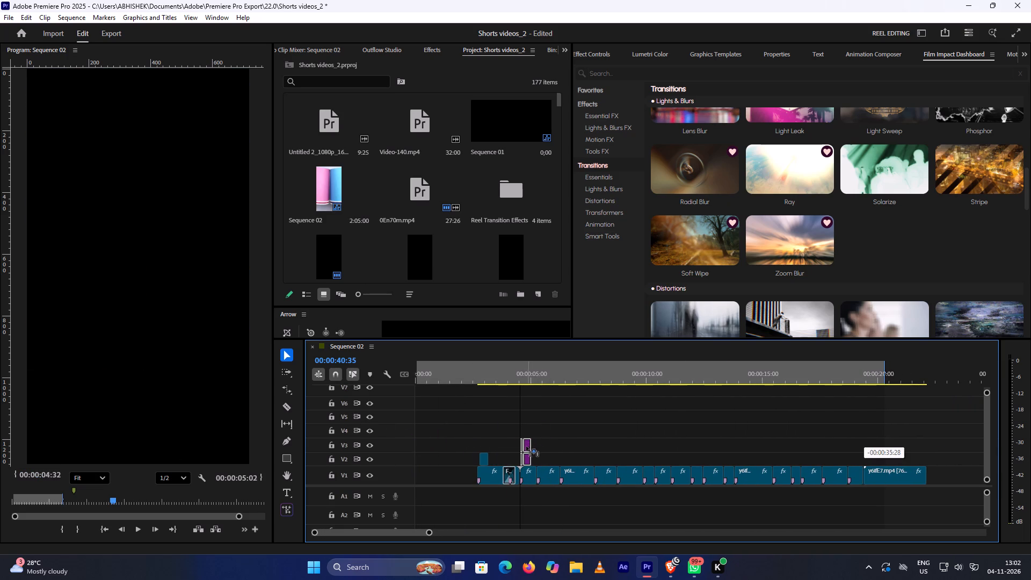
{"action": "left_click_drag", "start_coordinate": [526, 446], "coordinate": [527, 448]}
{"action": "scroll", "coordinate": [549, 430], "scroll_direction": "up", "scroll_amount": 6, "text": "alt"}
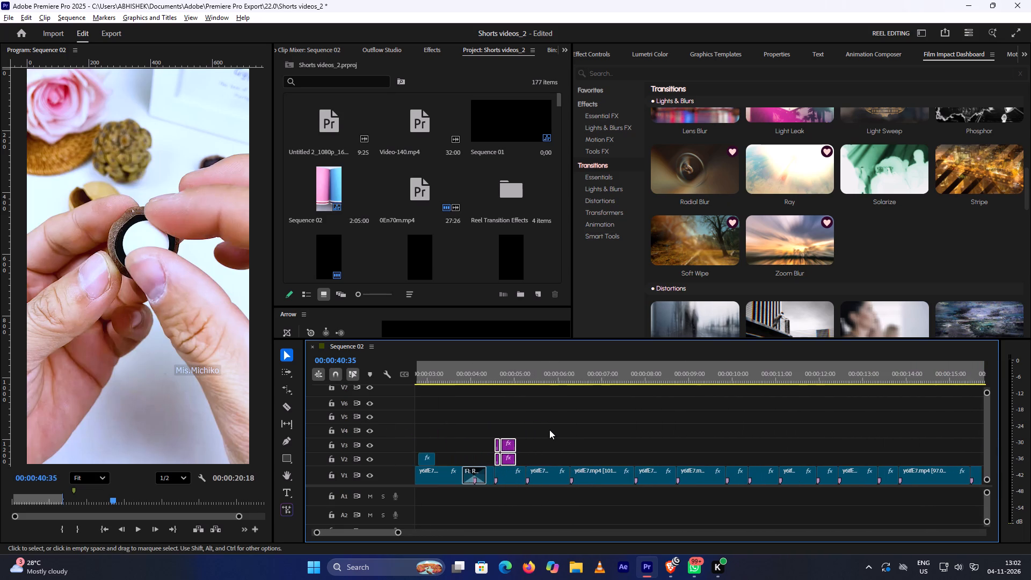
{"action": "left_click_drag", "start_coordinate": [508, 447], "coordinate": [505, 449]}
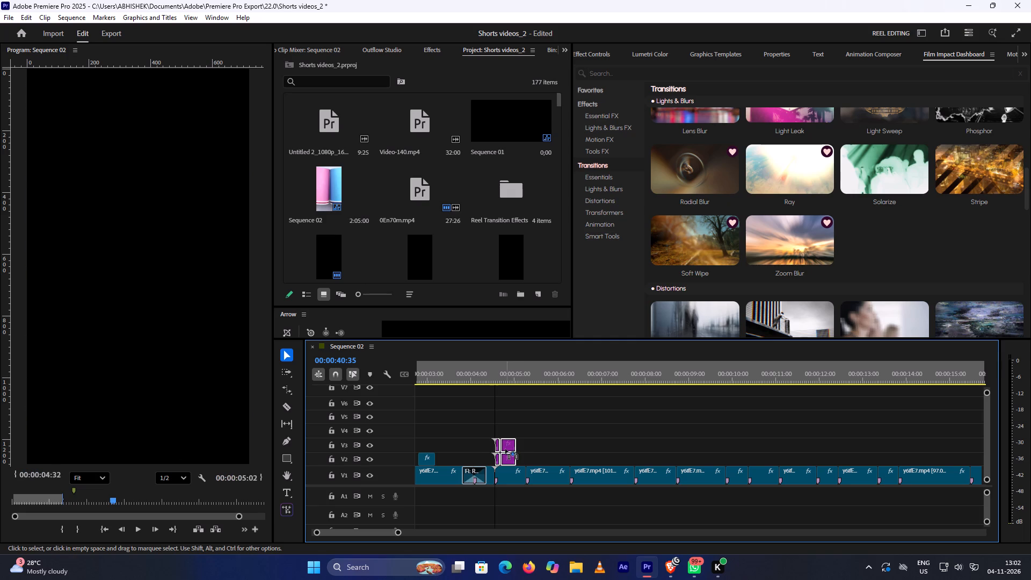
{"action": "left_click_drag", "start_coordinate": [505, 449], "coordinate": [503, 451]}
Play back the cut between the first and second scissors clips with the purple transition layers over it.
{"action": "left_click", "coordinate": [479, 372]}
{"action": "key", "text": "space"}
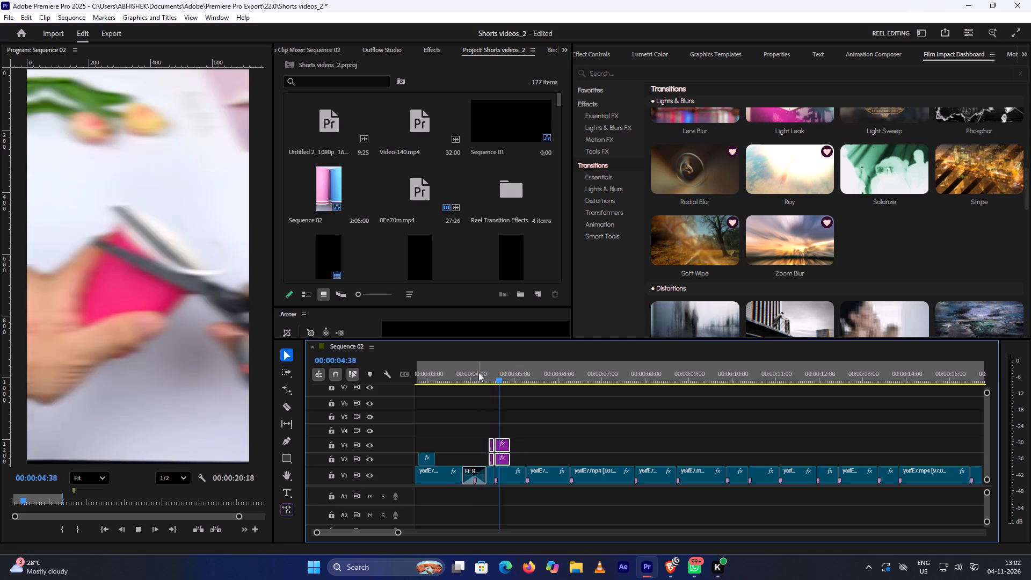
{"action": "key", "text": "space"}
{"action": "left_click", "coordinate": [468, 372]}
{"action": "key", "text": "space"}
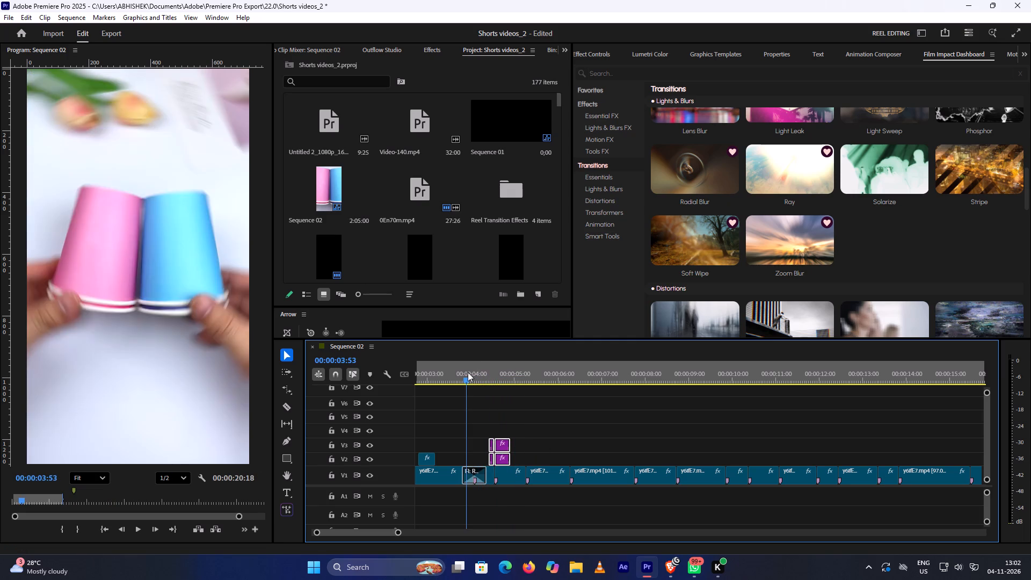
{"action": "key", "text": "space"}
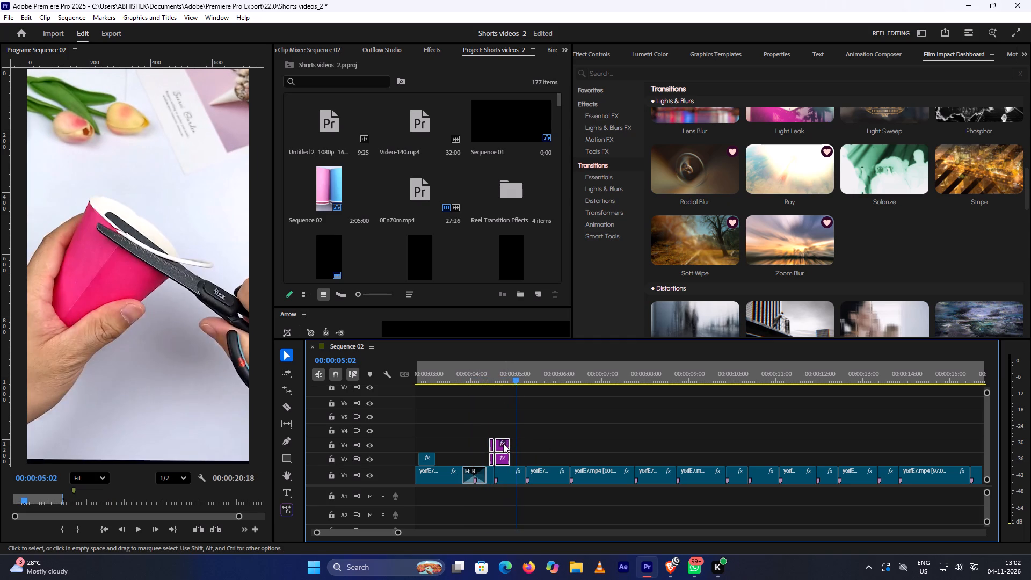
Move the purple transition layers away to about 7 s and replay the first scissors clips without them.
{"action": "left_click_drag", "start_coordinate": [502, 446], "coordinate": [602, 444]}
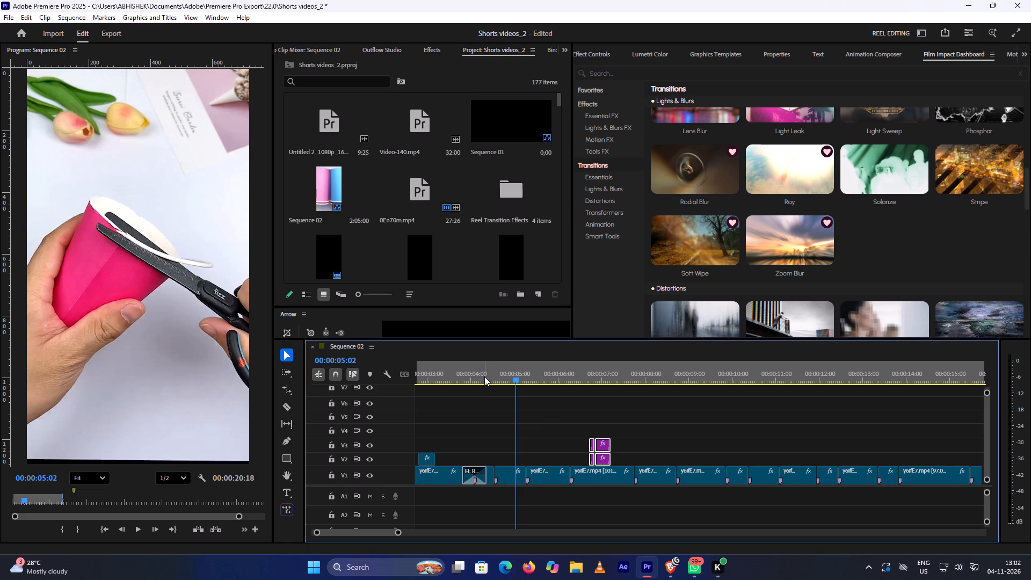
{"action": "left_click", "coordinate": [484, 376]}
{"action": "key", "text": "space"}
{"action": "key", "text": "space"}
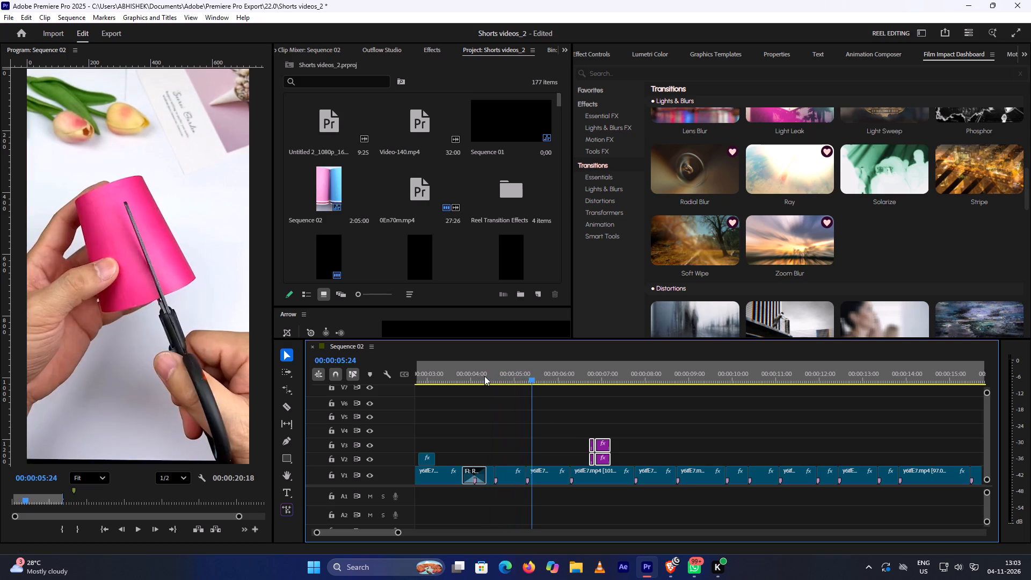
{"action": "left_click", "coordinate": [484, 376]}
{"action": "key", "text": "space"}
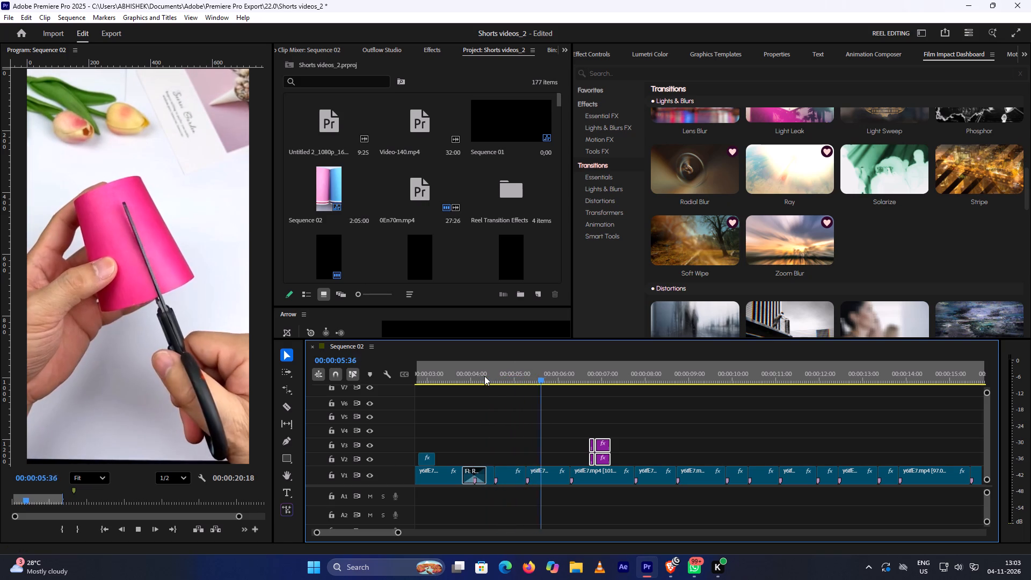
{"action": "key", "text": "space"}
Place the purple transition layers over the cut between the second and third scissors clips and play back the result.
{"action": "left_click_drag", "start_coordinate": [602, 445], "coordinate": [538, 450]}
{"action": "left_click", "coordinate": [506, 375]}
{"action": "key", "text": "space"}
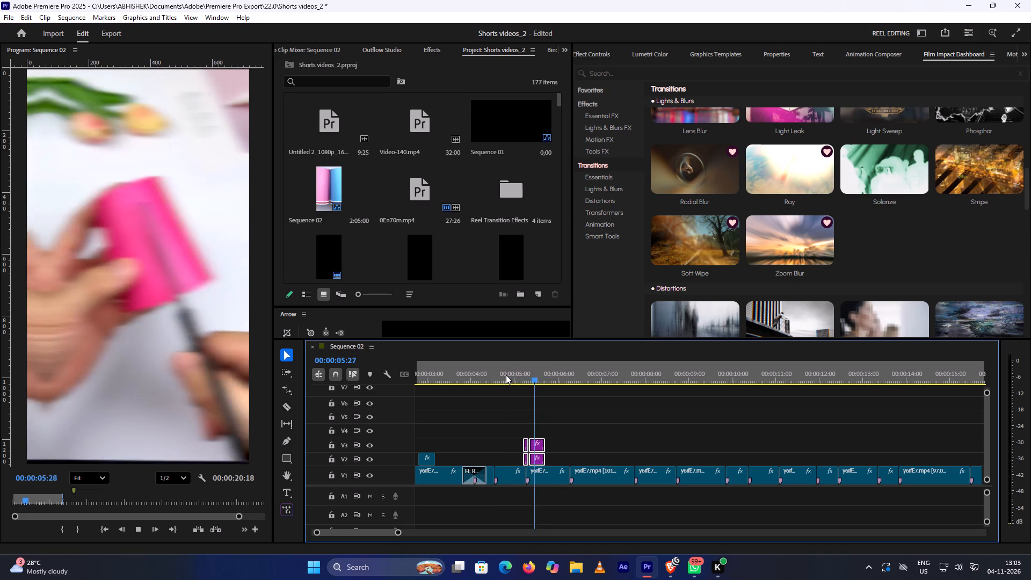
{"action": "key", "text": "space"}
{"action": "left_click", "coordinate": [431, 373]}
{"action": "key", "text": "space"}
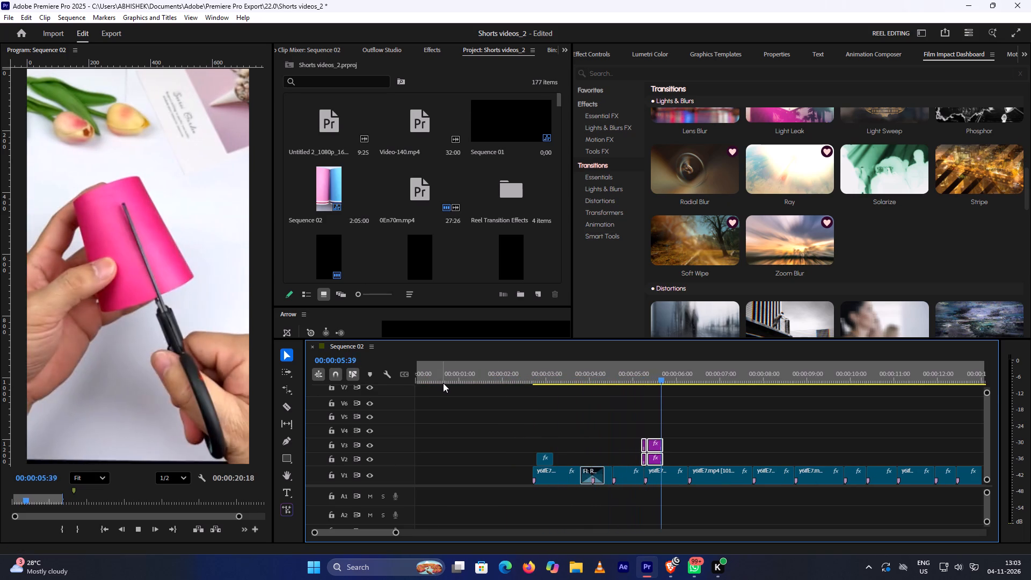
{"action": "key", "text": "space"}
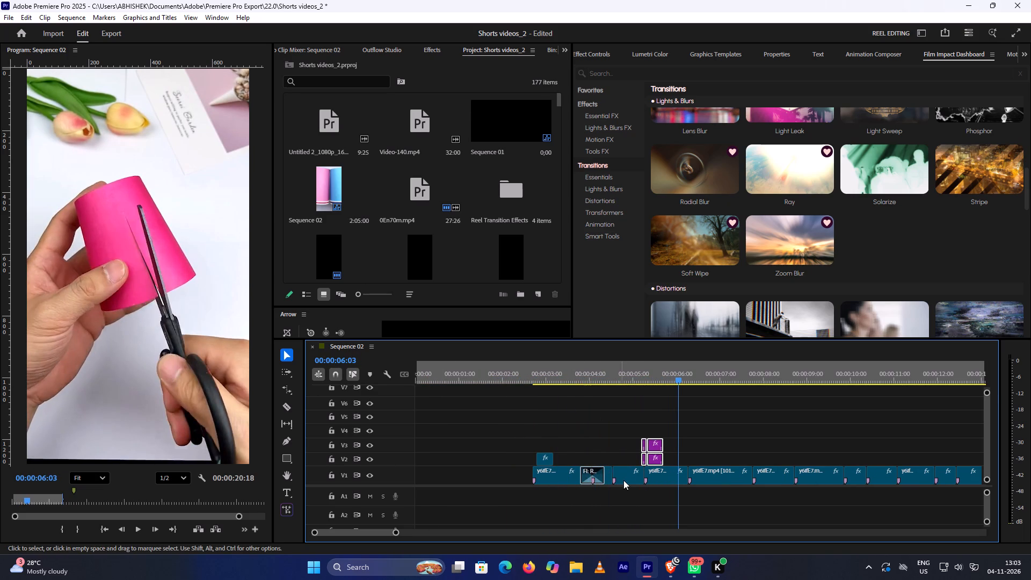
Trim a few frames off the end of the second scissors clip and ripple-delete the gap it leaves.
{"action": "left_click", "coordinate": [625, 481]}
{"action": "left_click_drag", "start_coordinate": [642, 476], "coordinate": [638, 477]}
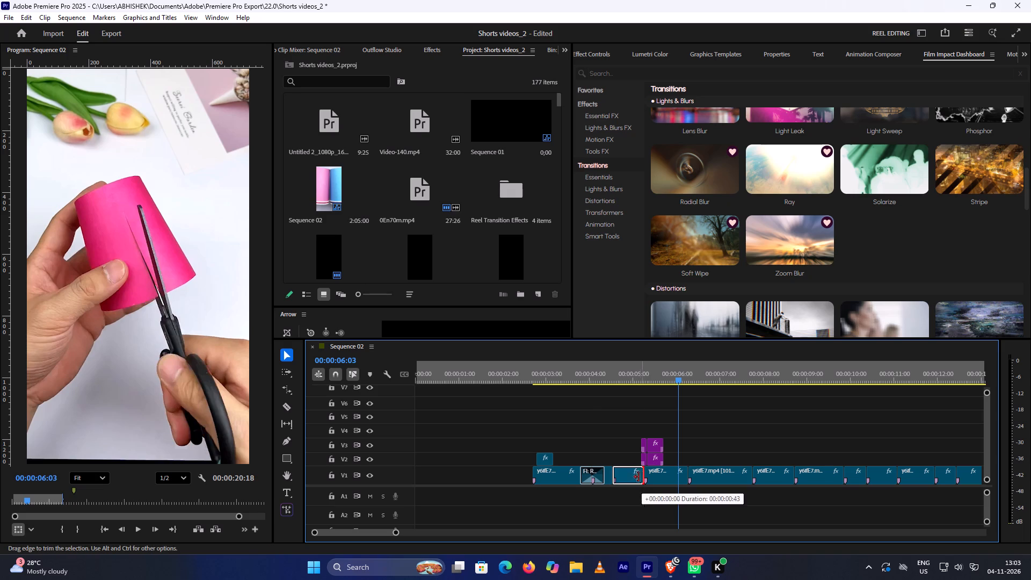
{"action": "left_click_drag", "start_coordinate": [638, 477], "coordinate": [636, 479]}
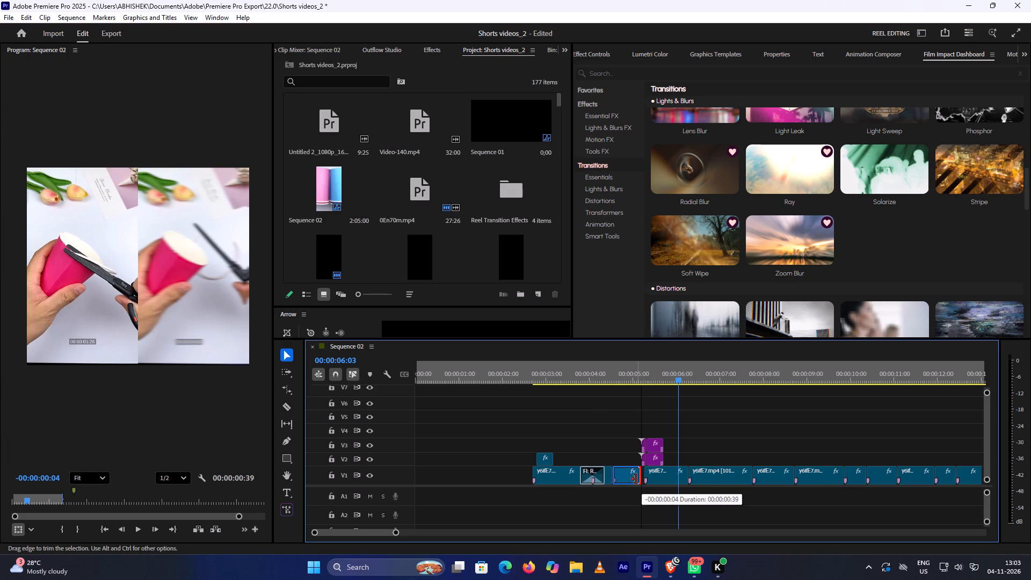
{"action": "left_click_drag", "start_coordinate": [636, 479], "coordinate": [635, 481]}
{"action": "scroll", "coordinate": [707, 438], "scroll_direction": "up", "scroll_amount": 5, "text": "alt"}
{"action": "scroll", "coordinate": [630, 460], "scroll_direction": "up", "scroll_amount": 5}
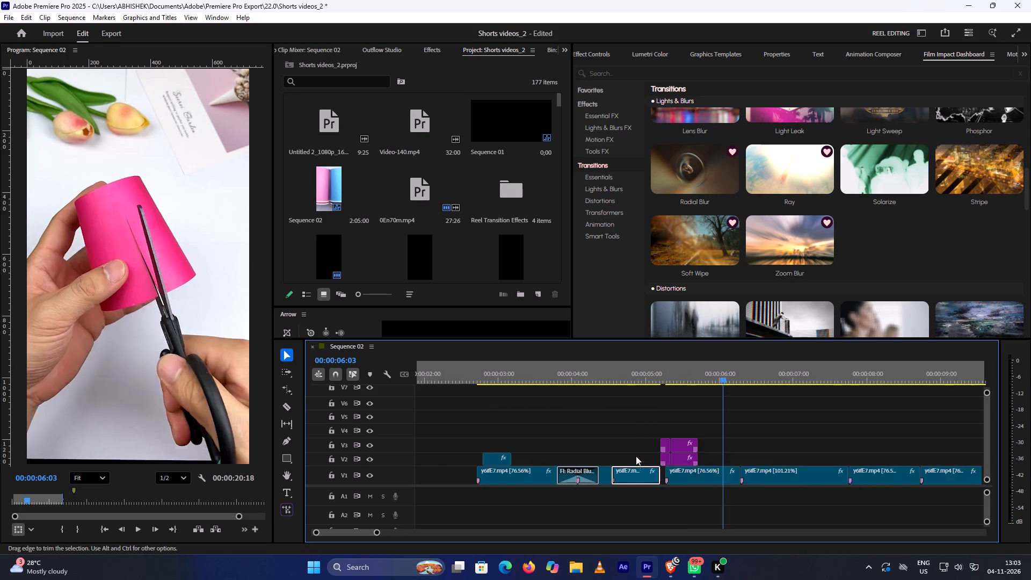
{"action": "left_click_drag", "start_coordinate": [676, 476], "coordinate": [672, 478]}
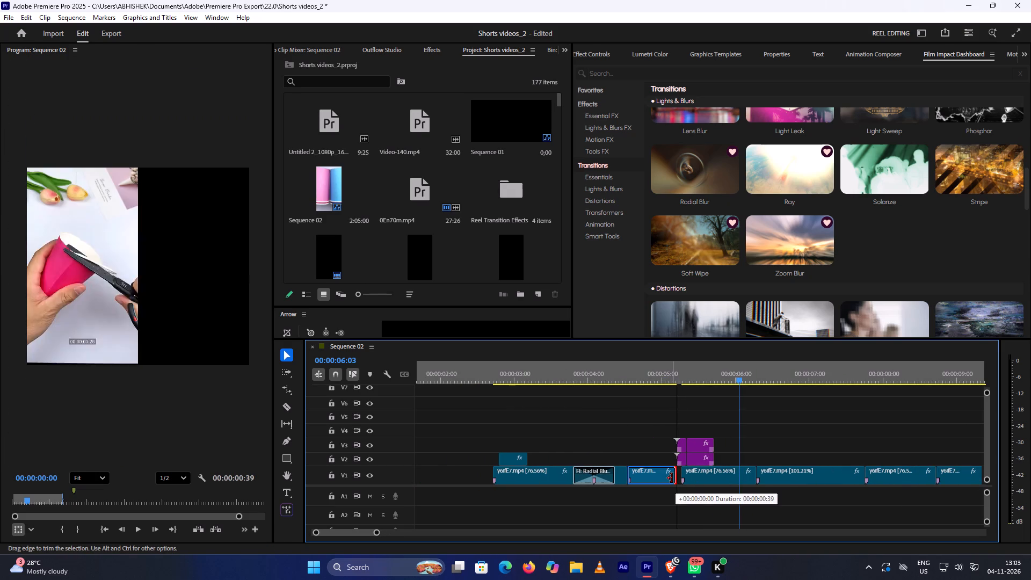
{"action": "left_click_drag", "start_coordinate": [672, 478], "coordinate": [670, 479]}
{"action": "left_click", "coordinate": [676, 479]}
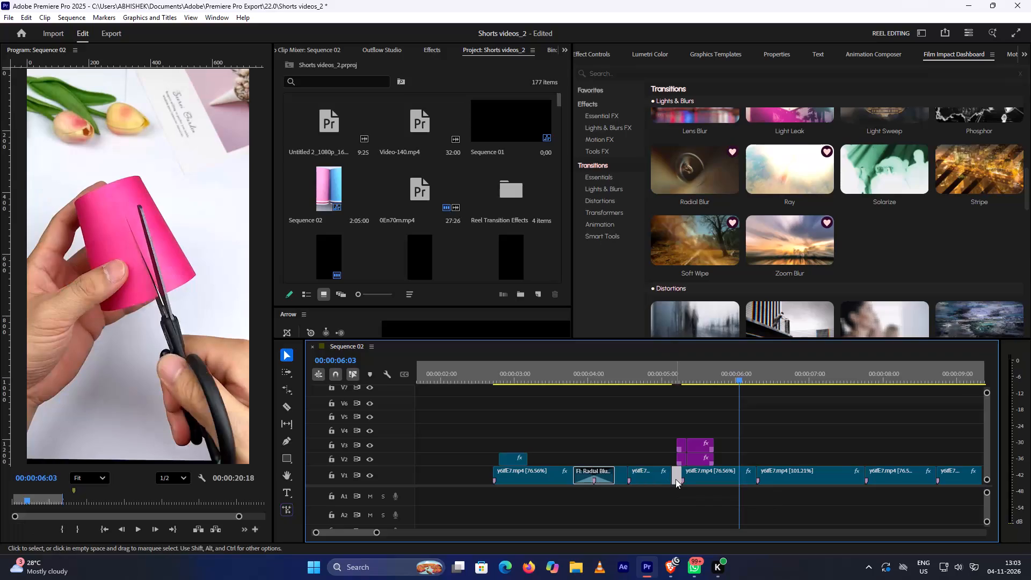
{"action": "key", "text": "BackSpace"}
Play back the Radial Blur and purple-layer transitions through the trimmed scissors clips and the cut that follows.
{"action": "left_click", "coordinate": [630, 367]}
{"action": "key", "text": "space"}
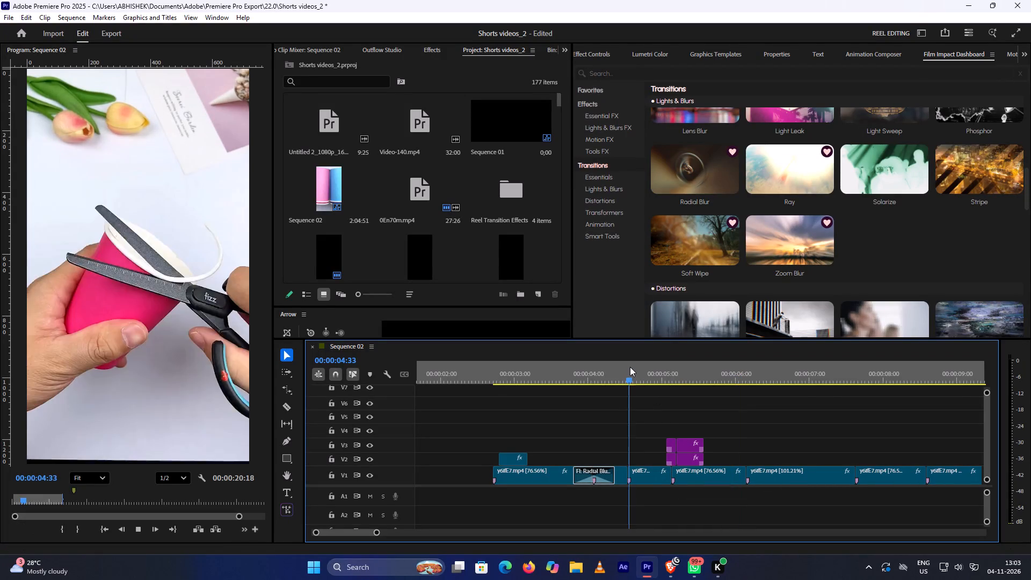
{"action": "key", "text": "space"}
{"action": "left_click", "coordinate": [605, 375]}
{"action": "key", "text": "space"}
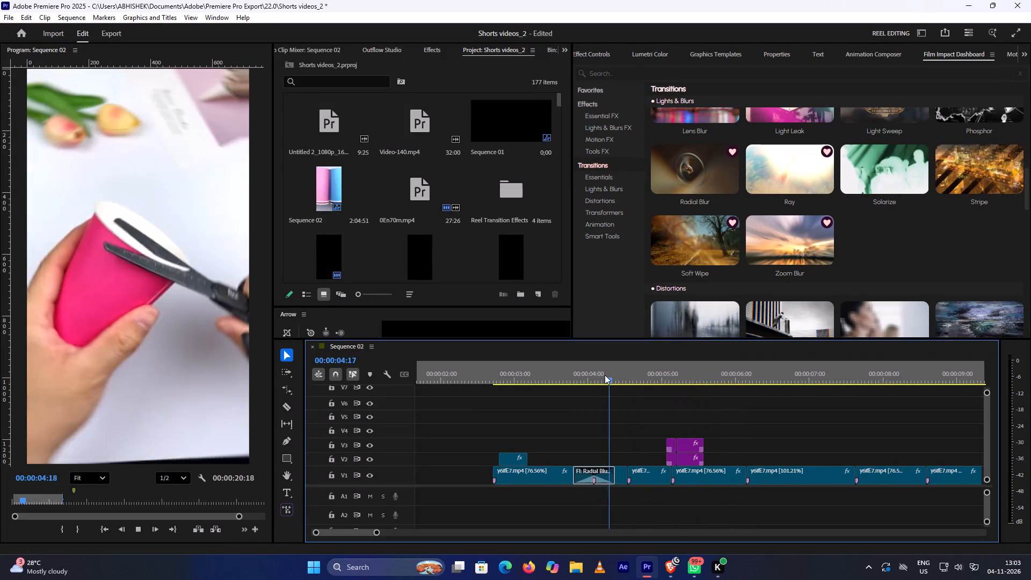
{"action": "key", "text": "space"}
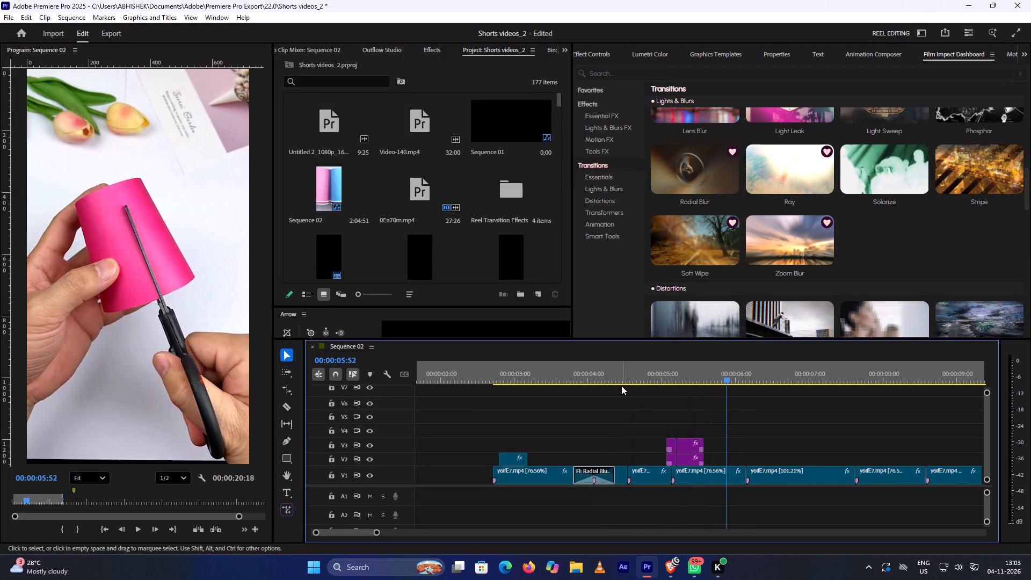
{"action": "key", "text": "space"}
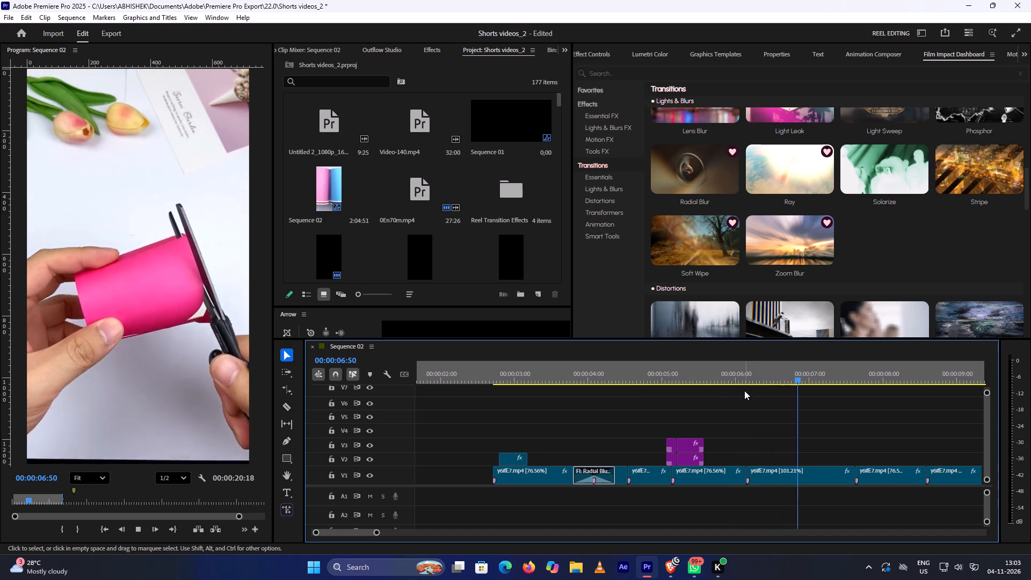
{"action": "key", "text": "space"}
{"action": "left_click", "coordinate": [677, 377]}
{"action": "key", "text": "space"}
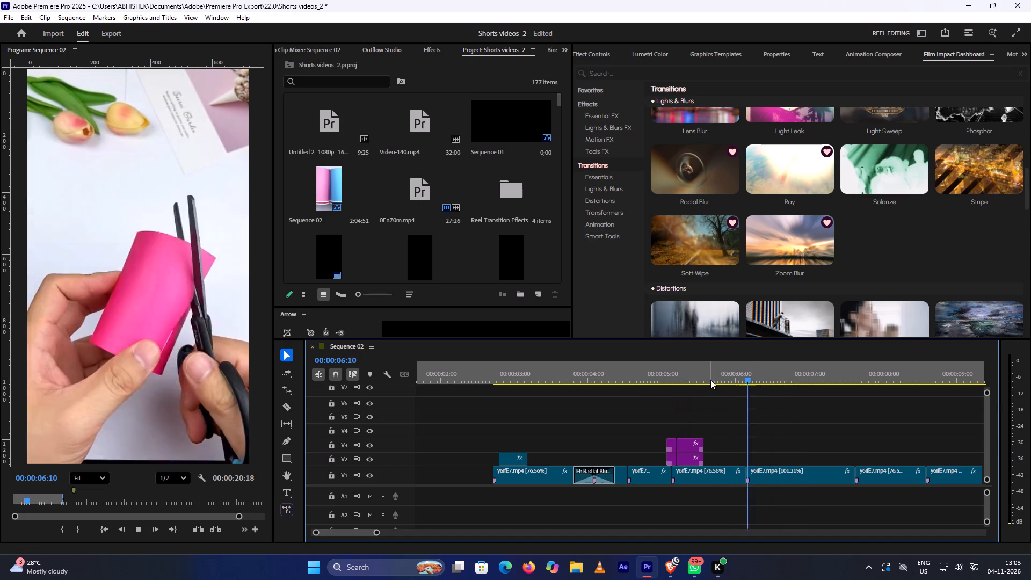
{"action": "key", "text": "space"}
{"action": "scroll", "coordinate": [749, 394], "scroll_direction": "down", "scroll_amount": 3, "text": "alt"}
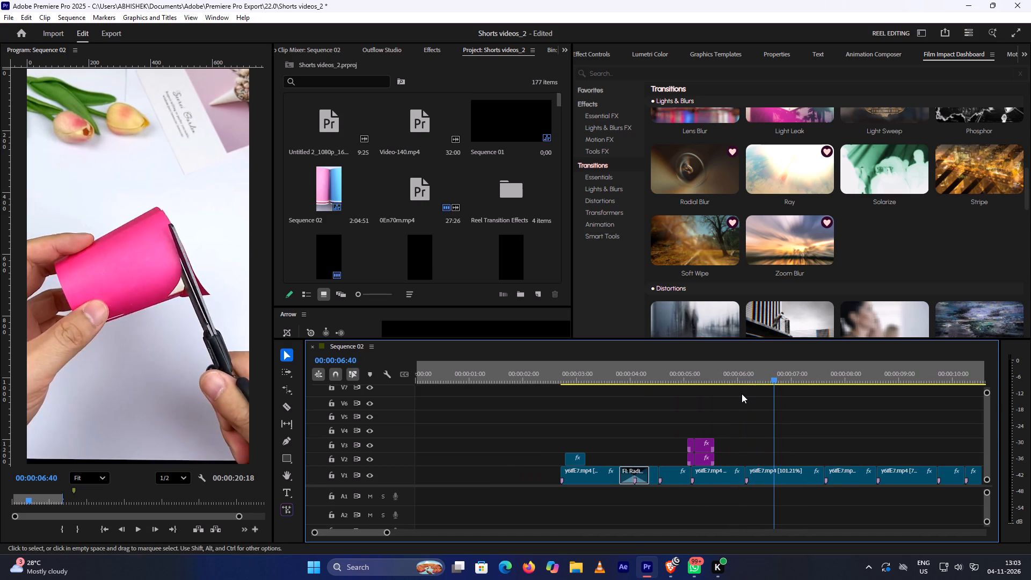
Apply Motion Bro's 6x Split transition preset from the Seamless Transitions starter pack at the scissors-clip cut near 6:06.
{"action": "left_click_drag", "start_coordinate": [733, 445], "coordinate": [759, 484]}
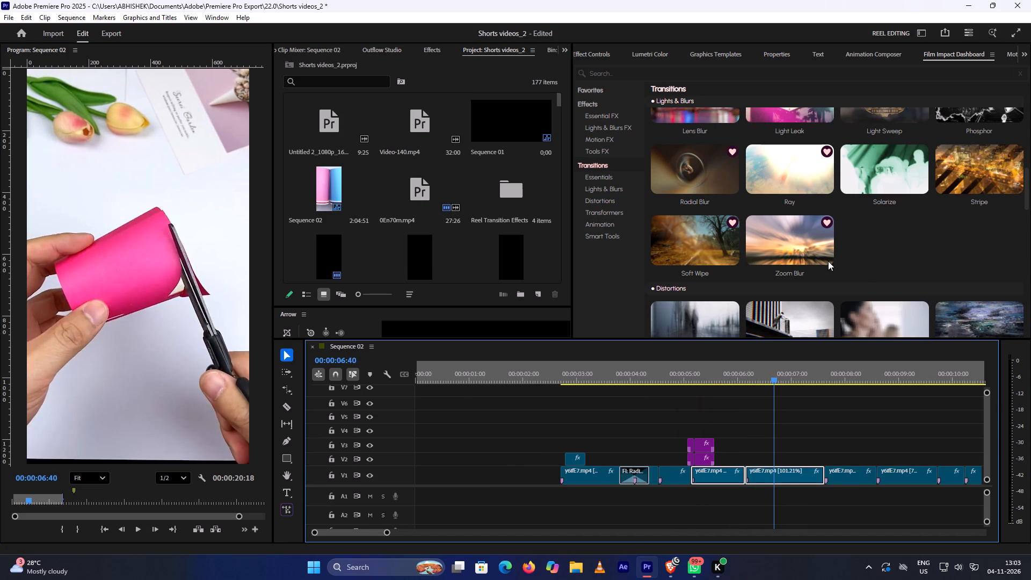
{"action": "key", "text": "Up"}
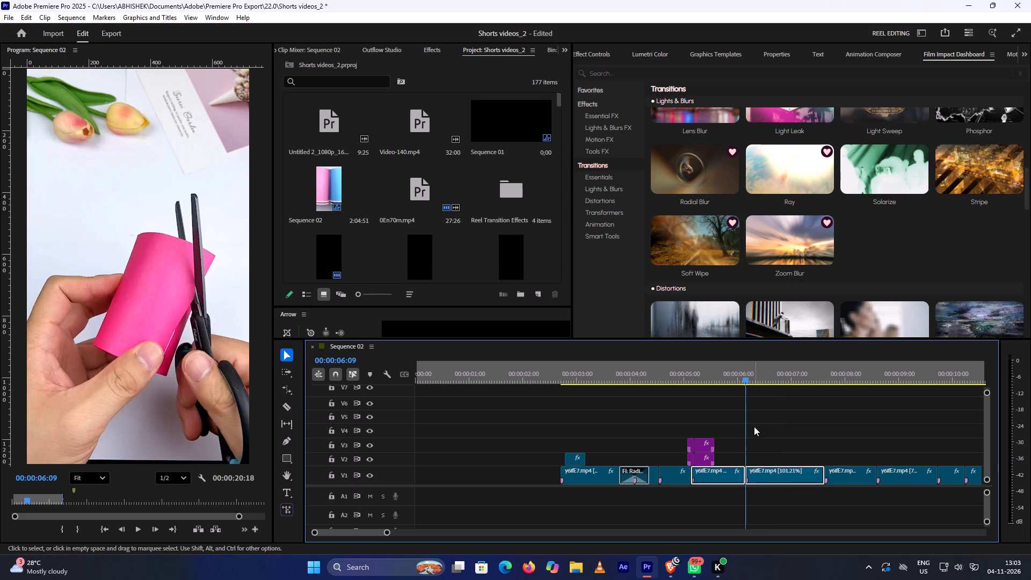
{"action": "key", "text": "Left"}
{"action": "key", "text": "Left"}
{"action": "key", "text": "Left"}
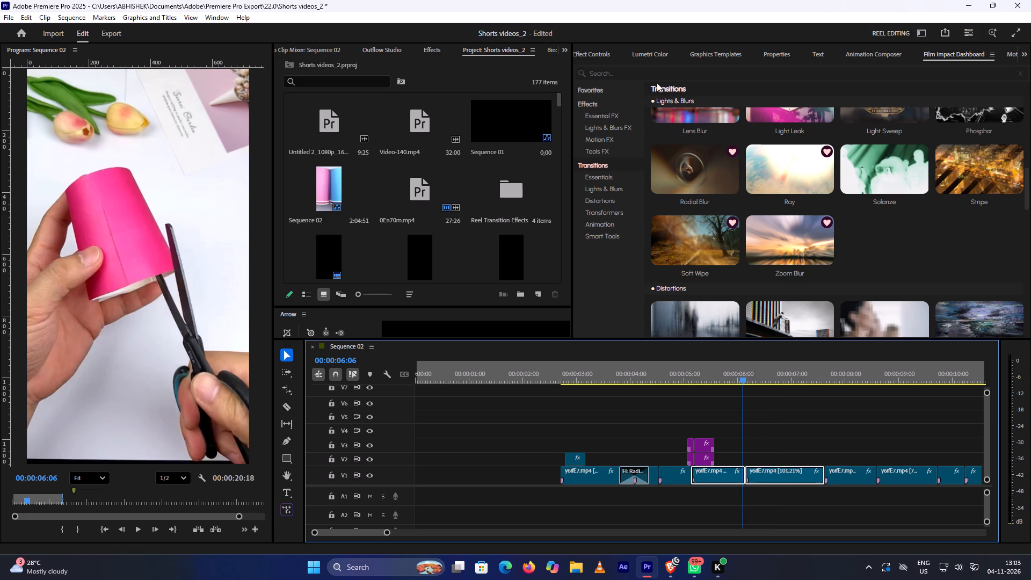
{"action": "scroll", "coordinate": [967, 57], "scroll_direction": "down", "scroll_amount": 2}
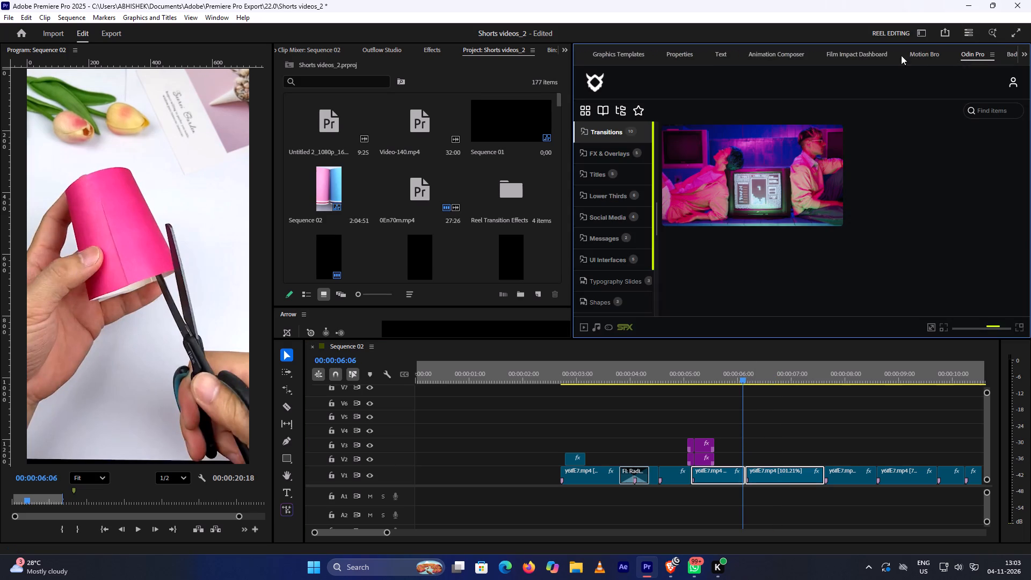
{"action": "scroll", "coordinate": [932, 56], "scroll_direction": "up", "scroll_amount": 1}
{"action": "scroll", "coordinate": [862, 257], "scroll_direction": "down", "scroll_amount": 4}
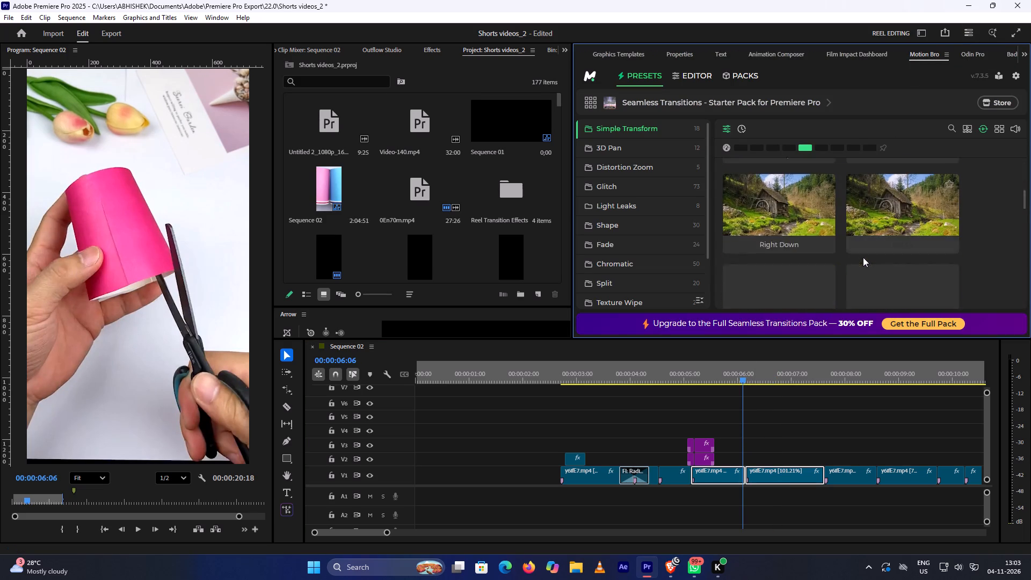
{"action": "scroll", "coordinate": [863, 257], "scroll_direction": "down", "scroll_amount": 5}
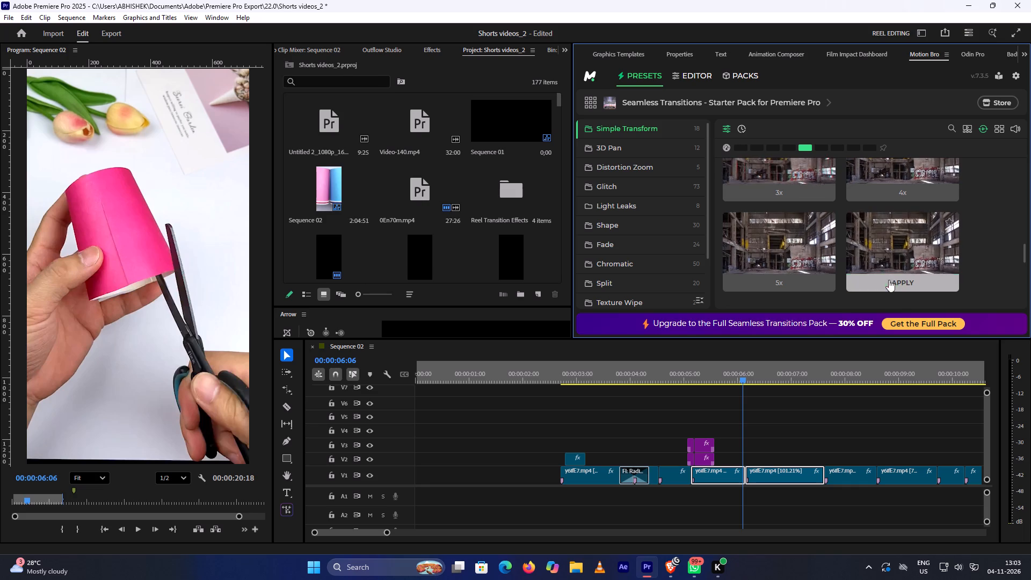
{"action": "left_click", "coordinate": [892, 283]}
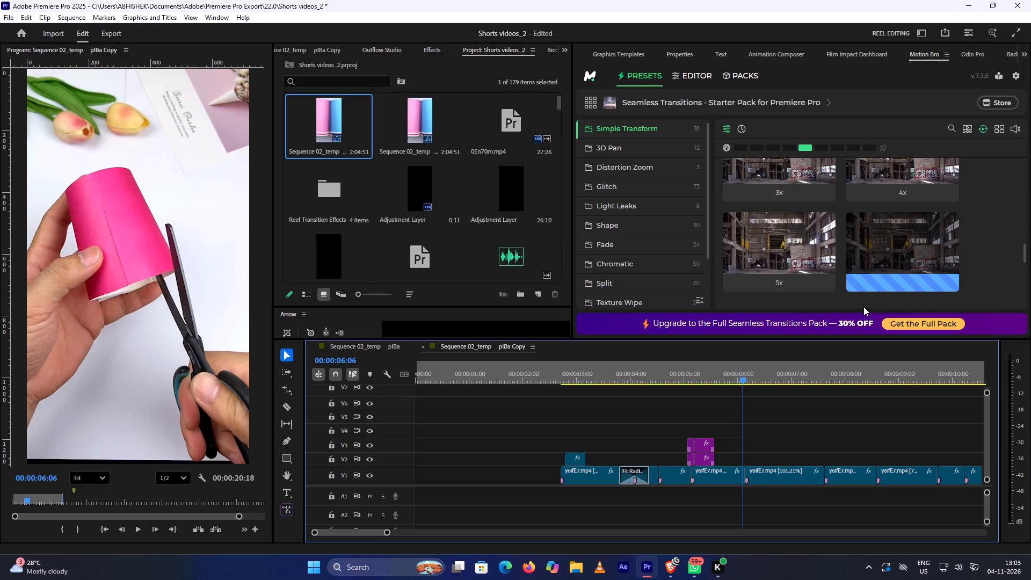
Play back the new Split transition and the following cut into the white-marker clip.
{"action": "left_click", "coordinate": [730, 379]}
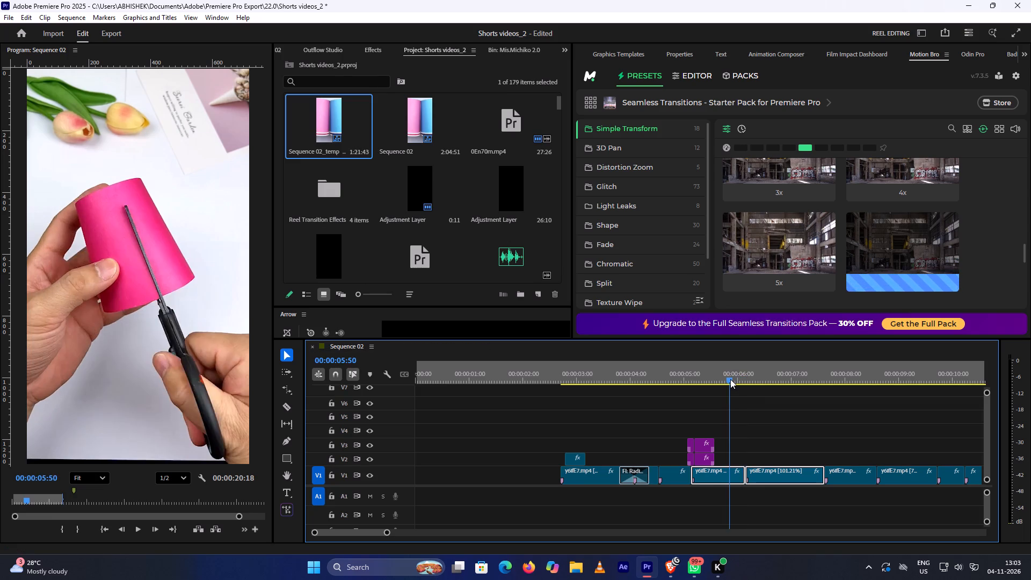
{"action": "key", "text": "space"}
{"action": "key", "text": "space"}
{"action": "left_click", "coordinate": [730, 380]}
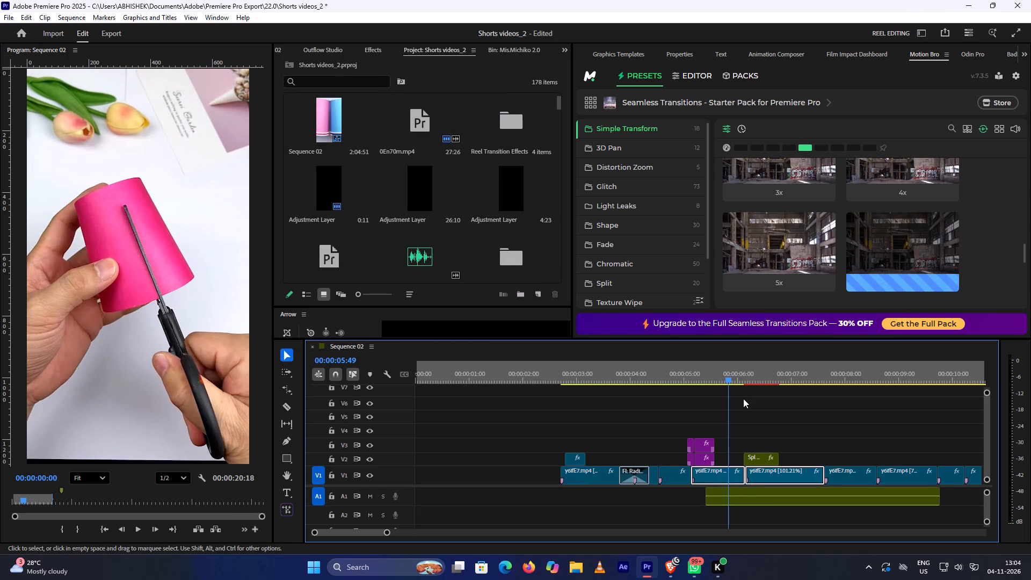
{"action": "key", "text": "space"}
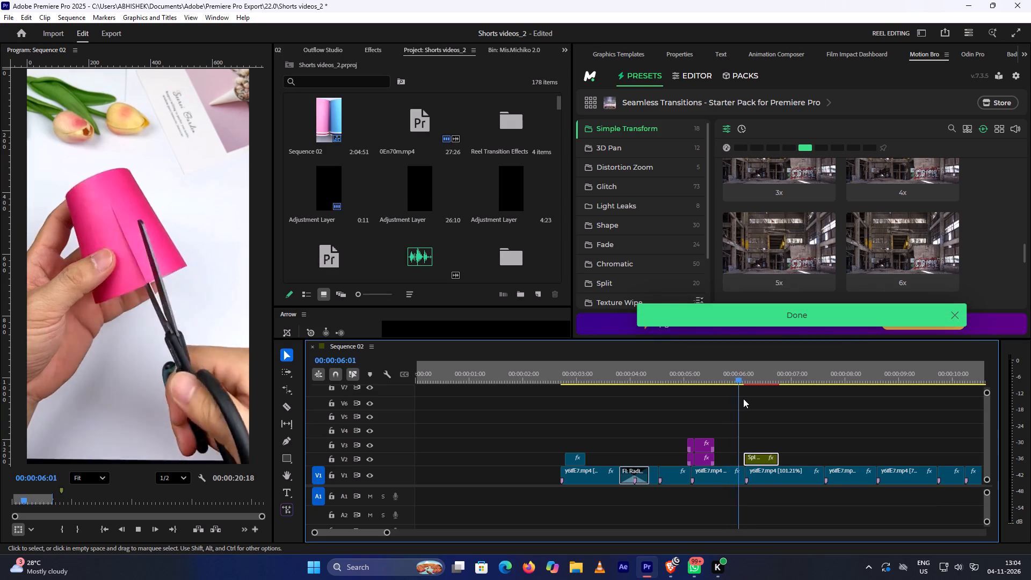
{"action": "key", "text": "space"}
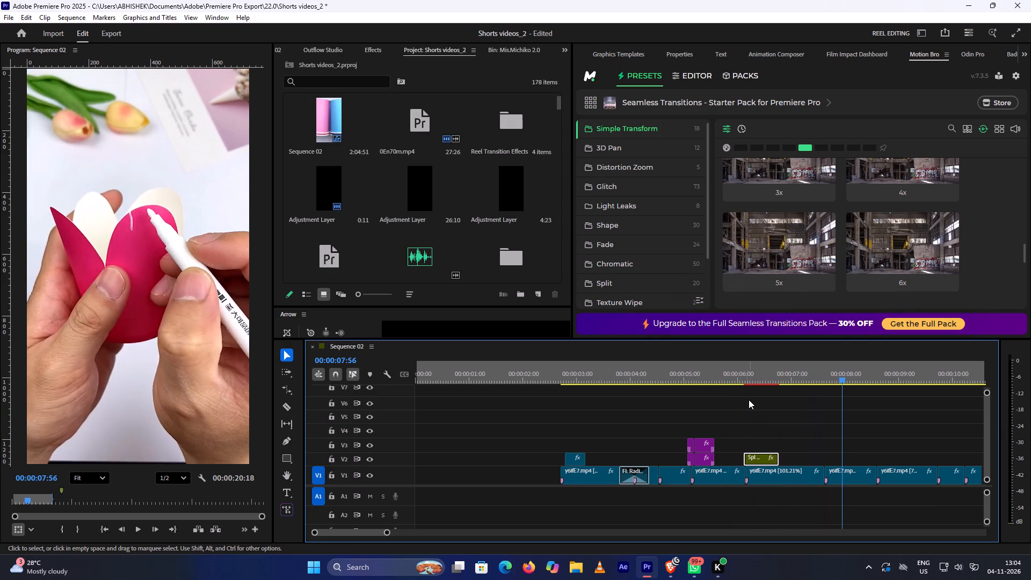
{"action": "left_click", "coordinate": [807, 380]}
{"action": "key", "text": "space"}
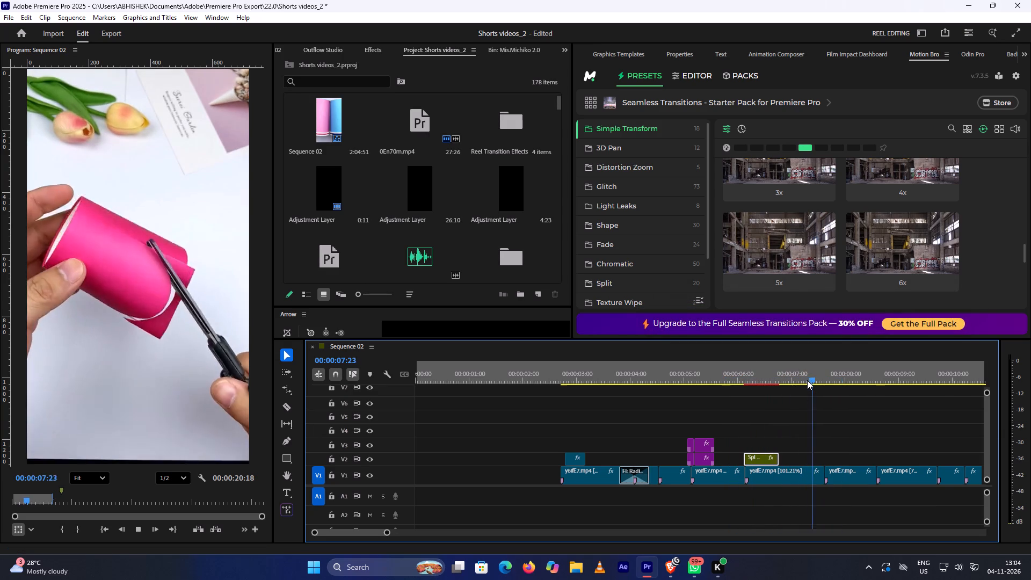
{"action": "key", "text": "space"}
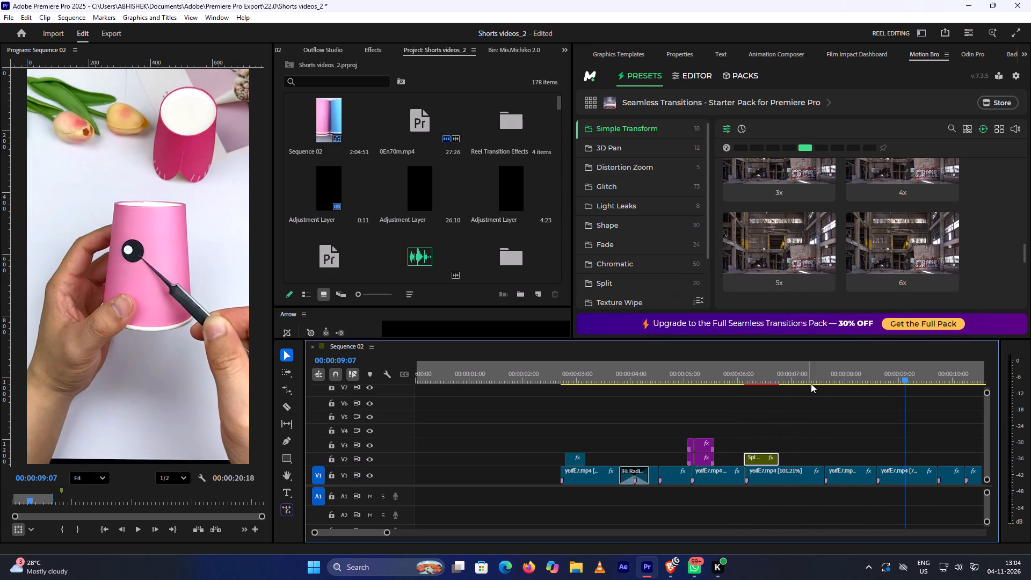
{"action": "left_click", "coordinate": [814, 376]}
{"action": "key", "text": "space"}
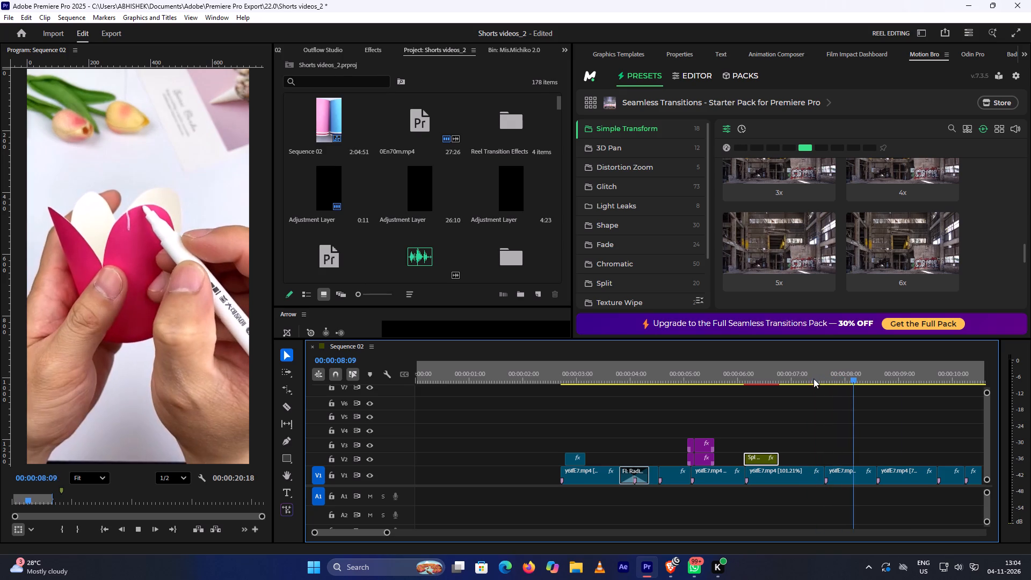
{"action": "key", "text": "space"}
Play back the earlier walnut-creature section from about 42 s and the orange-peel section from about 57 s to examine their transitions.
{"action": "left_click_drag", "start_coordinate": [816, 441], "coordinate": [837, 497]}
{"action": "scroll", "coordinate": [863, 418], "scroll_direction": "down", "scroll_amount": 19}
{"action": "scroll", "coordinate": [851, 430], "scroll_direction": "down", "scroll_amount": 6, "text": "alt"}
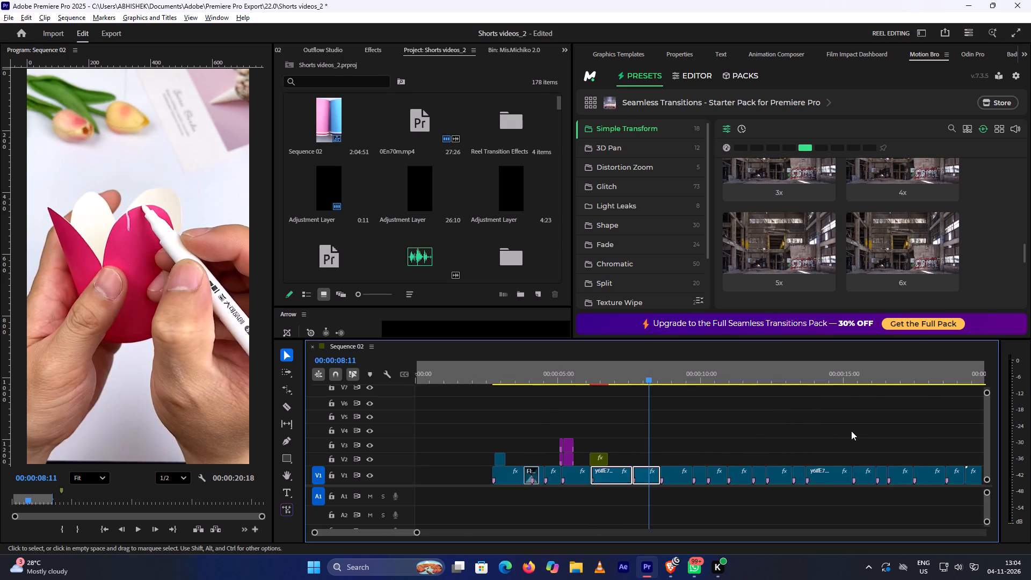
{"action": "scroll", "coordinate": [851, 431], "scroll_direction": "down", "scroll_amount": 13, "text": "alt"}
{"action": "scroll", "coordinate": [849, 440], "scroll_direction": "down", "scroll_amount": 6}
{"action": "left_click", "coordinate": [840, 373]}
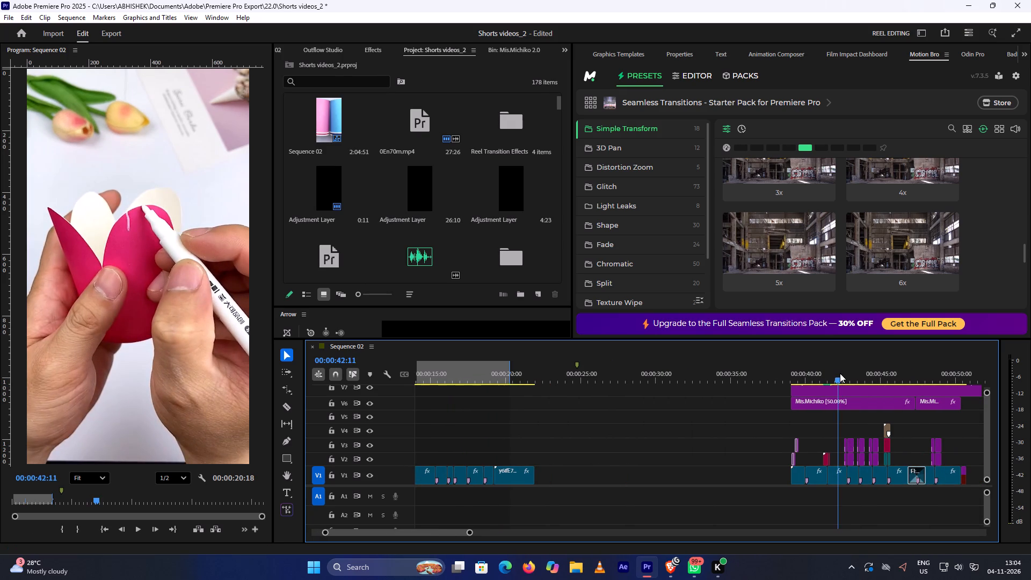
{"action": "key", "text": "space"}
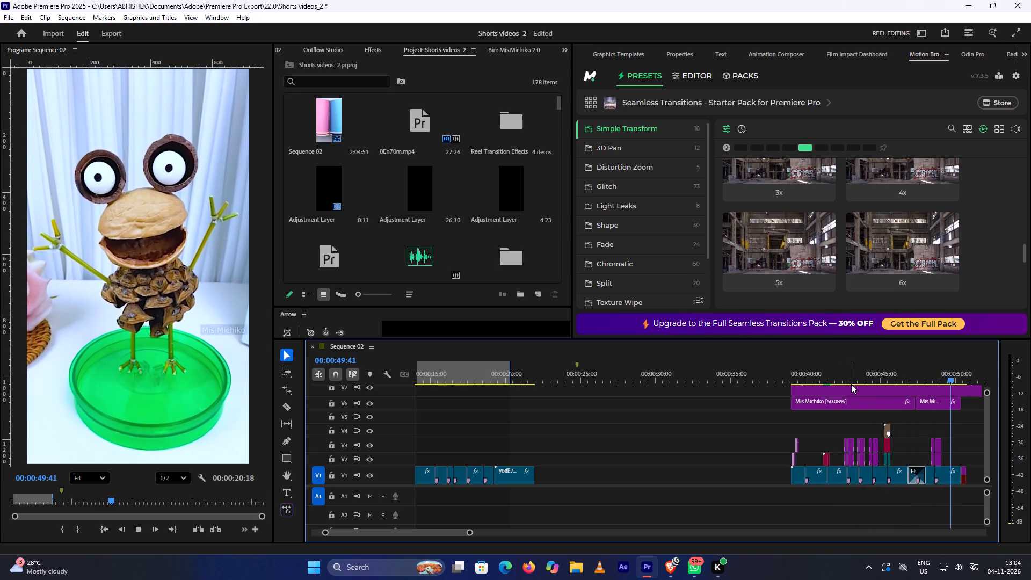
{"action": "key", "text": "space"}
{"action": "scroll", "coordinate": [851, 386], "scroll_direction": "down", "scroll_amount": 14}
{"action": "left_click", "coordinate": [836, 380]}
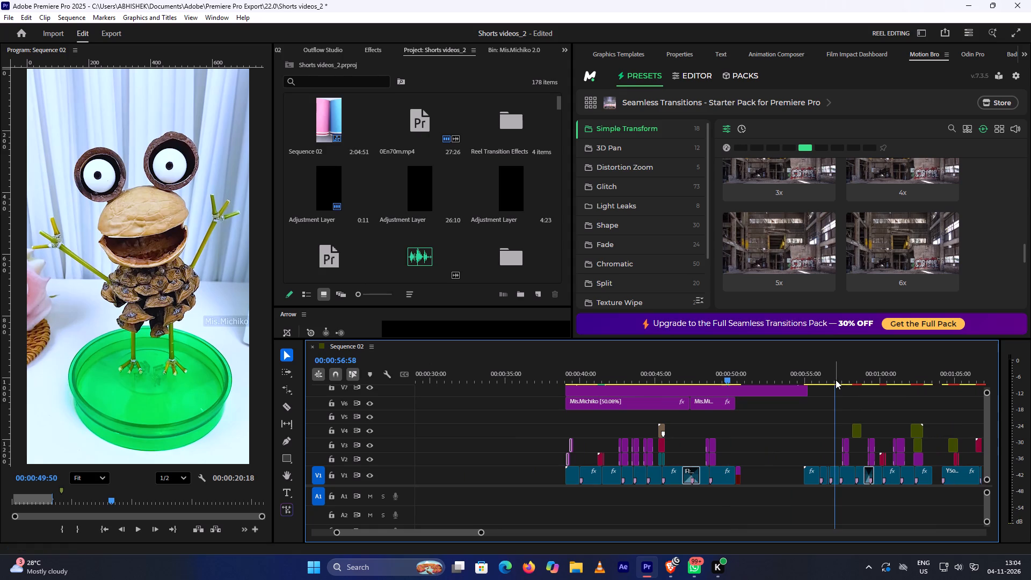
{"action": "key", "text": "space"}
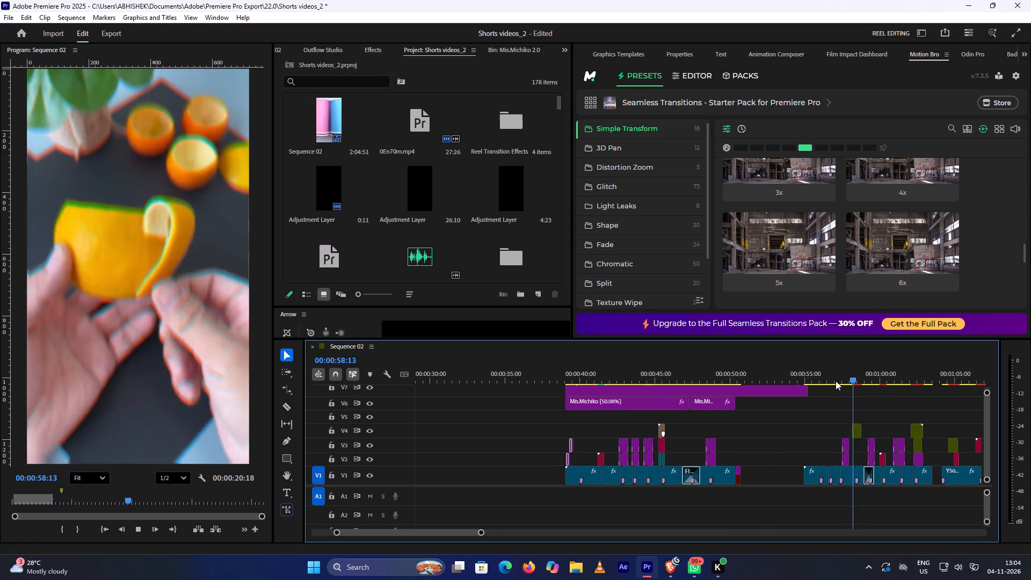
{"action": "key", "text": "space"}
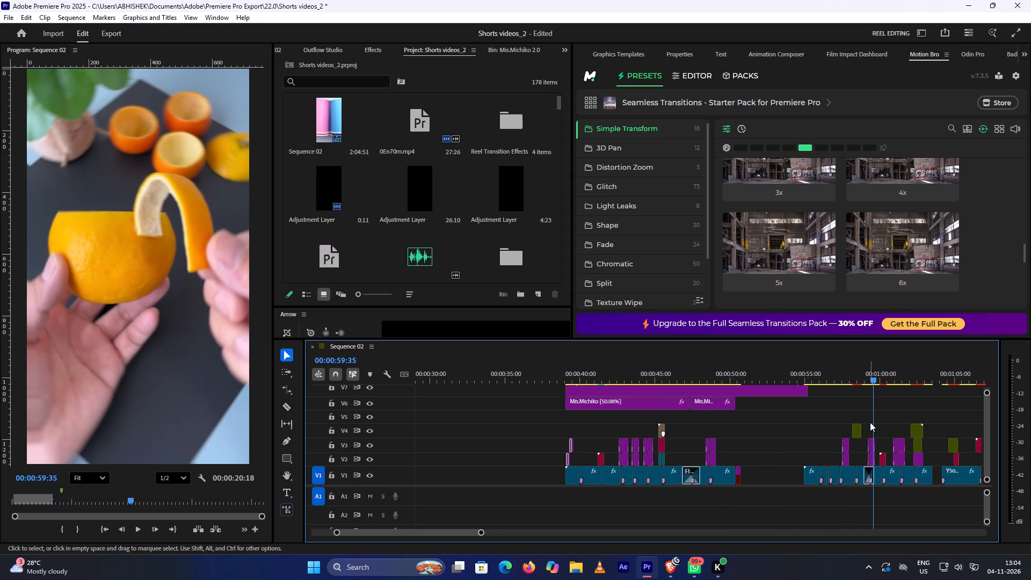
Move the two stacked purple transition layers near 59 s about 3.5 s earlier, onto the first orange clips, and play back the result.
{"action": "left_click_drag", "start_coordinate": [869, 426], "coordinate": [875, 456]}
{"action": "left_click", "coordinate": [875, 456]}
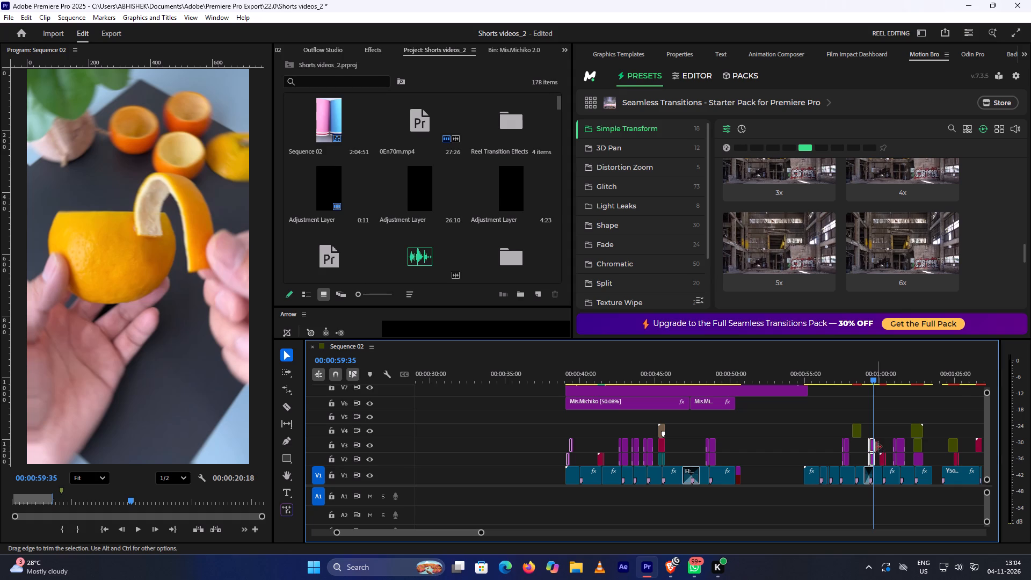
{"action": "left_click_drag", "start_coordinate": [870, 445], "coordinate": [817, 444]}
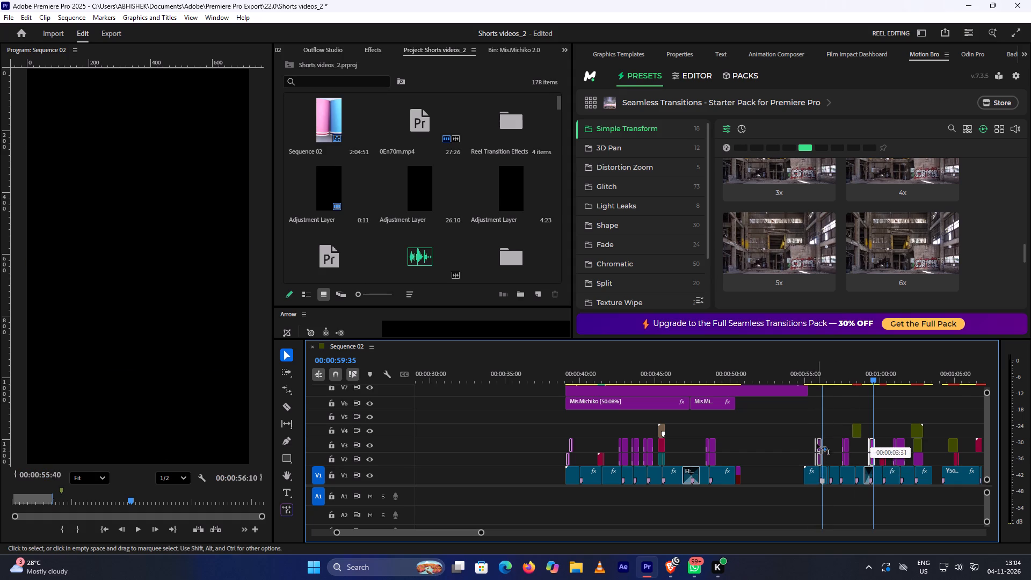
{"action": "left_click_drag", "start_coordinate": [817, 444], "coordinate": [817, 443]}
{"action": "left_click", "coordinate": [811, 378]}
{"action": "key", "text": "space"}
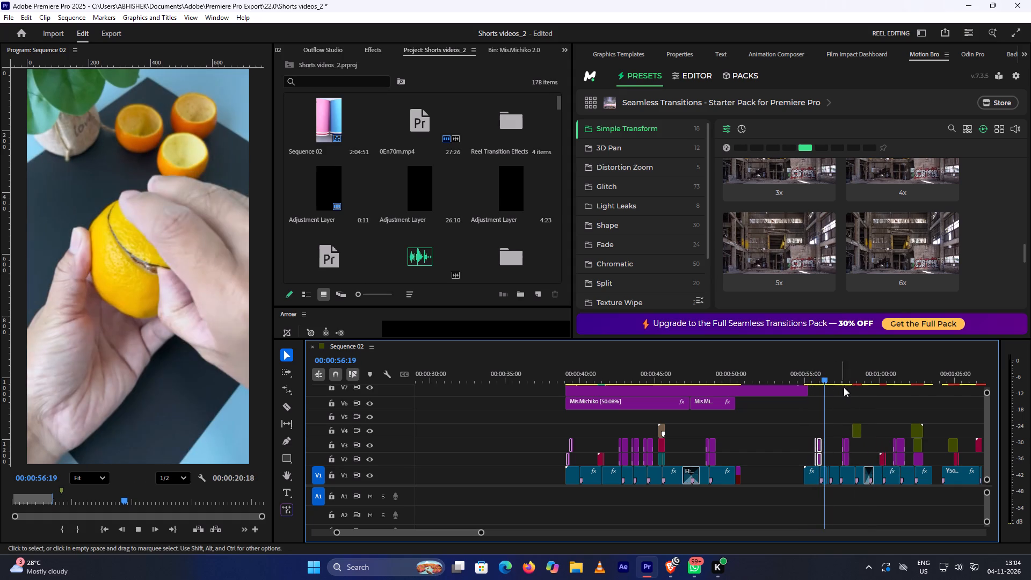
{"action": "key", "text": "space"}
Examine the transitions in the rest of the orange-cup section and the first apple-drawing clips.
{"action": "left_click", "coordinate": [883, 378]}
{"action": "key", "text": "space"}
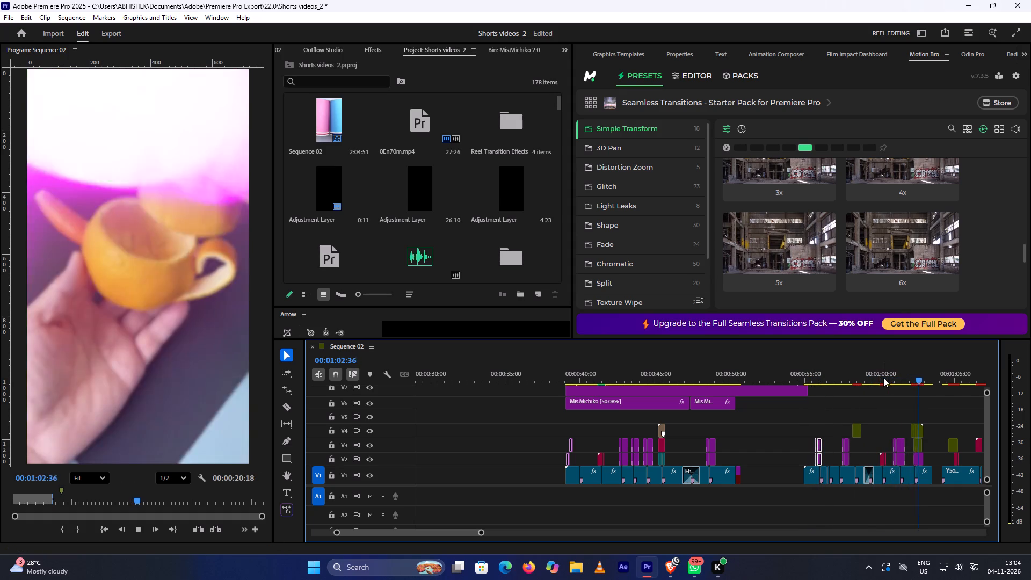
{"action": "key", "text": "space"}
{"action": "scroll", "coordinate": [884, 378], "scroll_direction": "down", "scroll_amount": 5}
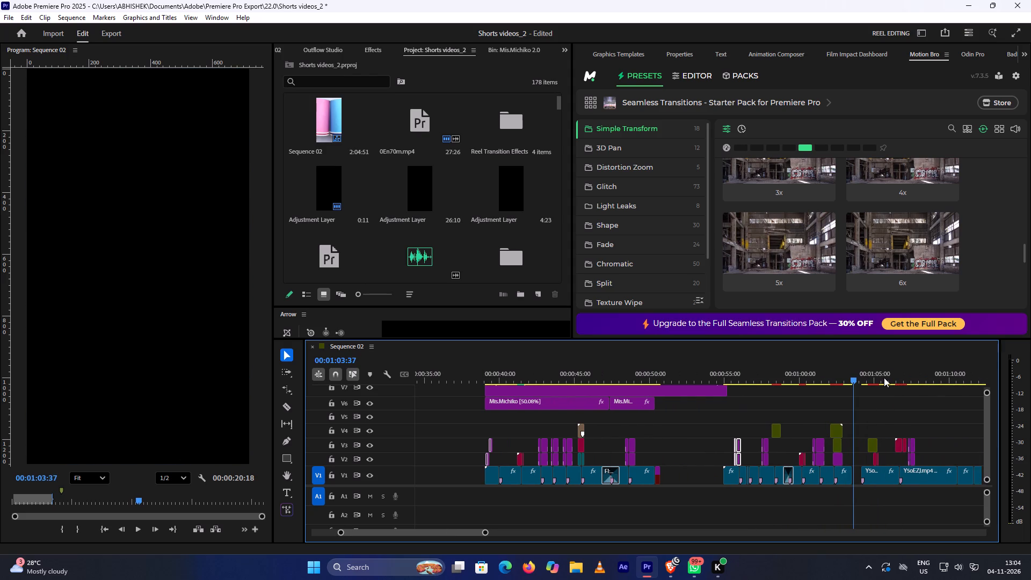
{"action": "left_click", "coordinate": [871, 375]}
{"action": "key", "text": "space"}
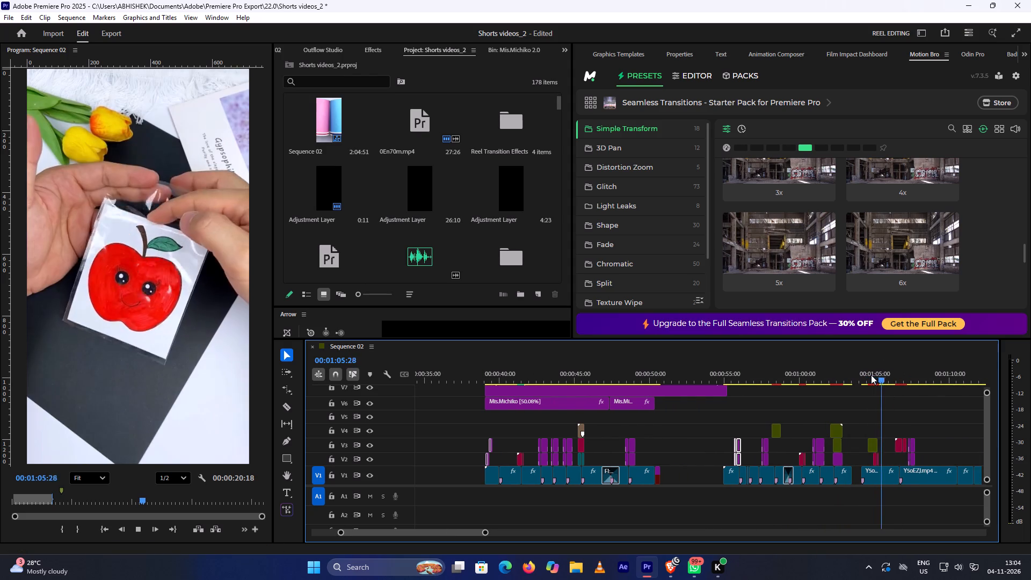
{"action": "key", "text": "space"}
{"action": "left_click", "coordinate": [890, 380]}
{"action": "key", "text": "space"}
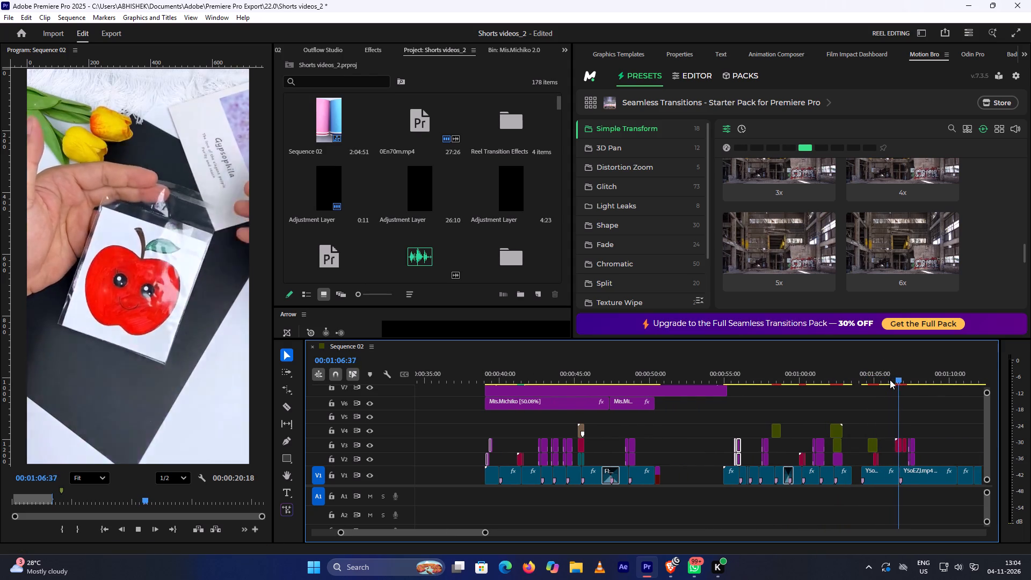
{"action": "key", "text": "space"}
Examine the transitions in the craft-stick catapult and blue-straw clips from about 1:13 to 1:22.
{"action": "scroll", "coordinate": [891, 380], "scroll_direction": "down", "scroll_amount": 7}
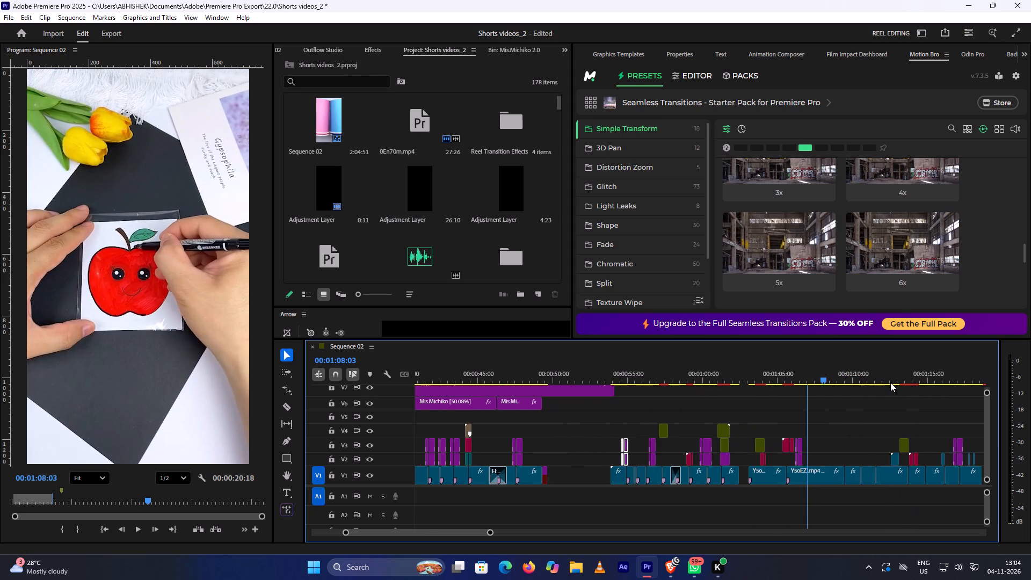
{"action": "scroll", "coordinate": [890, 382], "scroll_direction": "down", "scroll_amount": 4}
{"action": "left_click", "coordinate": [841, 379]}
{"action": "key", "text": "space"}
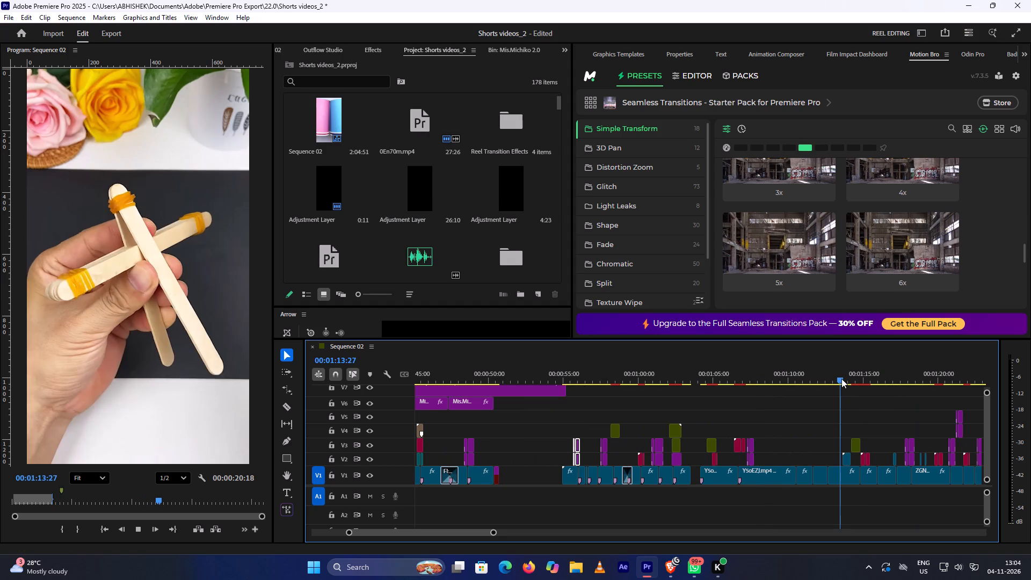
{"action": "key", "text": "space"}
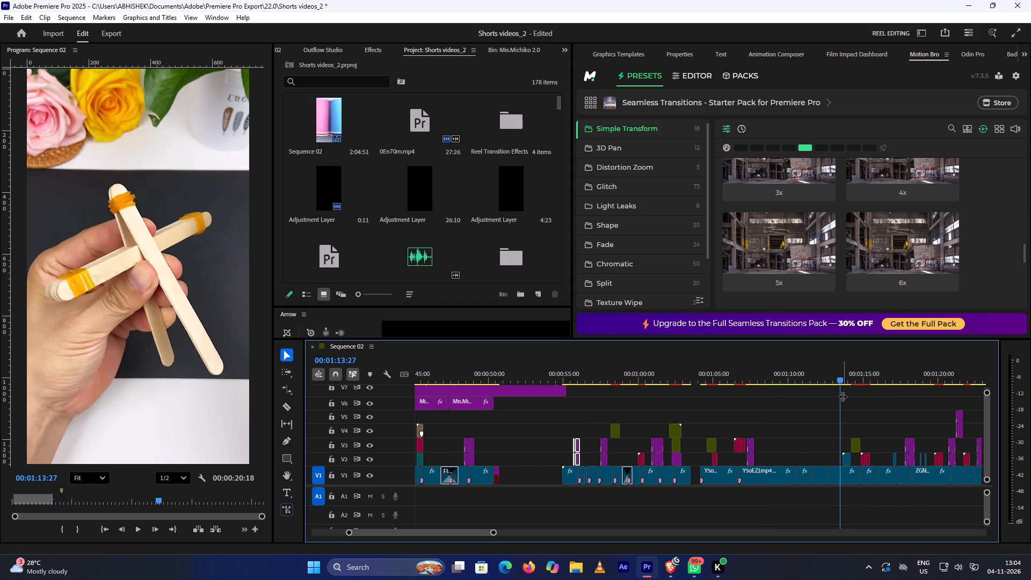
{"action": "left_click", "coordinate": [843, 396]}
{"action": "key", "text": "space"}
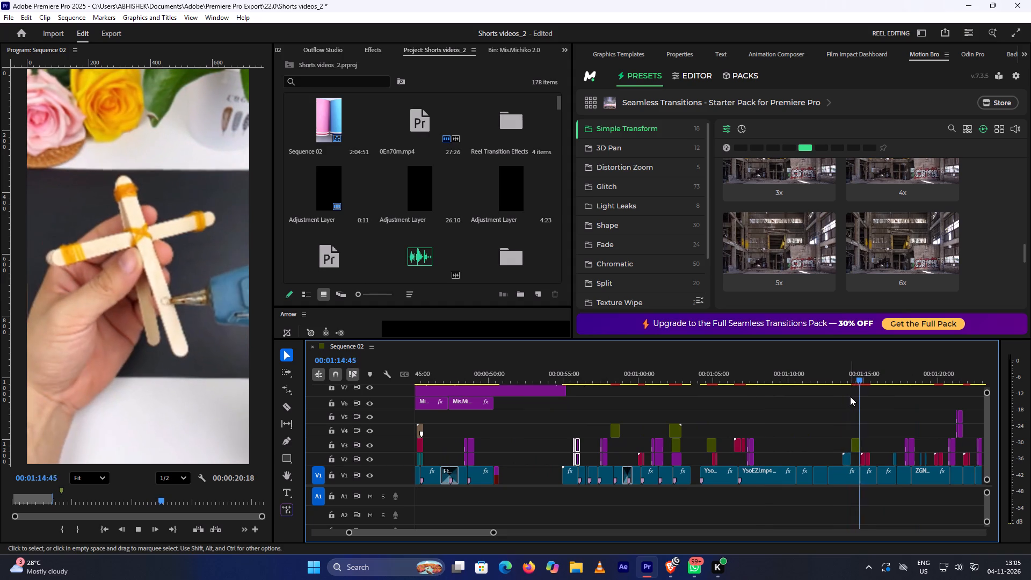
{"action": "key", "text": "space"}
{"action": "left_click", "coordinate": [895, 380]}
{"action": "key", "text": "space"}
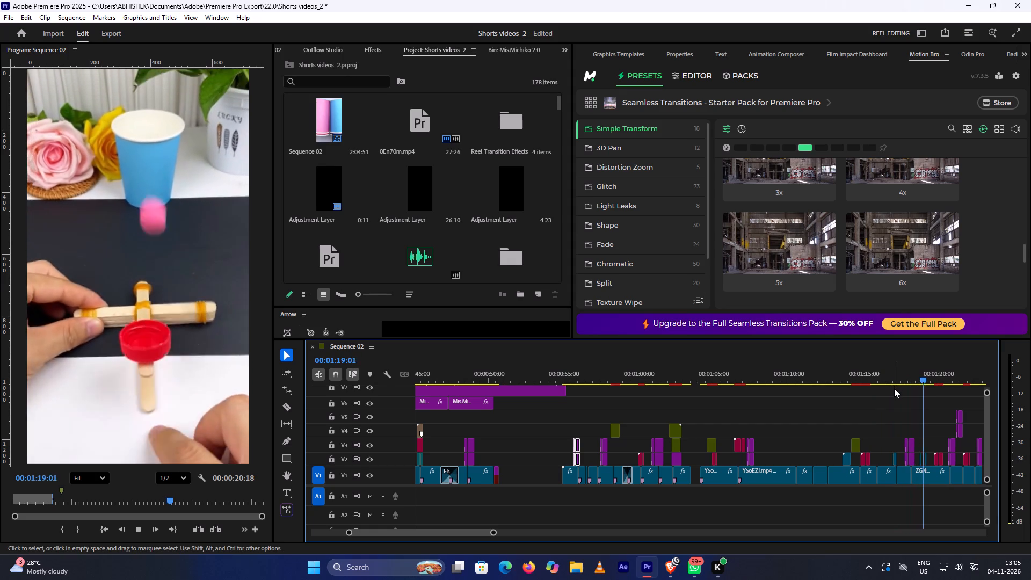
{"action": "key", "text": "space"}
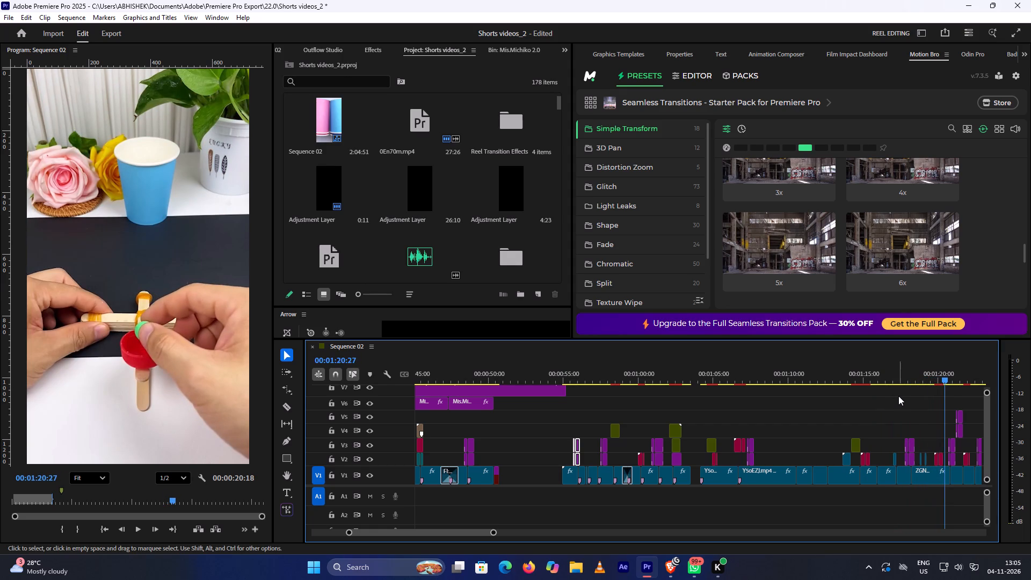
{"action": "key", "text": "space"}
{"action": "key", "text": "space"}
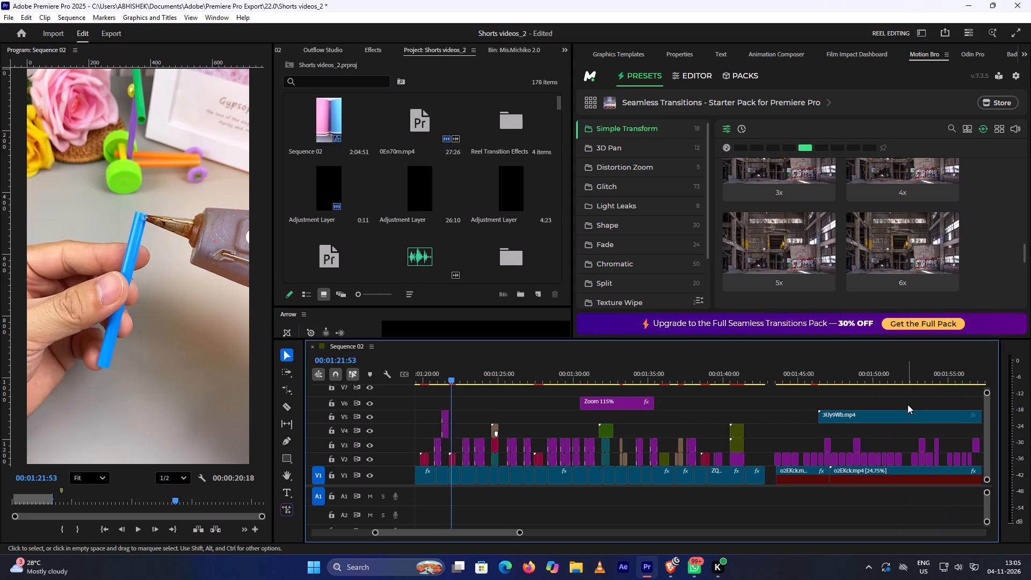
{"action": "scroll", "coordinate": [907, 405], "scroll_direction": "down", "scroll_amount": 4}
{"action": "key", "text": "space"}
{"action": "key", "text": "space"}
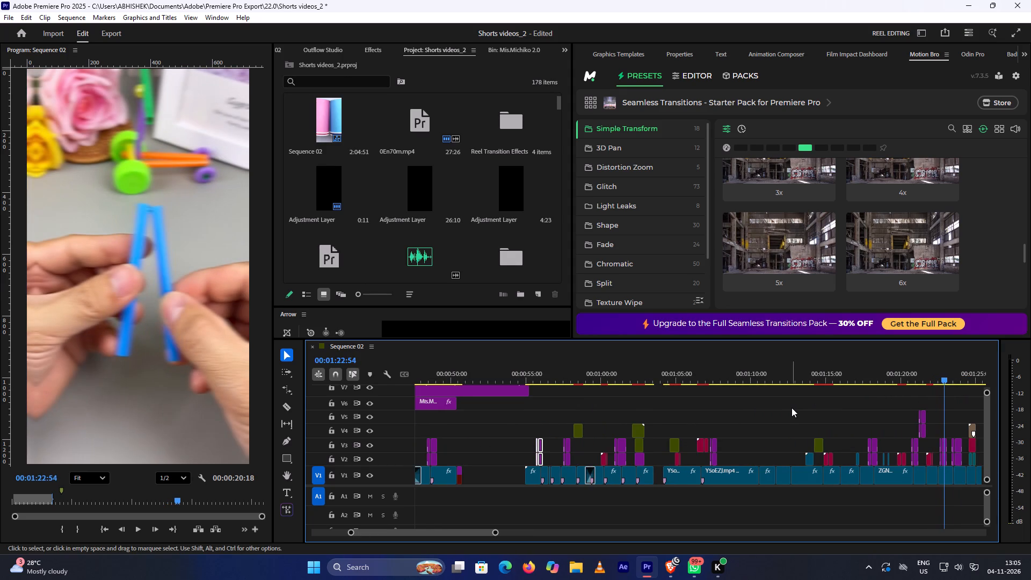
Play back the straw and bottle-cap toy clips from about 1:23 to 1:27 to examine their transitions.
{"action": "scroll", "coordinate": [792, 408], "scroll_direction": "down", "scroll_amount": 2}
{"action": "key", "text": "space"}
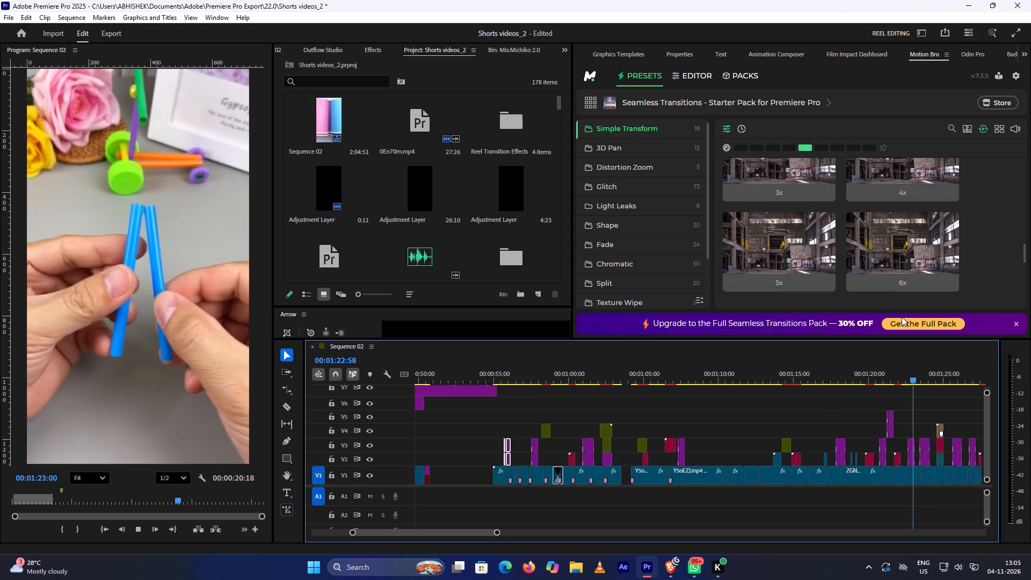
{"action": "key", "text": "space"}
{"action": "key", "text": "space"}
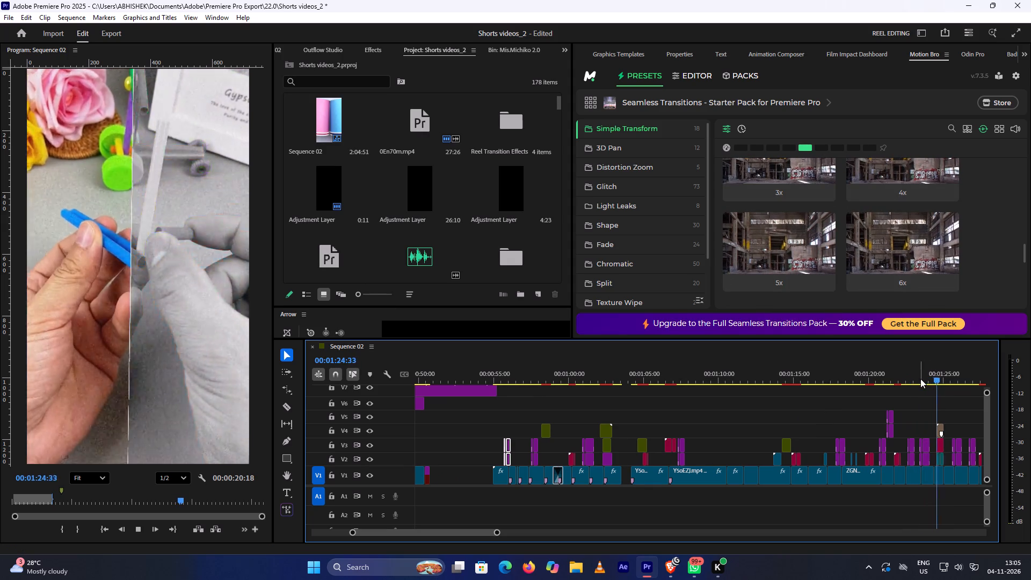
{"action": "key", "text": "space"}
{"action": "key", "text": "space"}
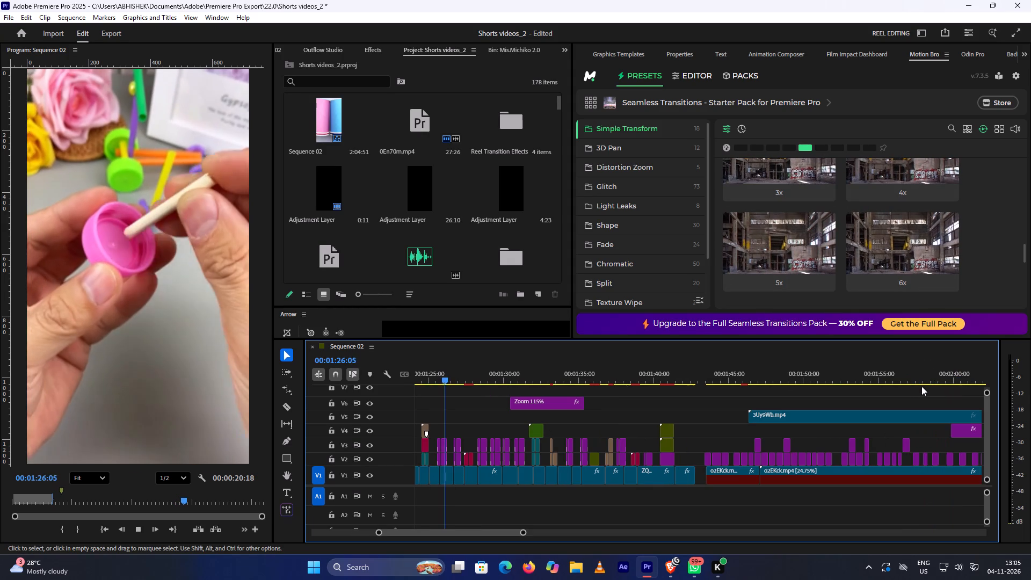
{"action": "key", "text": "space"}
{"action": "key", "text": "space"}
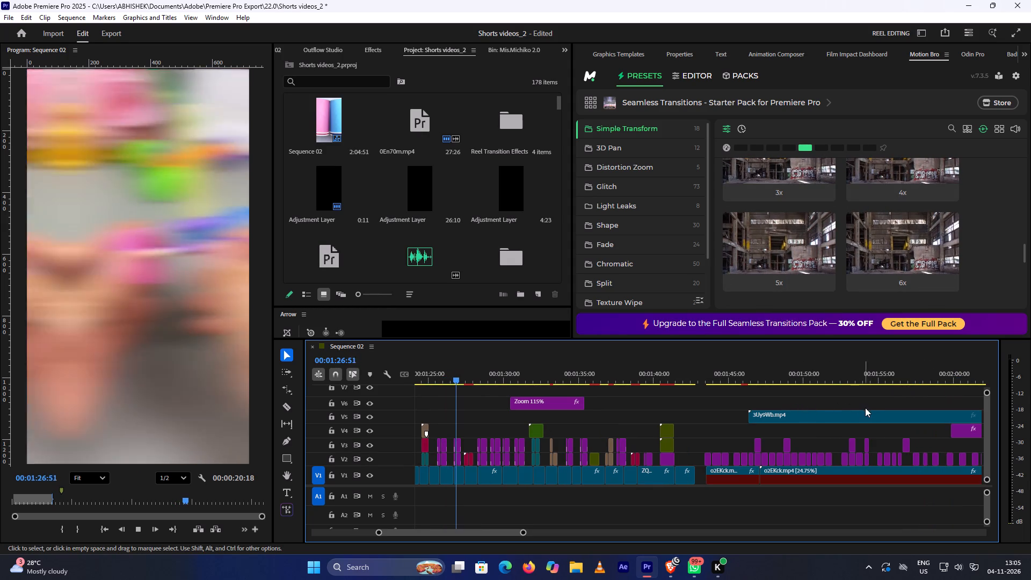
{"action": "key", "text": "space"}
Examine the transitions from the green-paper clips near 1:37 through to the offline clips near 1:45.
{"action": "scroll", "coordinate": [773, 412], "scroll_direction": "up", "scroll_amount": 7}
{"action": "key", "text": "space"}
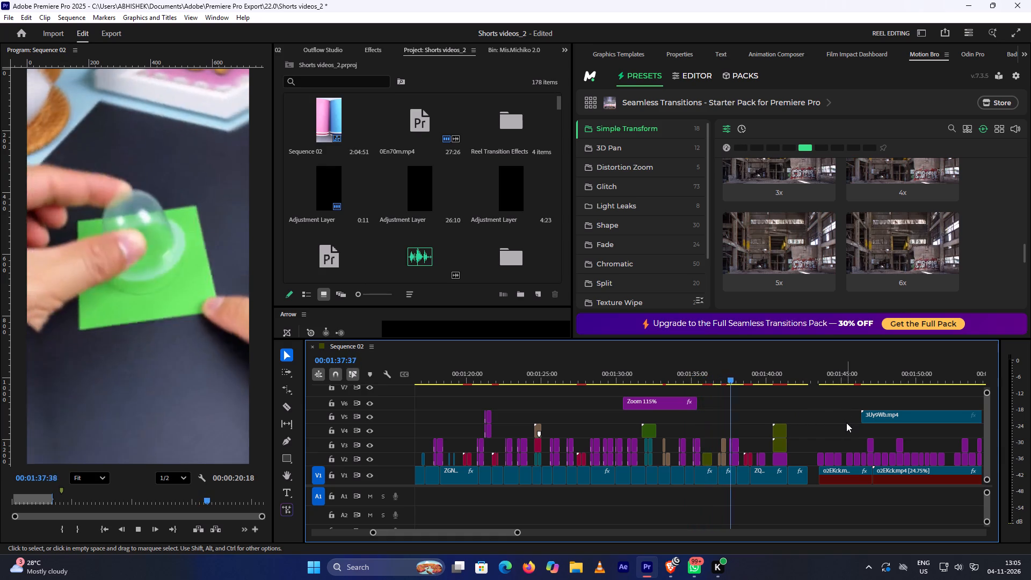
{"action": "key", "text": "space"}
{"action": "key", "text": "space"}
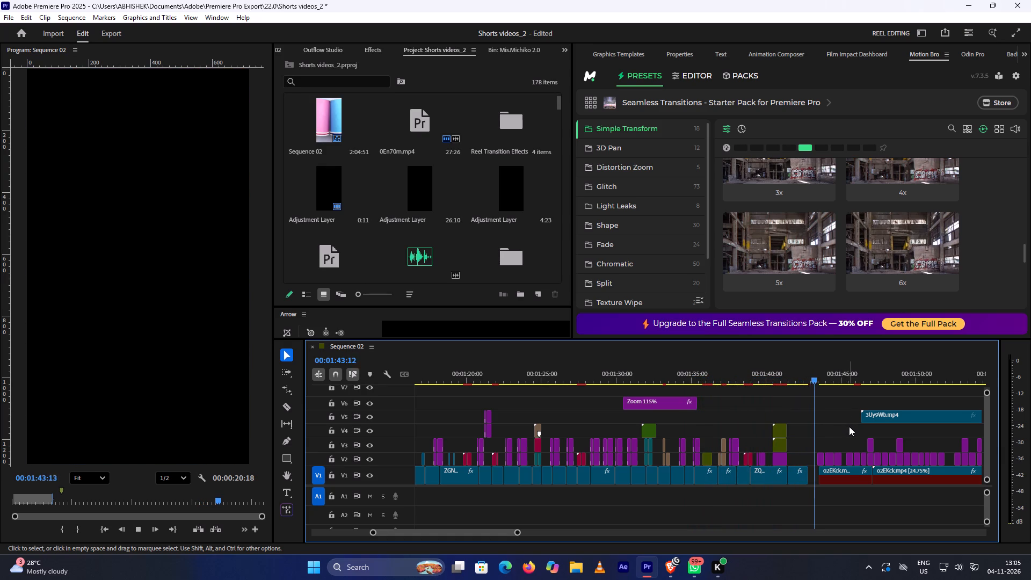
{"action": "key", "text": "space"}
{"action": "scroll", "coordinate": [850, 425], "scroll_direction": "down", "scroll_amount": 5}
{"action": "key", "text": "space"}
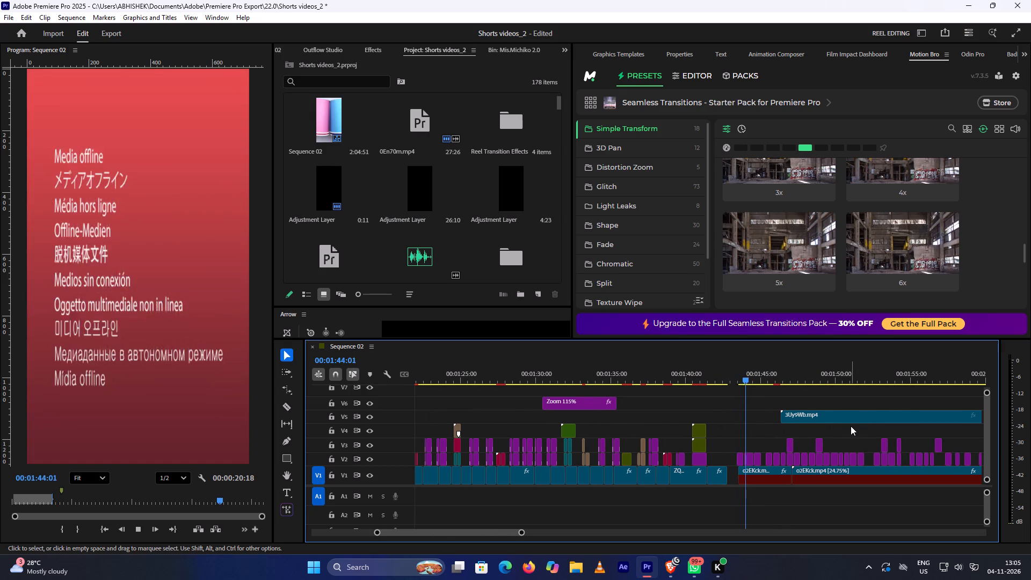
{"action": "key", "text": "space"}
{"action": "scroll", "coordinate": [756, 435], "scroll_direction": "up", "scroll_amount": 4}
{"action": "scroll", "coordinate": [684, 421], "scroll_direction": "up", "scroll_amount": 5}
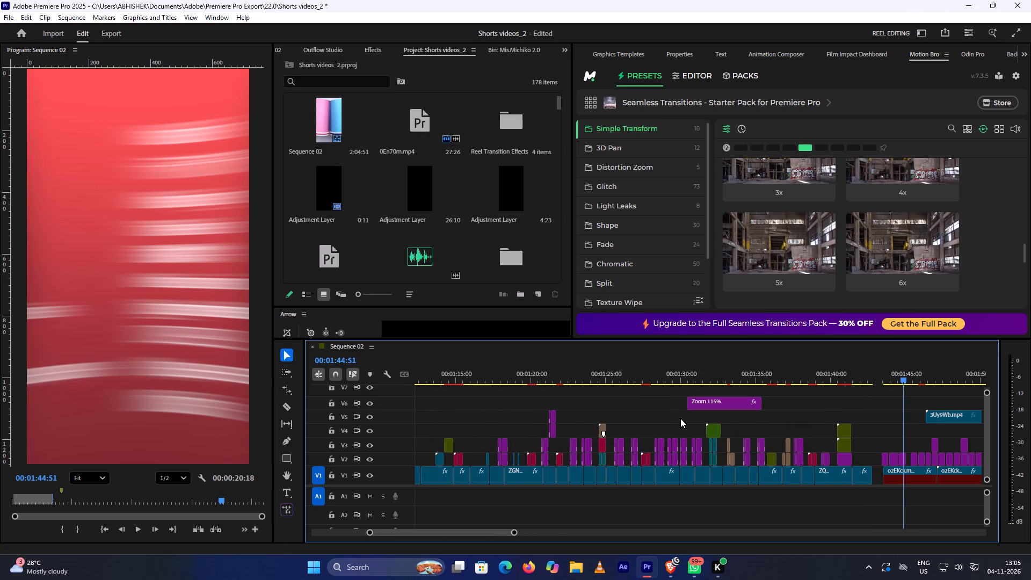
Replay the blue-straw clips from about 1:20 to examine the transitions up to 1:23.
{"action": "left_click", "coordinate": [530, 373]}
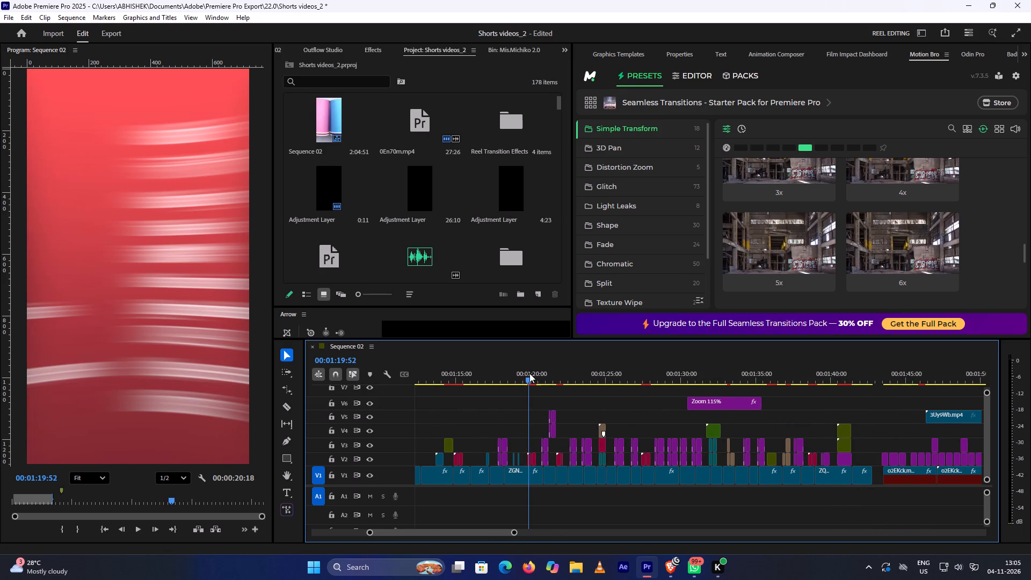
{"action": "key", "text": "space"}
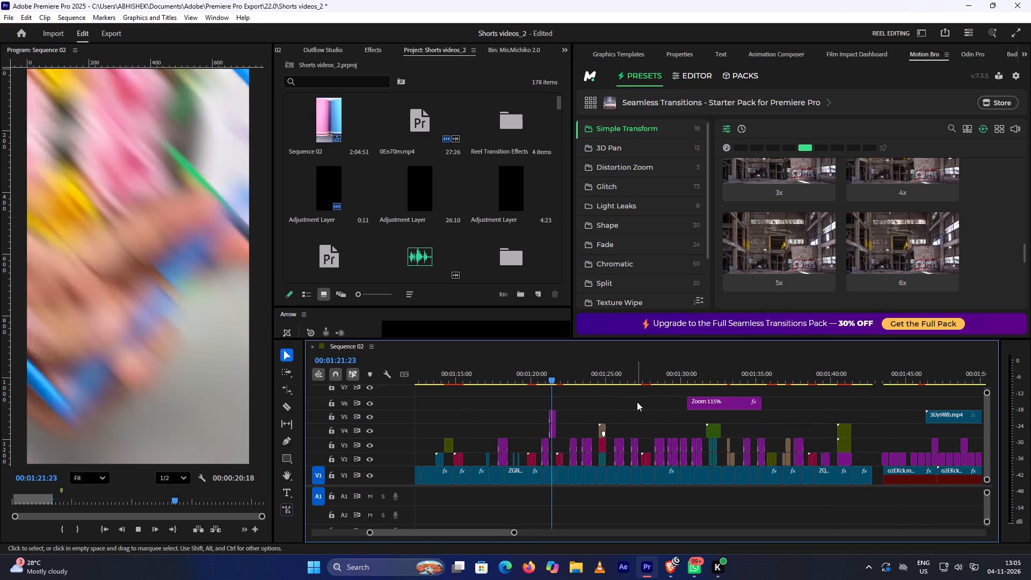
{"action": "key", "text": "space"}
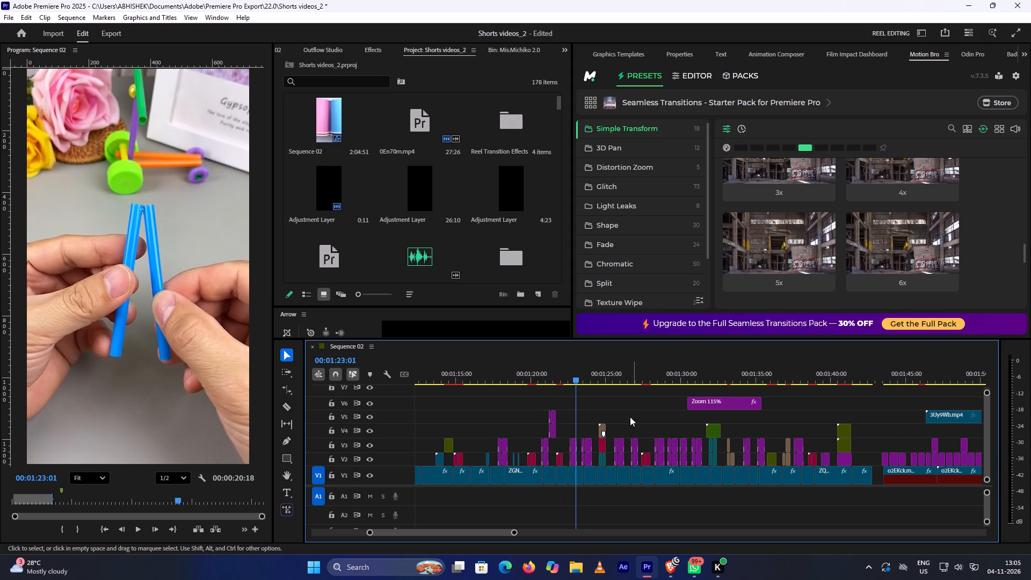
{"action": "scroll", "coordinate": [614, 438], "scroll_direction": "up", "scroll_amount": 4, "text": "alt"}
{"action": "left_click", "coordinate": [496, 377]}
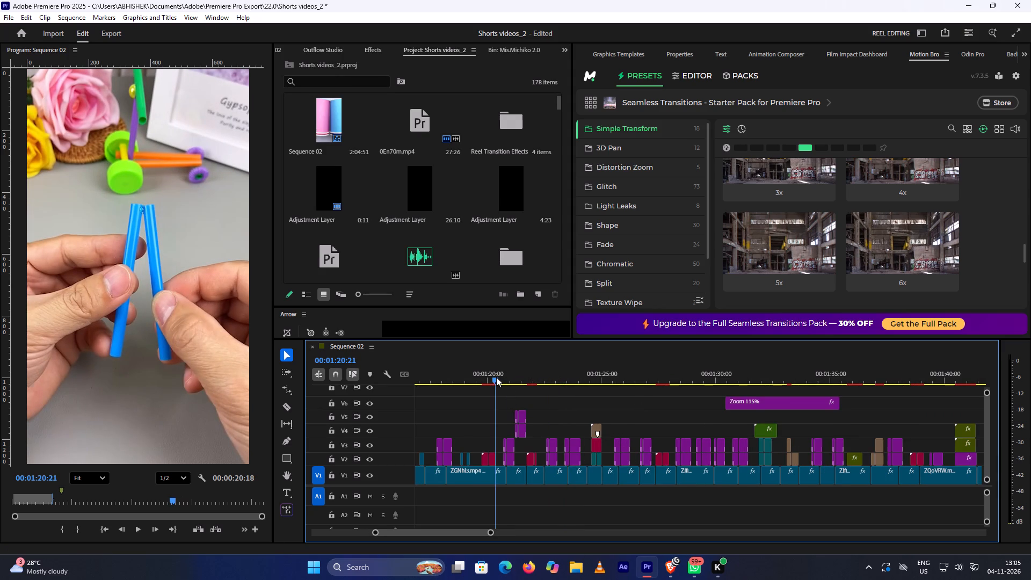
{"action": "key", "text": "space"}
{"action": "key", "text": "space"}
Check the blue-straw transition just before 1:23 and delete its stacked purple layers on V2 and V3.
{"action": "left_click", "coordinate": [540, 380]}
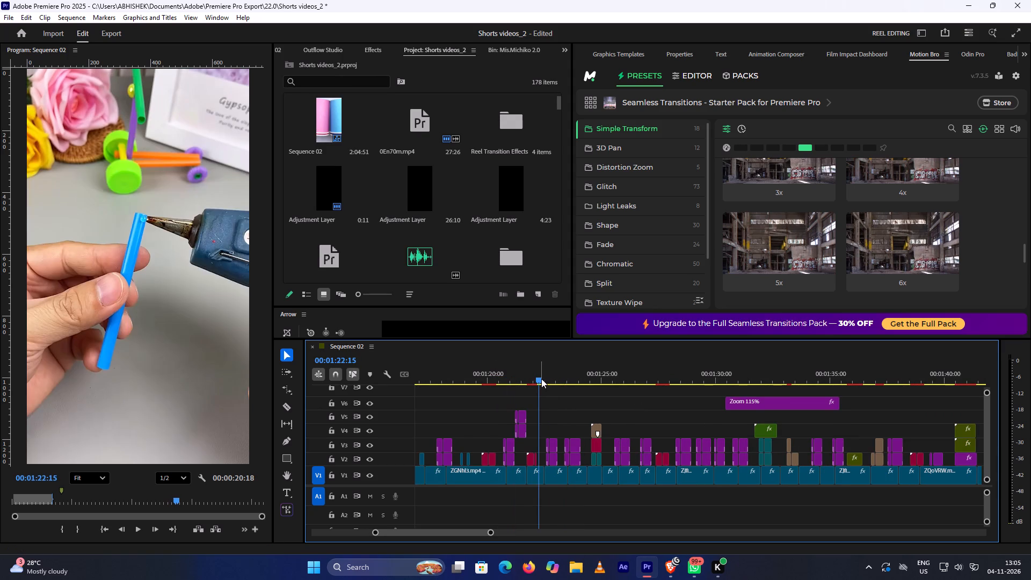
{"action": "key", "text": "space"}
{"action": "key", "text": "space"}
{"action": "left_click_drag", "start_coordinate": [543, 421], "coordinate": [553, 460]}
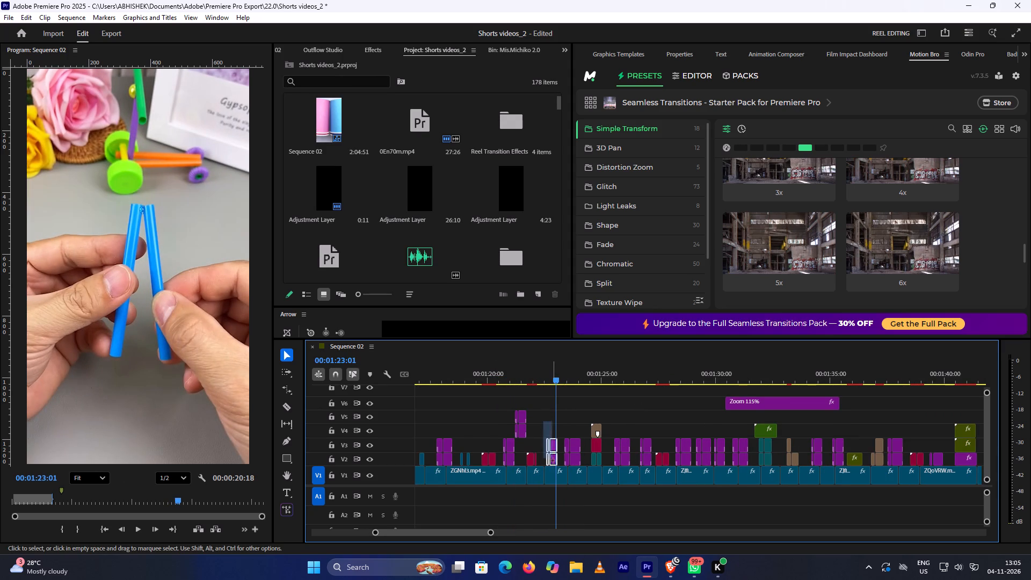
{"action": "left_click_drag", "start_coordinate": [553, 460], "coordinate": [555, 465]}
{"action": "key", "text": "Delete"}
Play on through the pink bottle-cap clips and delete the stacked purple transition layers near 1:27 on V2 and V3.
{"action": "key", "text": "space"}
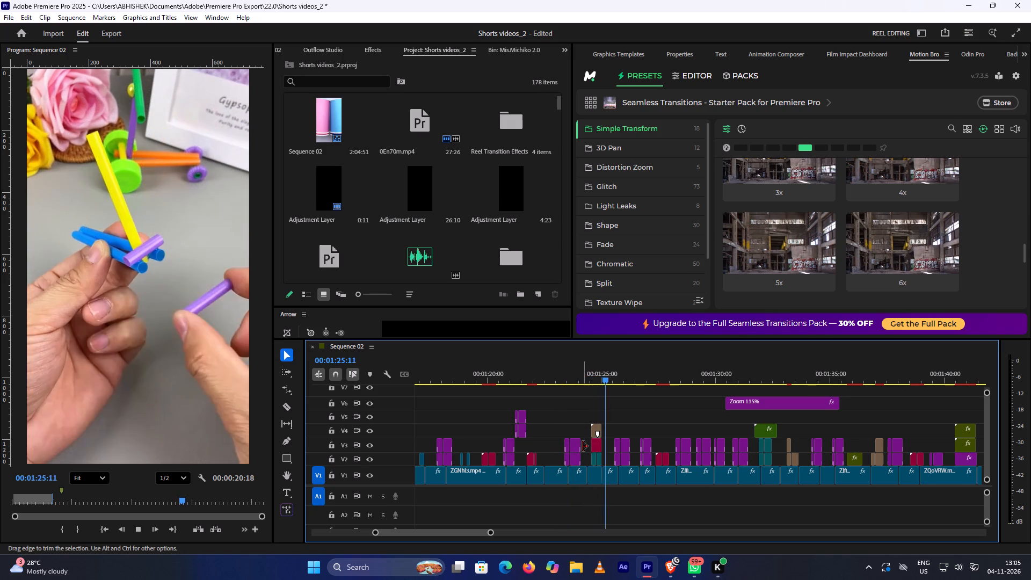
{"action": "key", "text": "space"}
{"action": "key", "text": "space"}
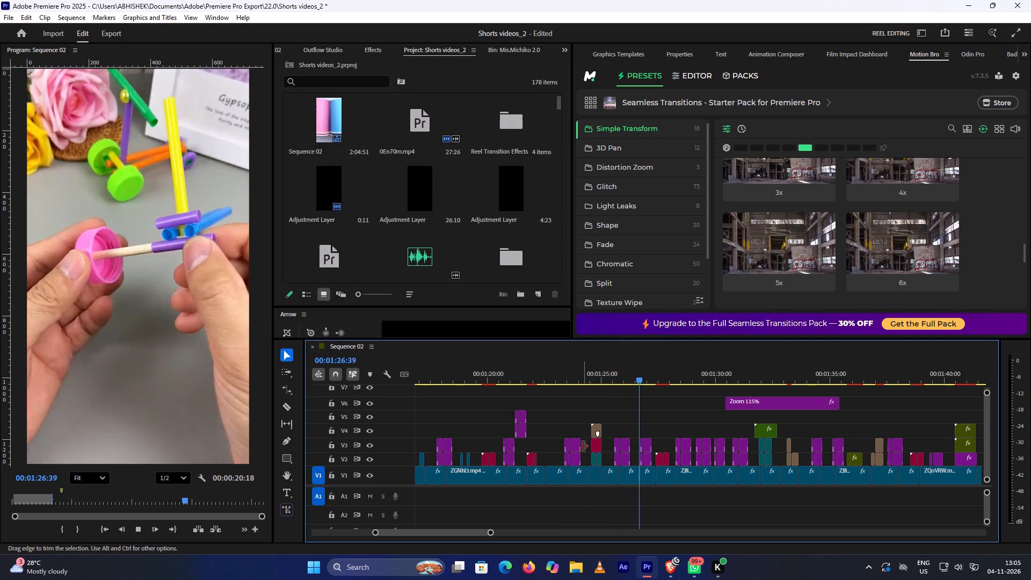
{"action": "key", "text": "space"}
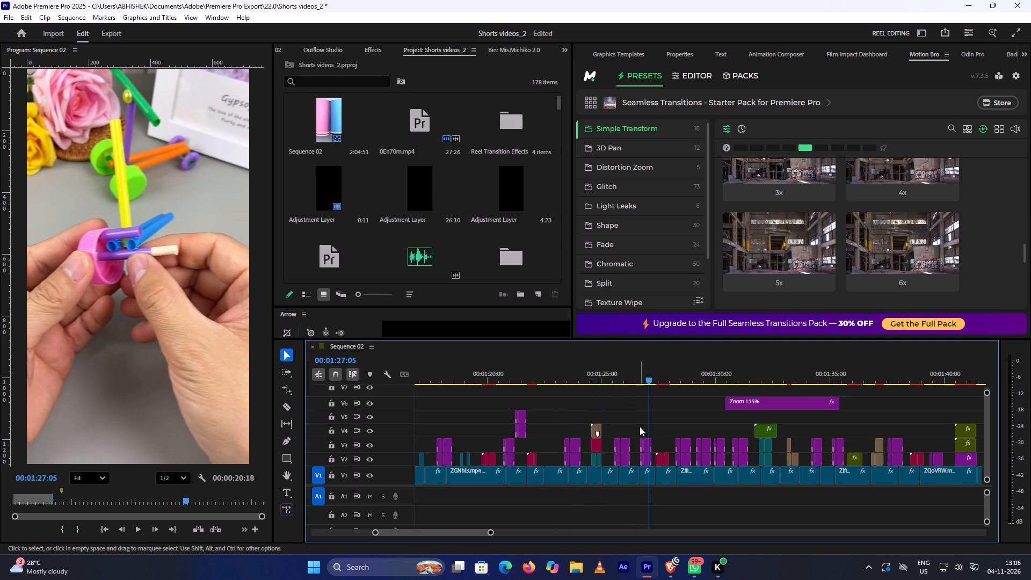
{"action": "left_click_drag", "start_coordinate": [639, 426], "coordinate": [654, 458]}
{"action": "key", "text": "Delete"}
Play on to the green ring clips and delete the stacked purple transition layers just after 1:30.
{"action": "key", "text": "space"}
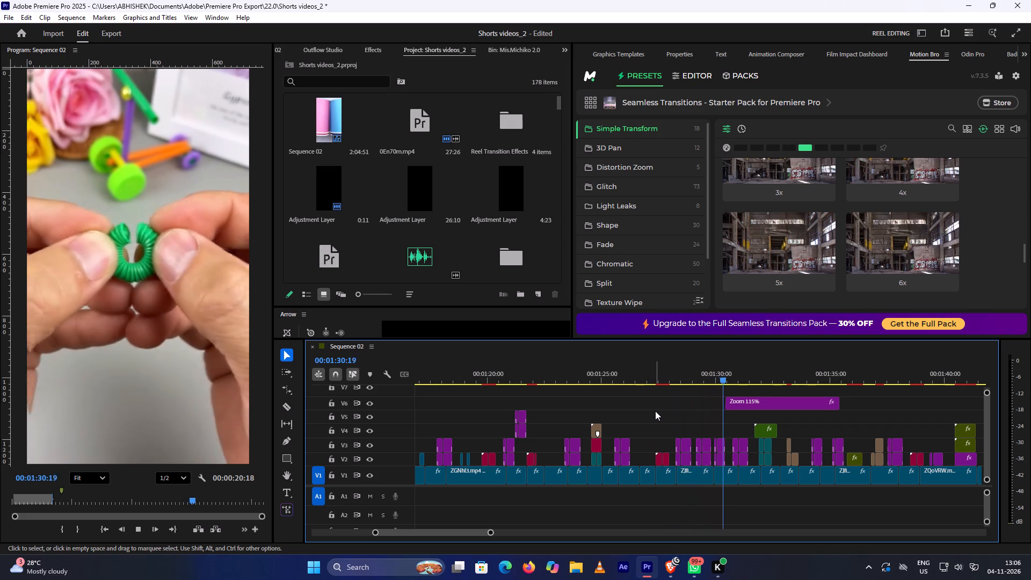
{"action": "key", "text": "space"}
{"action": "left_click_drag", "start_coordinate": [711, 424], "coordinate": [730, 457]}
{"action": "left_click", "coordinate": [711, 419]}
{"action": "left_click_drag", "start_coordinate": [717, 426], "coordinate": [722, 450]}
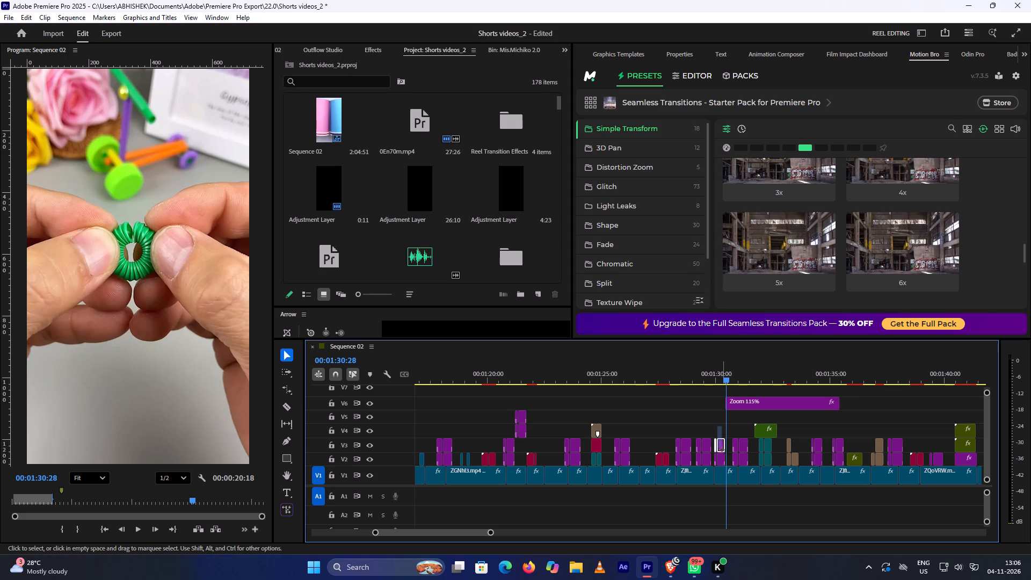
{"action": "left_click_drag", "start_coordinate": [722, 450], "coordinate": [723, 458]}
{"action": "key", "text": "Delete"}
Delete the purple, teal and green transition layers on V2 to V4 between about 1:31 and 1:33, and play back the result.
{"action": "key", "text": "space"}
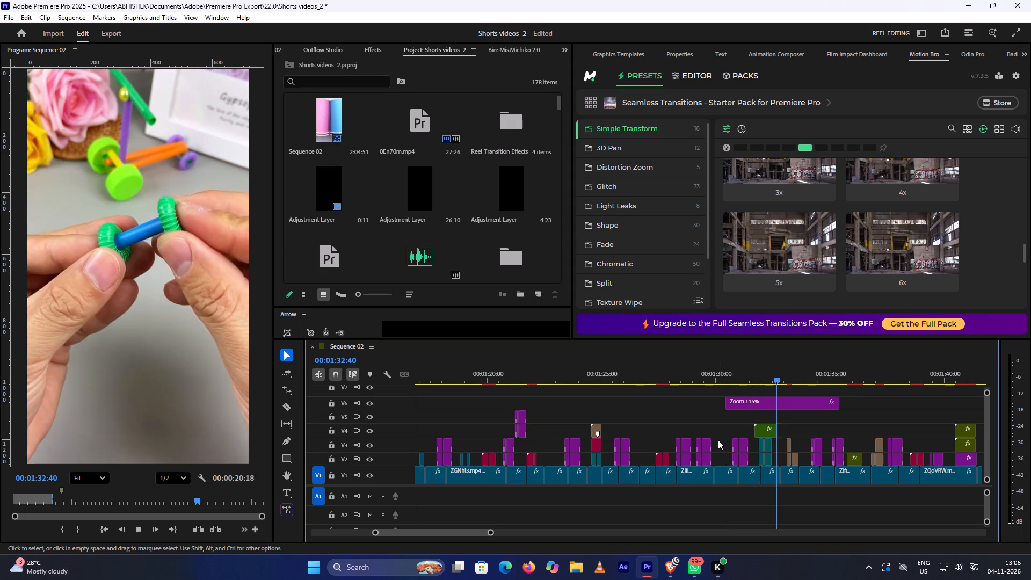
{"action": "key", "text": "space"}
{"action": "left_click_drag", "start_coordinate": [724, 426], "coordinate": [746, 457]}
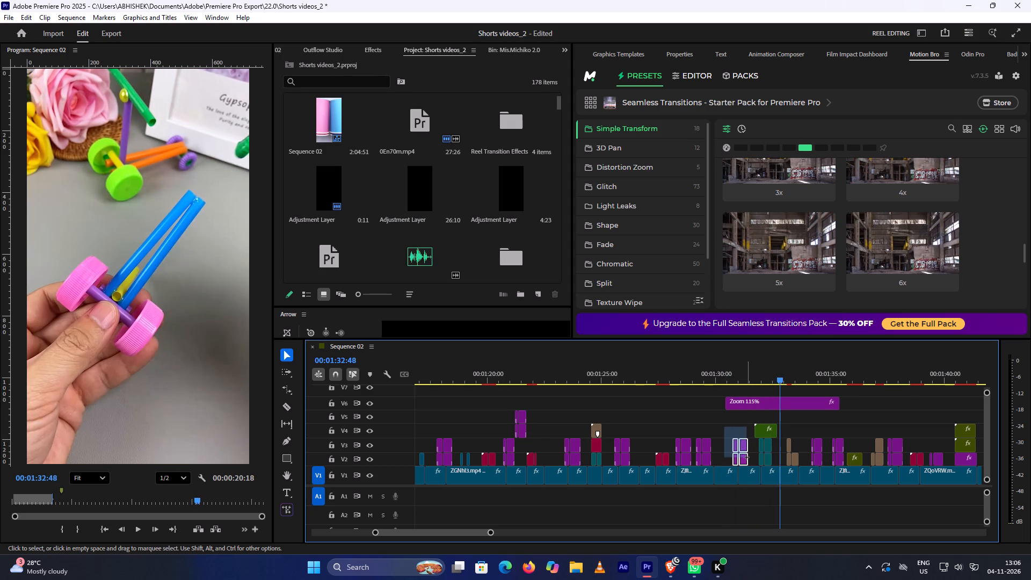
{"action": "left_click_drag", "start_coordinate": [746, 457], "coordinate": [776, 461]}
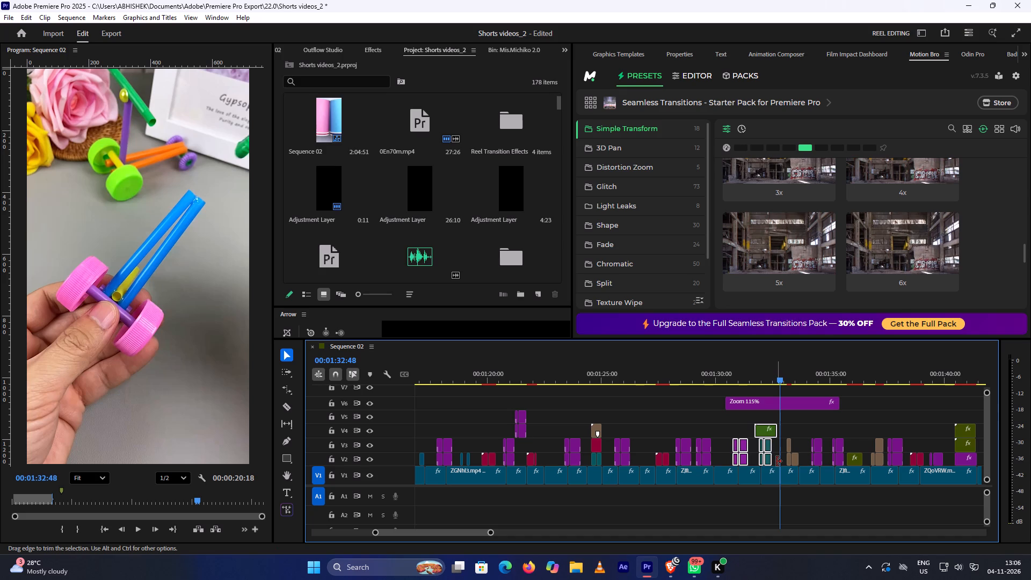
{"action": "key", "text": "Delete"}
{"action": "key", "text": "space"}
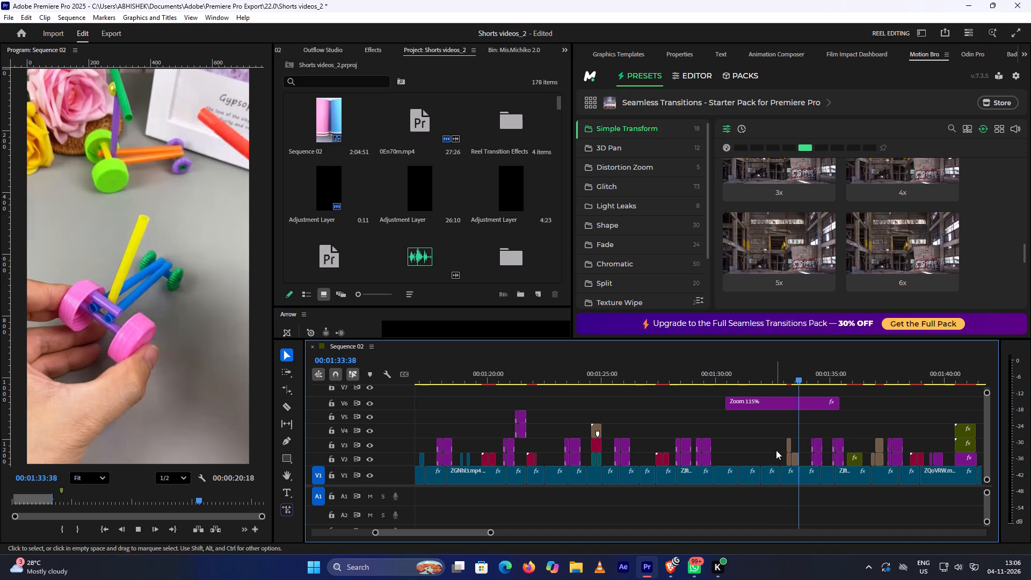
{"action": "key", "text": "space"}
{"action": "scroll", "coordinate": [722, 439], "scroll_direction": "down", "scroll_amount": 5}
{"action": "scroll", "coordinate": [720, 443], "scroll_direction": "up", "scroll_amount": 5}
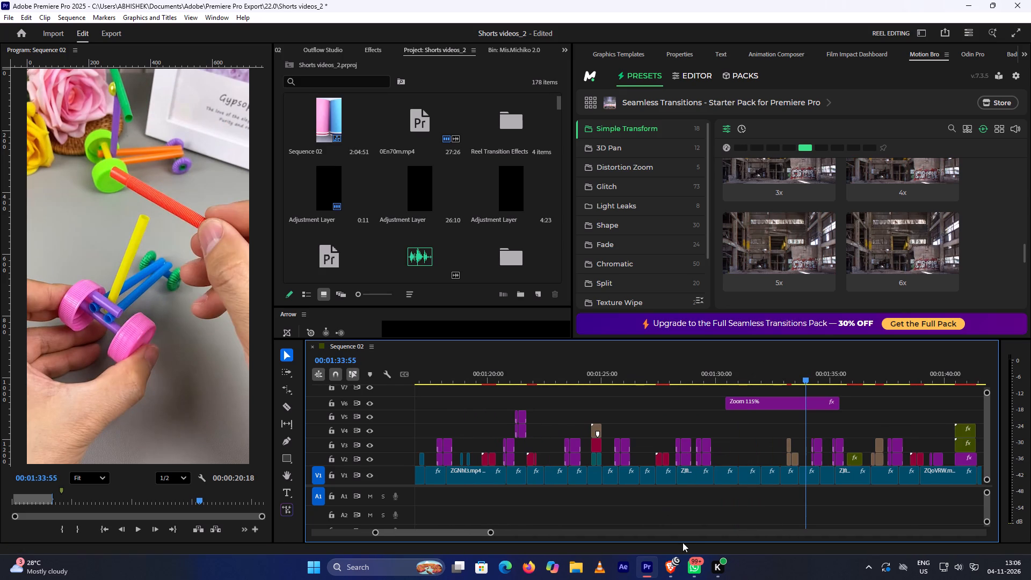
Return to the opening paper-cup section and play back the cut between the scissors and marker clips near 7 to 8 s.
{"action": "left_click_drag", "start_coordinate": [478, 532], "coordinate": [371, 534]}
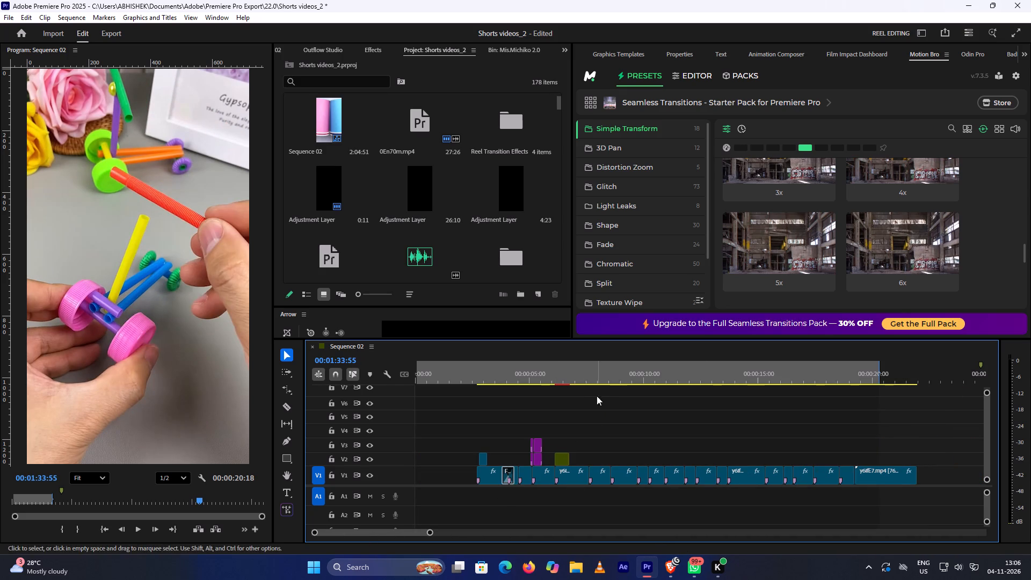
{"action": "left_click", "coordinate": [584, 378]}
{"action": "key", "text": "space"}
{"action": "key", "text": "space"}
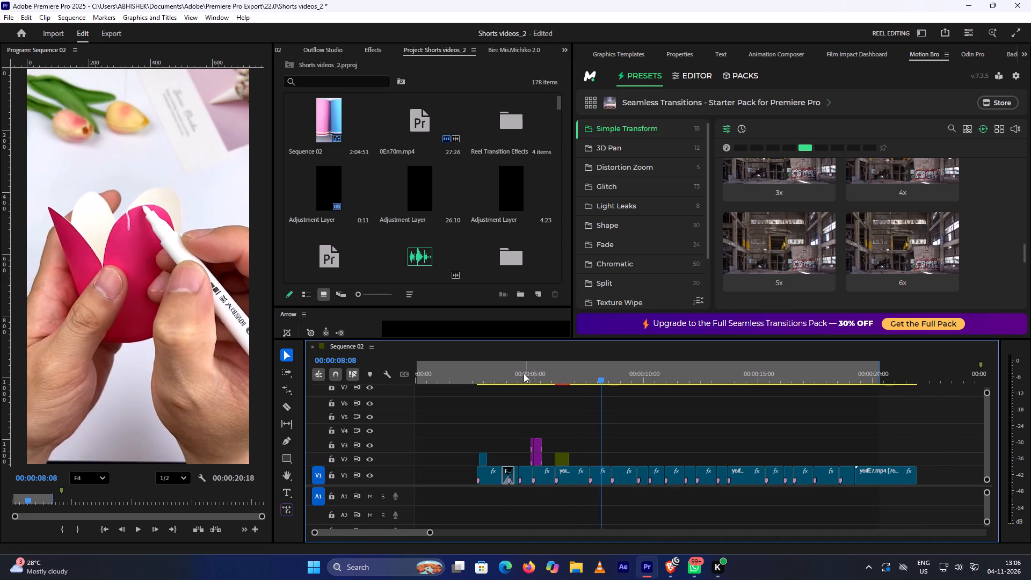
{"action": "left_click", "coordinate": [511, 369]}
{"action": "key", "text": "space"}
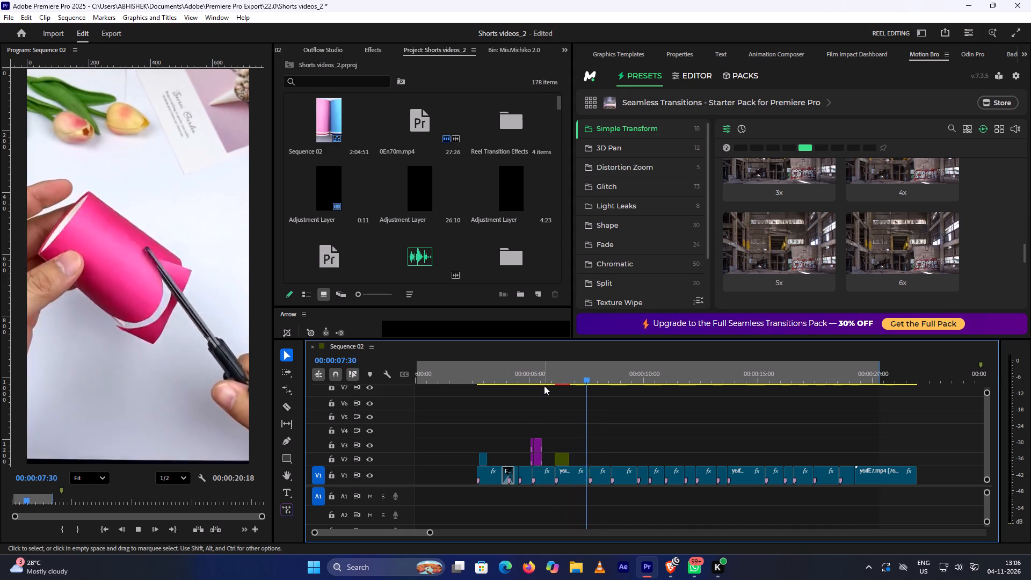
{"action": "key", "text": "space"}
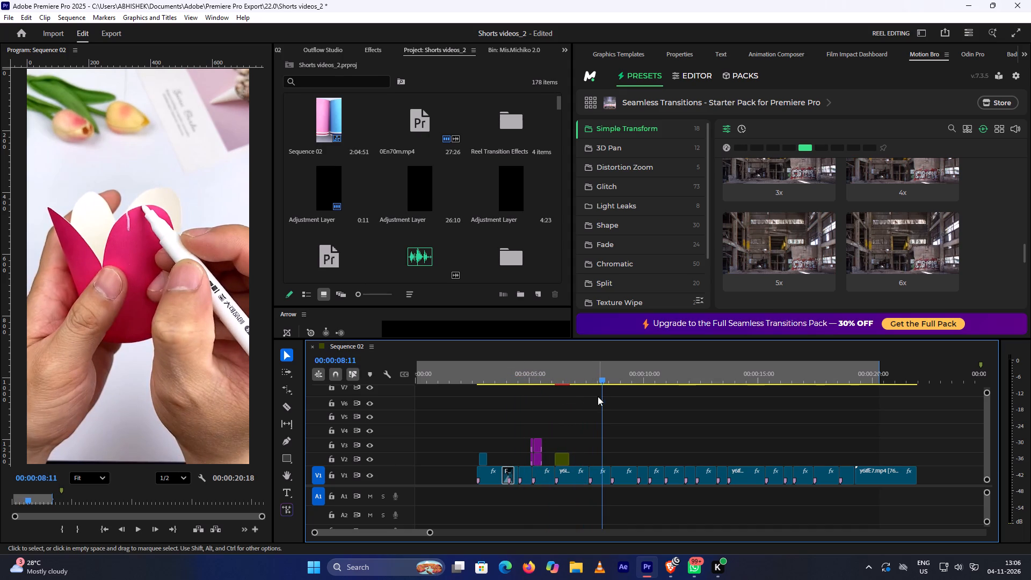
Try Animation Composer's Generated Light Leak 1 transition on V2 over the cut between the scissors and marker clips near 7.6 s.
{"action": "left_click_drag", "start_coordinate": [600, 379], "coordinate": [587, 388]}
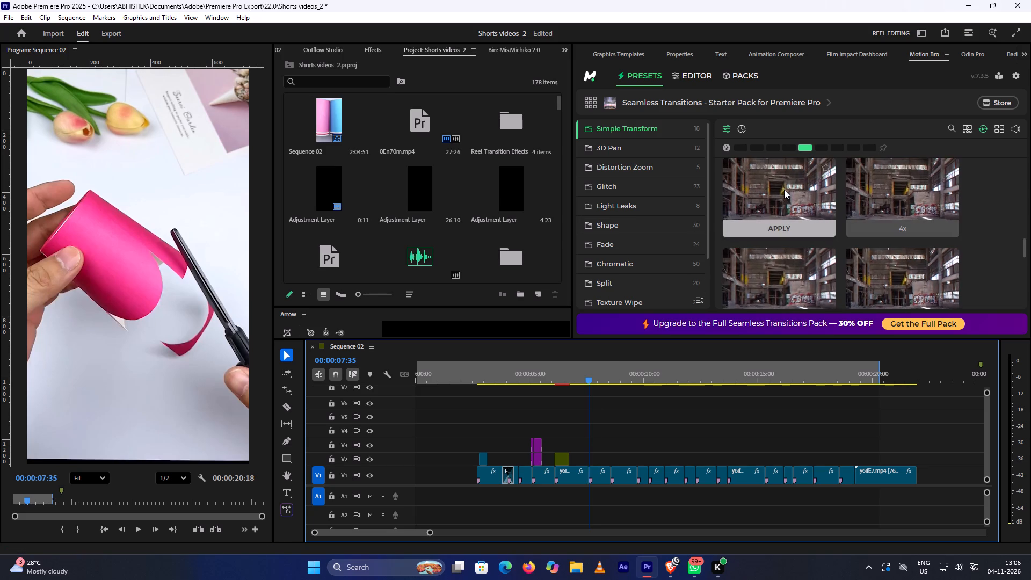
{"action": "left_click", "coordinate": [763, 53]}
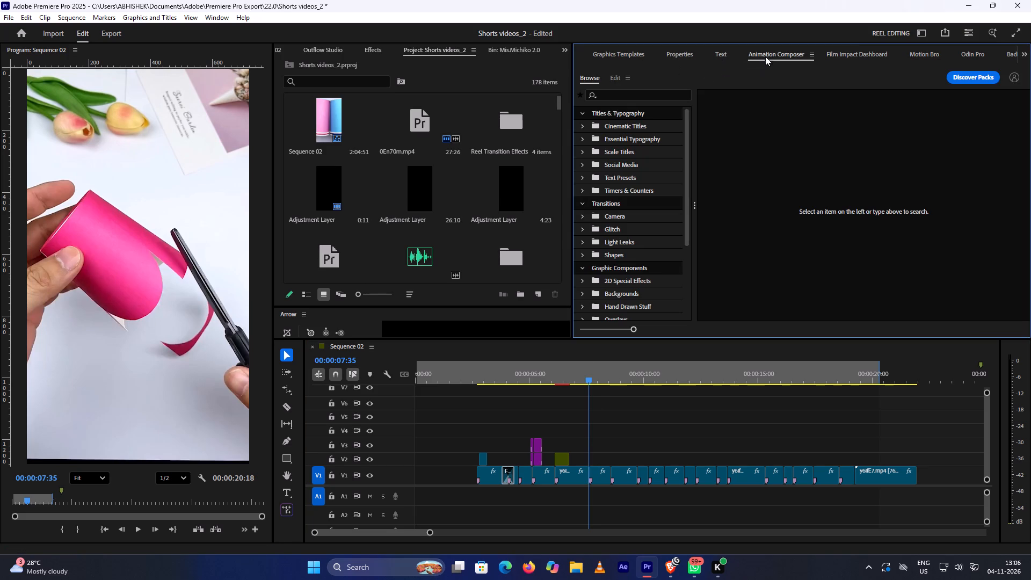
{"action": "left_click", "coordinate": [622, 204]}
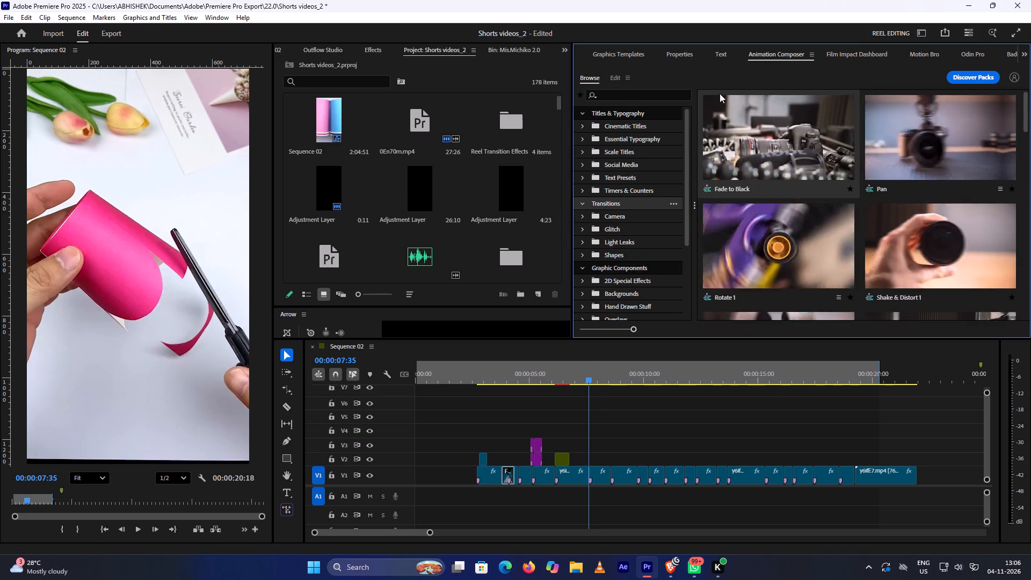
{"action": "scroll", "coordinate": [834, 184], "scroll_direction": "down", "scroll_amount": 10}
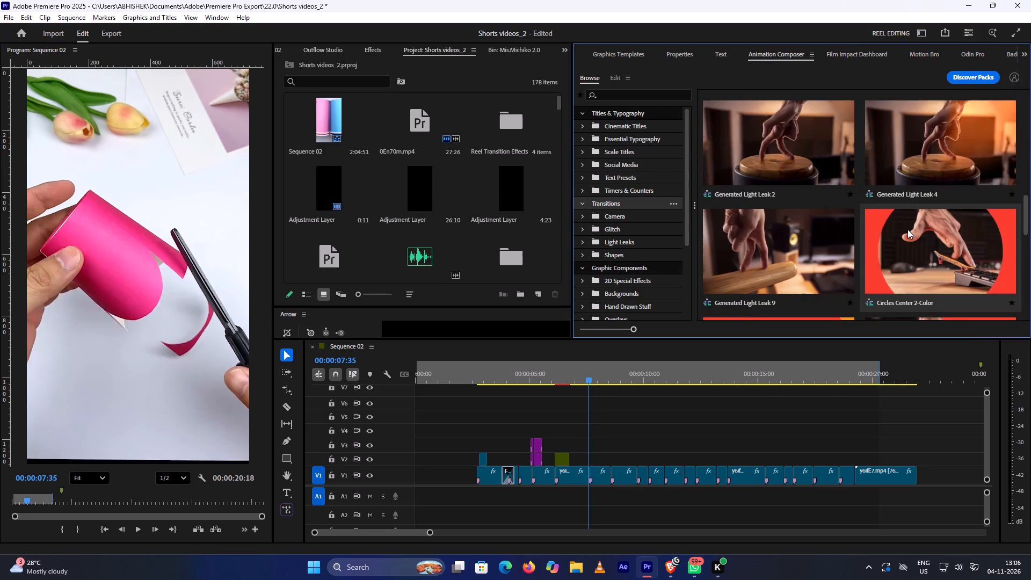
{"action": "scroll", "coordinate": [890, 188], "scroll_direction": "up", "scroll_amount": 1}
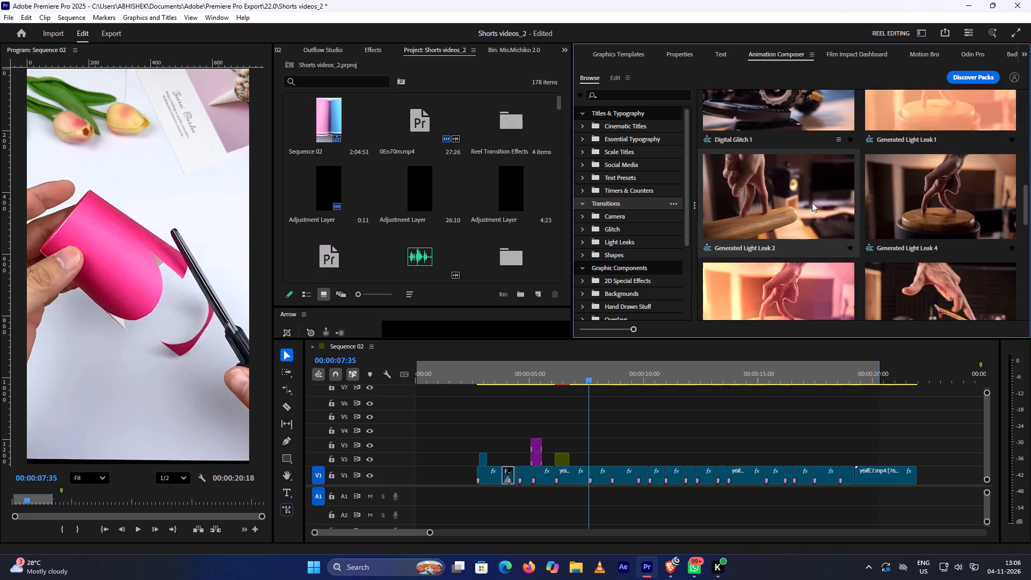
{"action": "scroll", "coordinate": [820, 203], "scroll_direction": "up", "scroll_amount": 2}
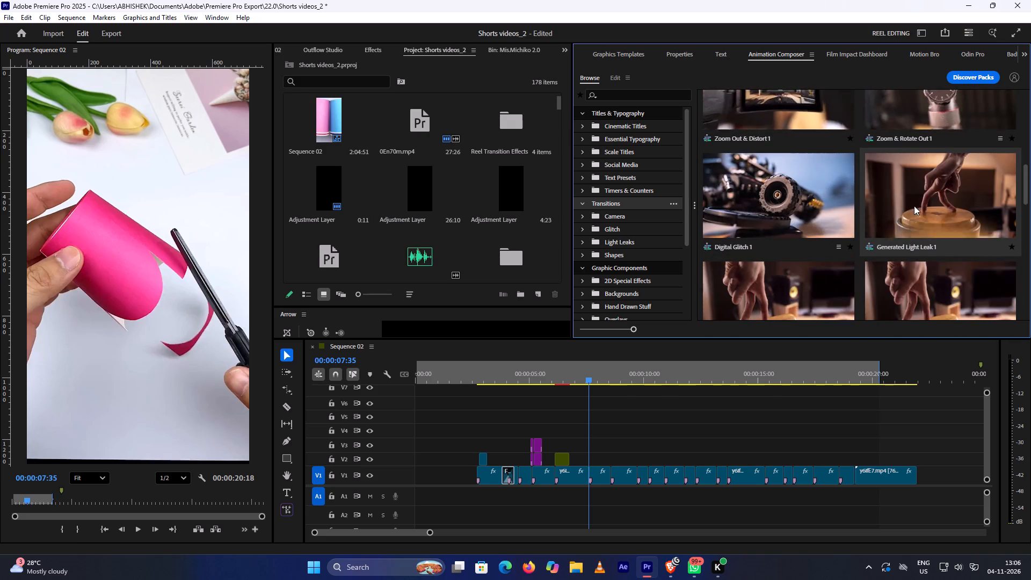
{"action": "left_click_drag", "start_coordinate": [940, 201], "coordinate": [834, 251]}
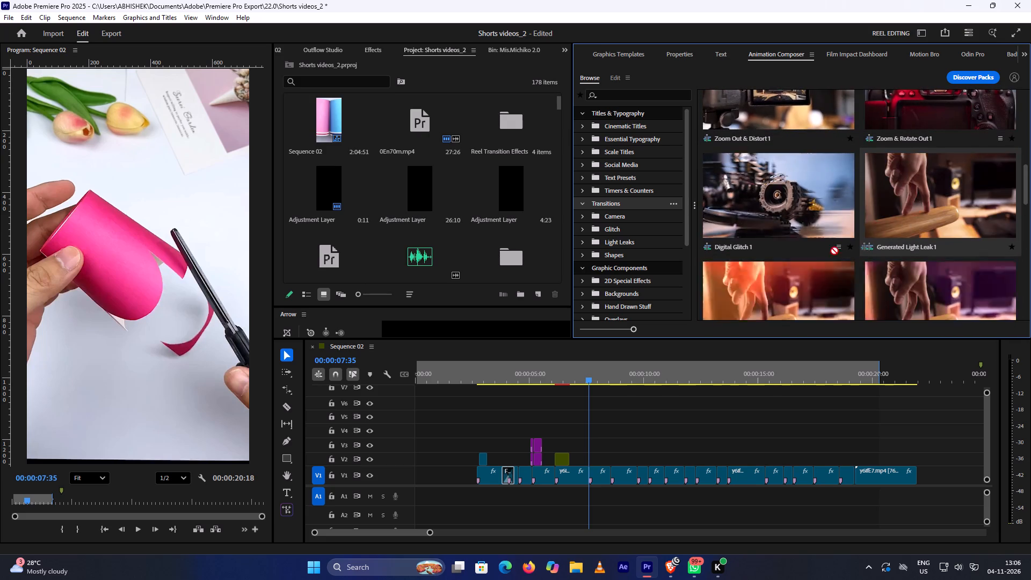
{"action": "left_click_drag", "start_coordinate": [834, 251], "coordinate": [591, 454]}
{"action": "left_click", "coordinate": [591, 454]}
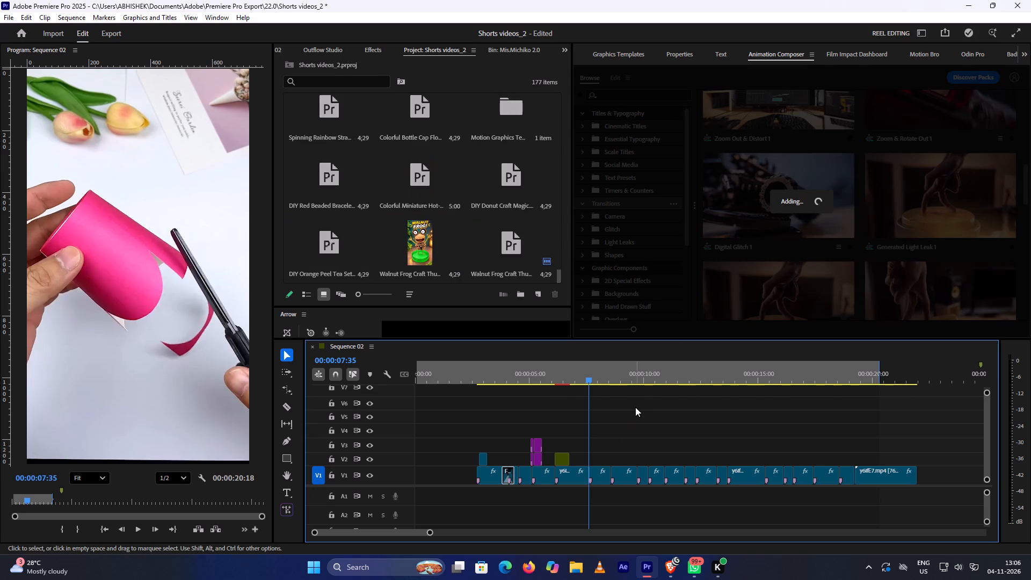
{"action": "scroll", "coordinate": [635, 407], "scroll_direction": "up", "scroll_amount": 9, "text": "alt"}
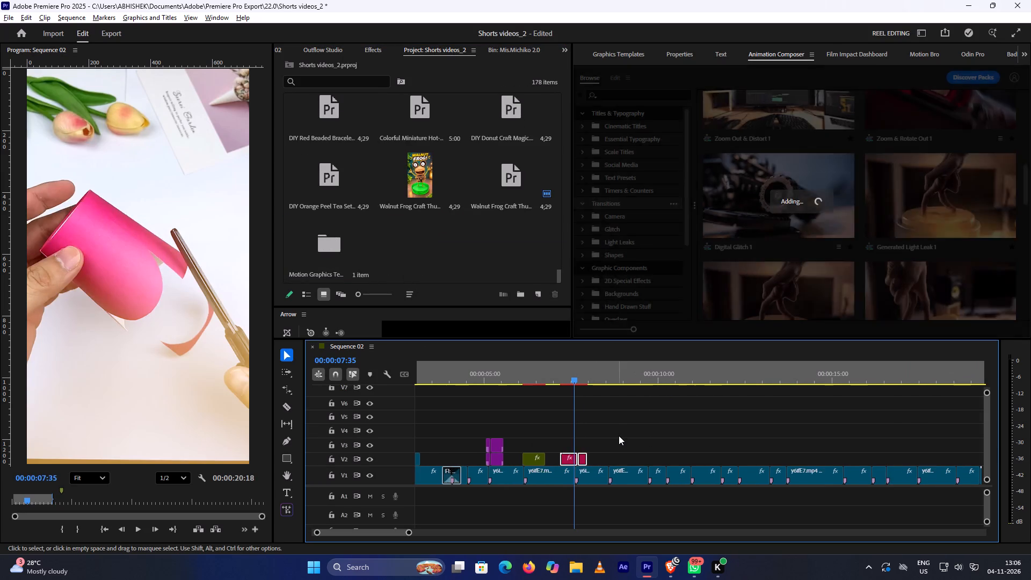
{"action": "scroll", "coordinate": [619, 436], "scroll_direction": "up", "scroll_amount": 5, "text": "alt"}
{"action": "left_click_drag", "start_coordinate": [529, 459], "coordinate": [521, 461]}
Play back the light leak over the scissors-to-marker cut and continue to the googly-eye clip at about 9 s.
{"action": "left_click", "coordinate": [500, 379]}
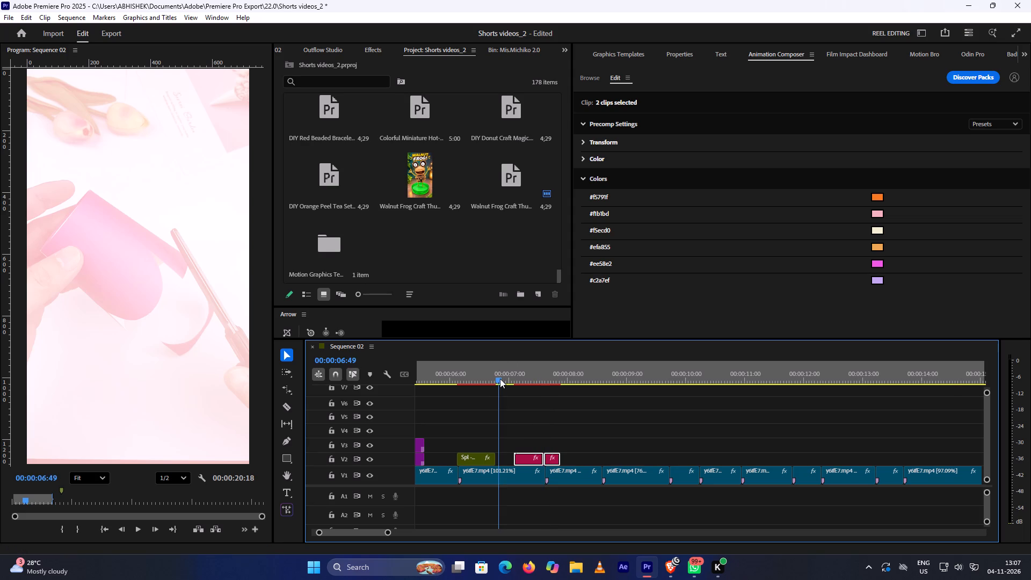
{"action": "key", "text": "space"}
{"action": "key", "text": "space"}
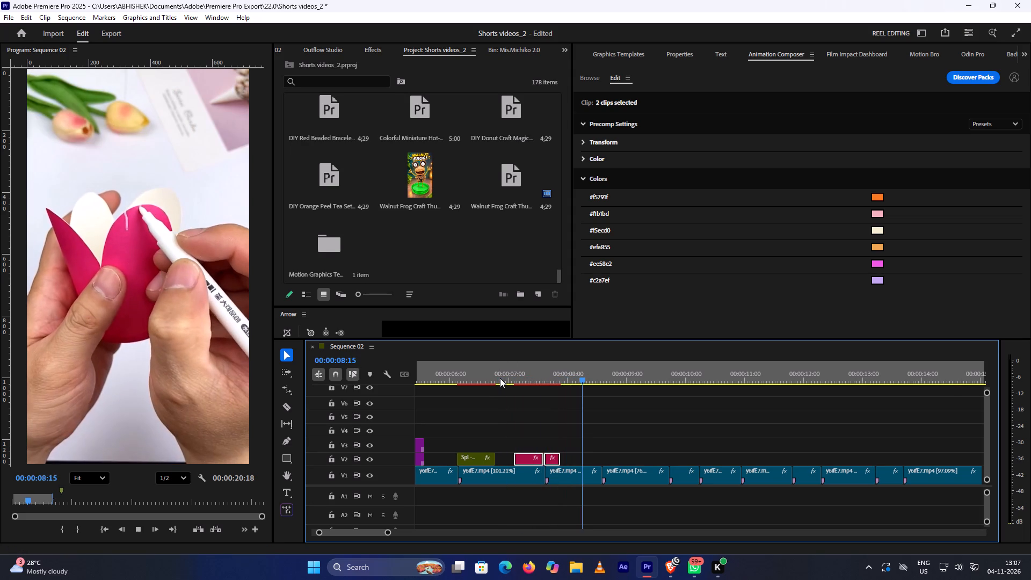
{"action": "left_click", "coordinate": [500, 378]}
{"action": "key", "text": "space"}
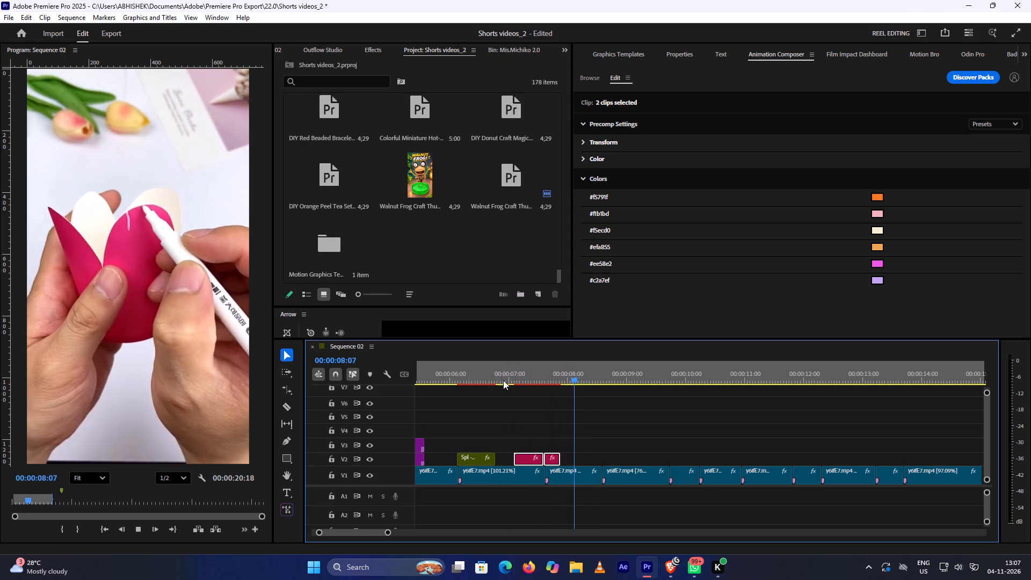
{"action": "key", "text": "space"}
{"action": "scroll", "coordinate": [586, 399], "scroll_direction": "down", "scroll_amount": 3, "text": "alt"}
{"action": "key", "text": "space"}
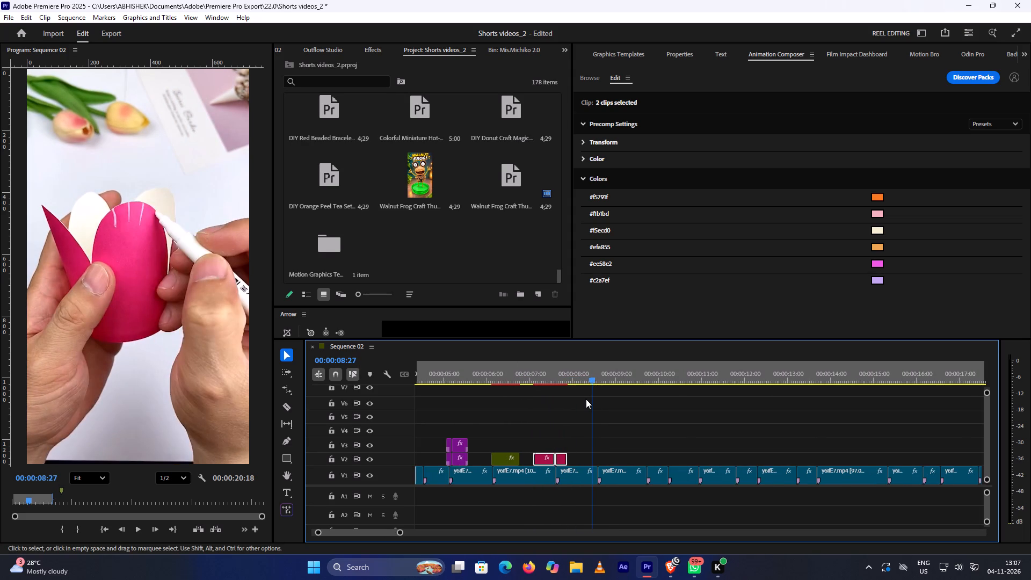
{"action": "key", "text": "space"}
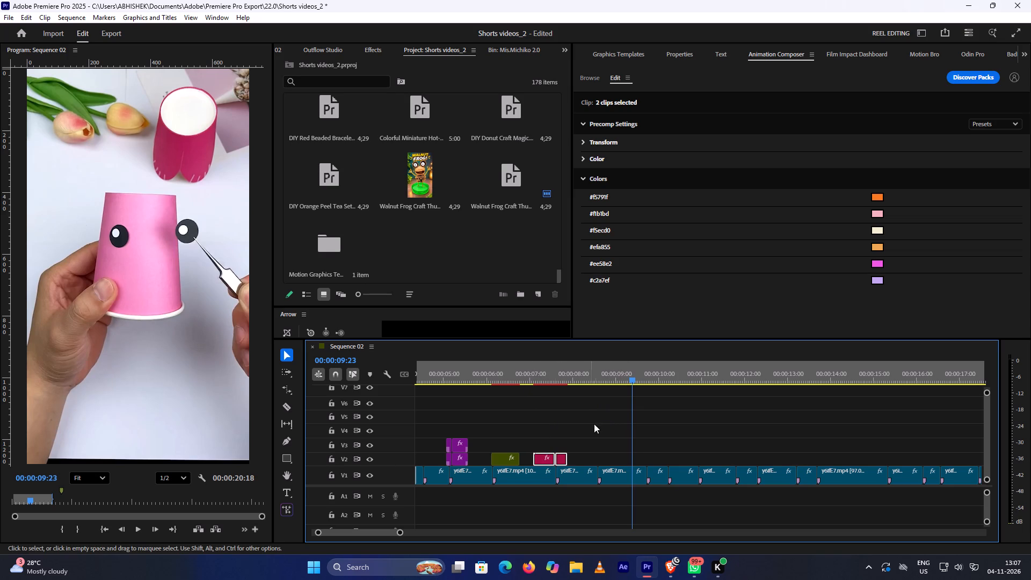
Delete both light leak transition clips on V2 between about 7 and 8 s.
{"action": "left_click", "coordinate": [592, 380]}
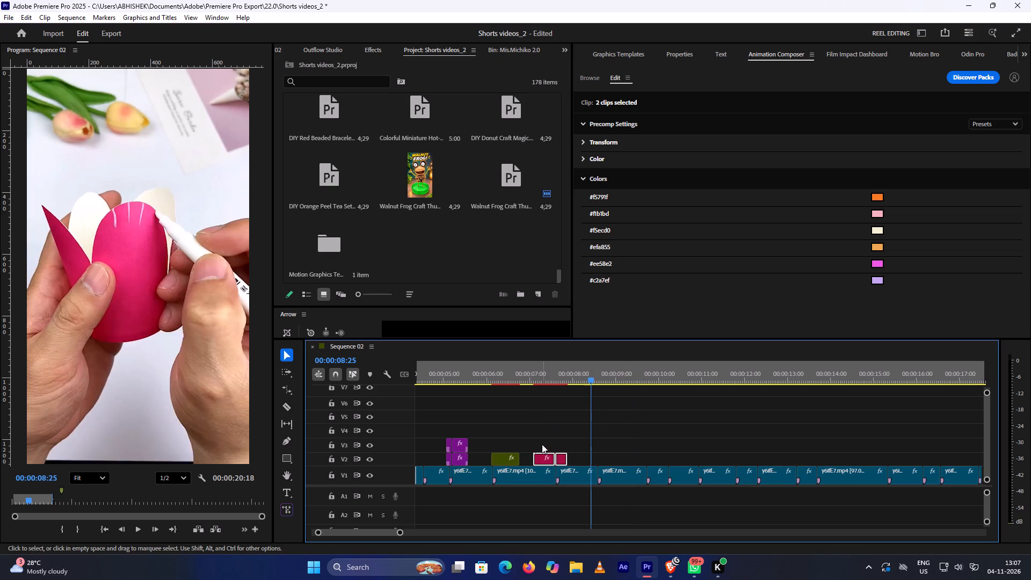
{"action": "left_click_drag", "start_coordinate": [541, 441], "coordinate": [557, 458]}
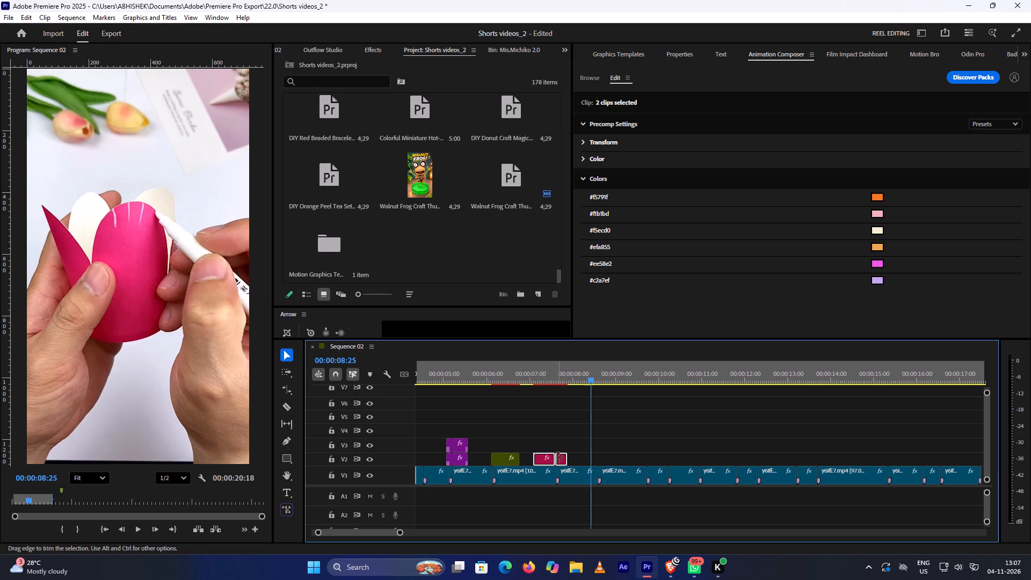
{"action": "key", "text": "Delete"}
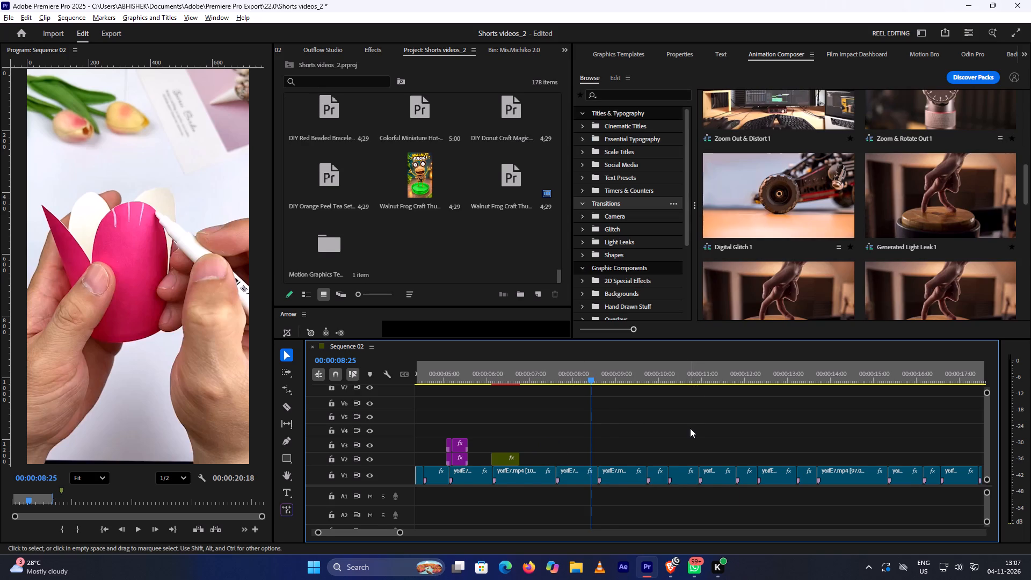
Add Animation Composer's Rotate 1 transition in the CW variant over the cut between the scissors and marker clips near 7.6 s.
{"action": "scroll", "coordinate": [689, 438], "scroll_direction": "down", "scroll_amount": 8, "text": "alt"}
{"action": "scroll", "coordinate": [689, 439], "scroll_direction": "down", "scroll_amount": 5}
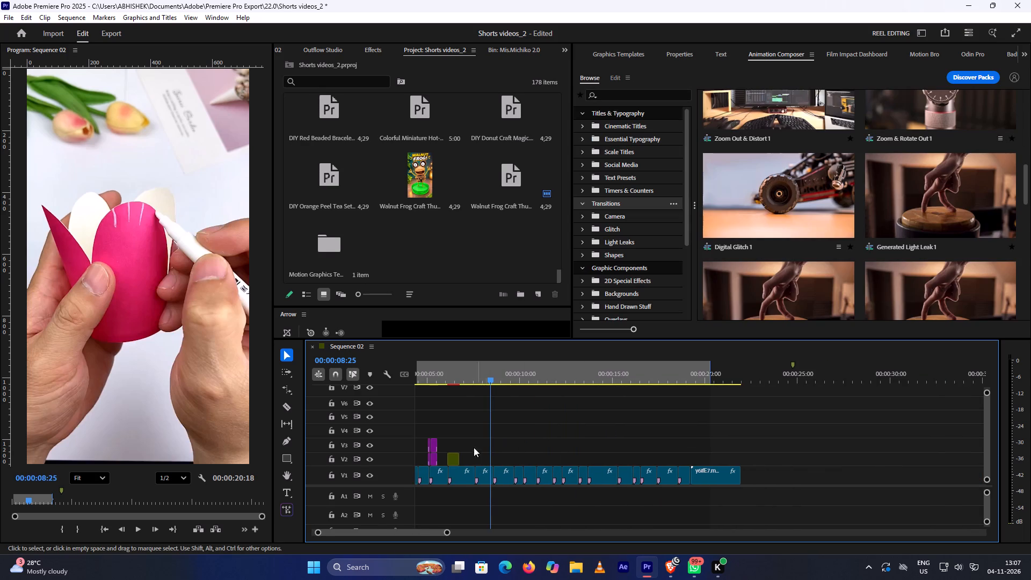
{"action": "scroll", "coordinate": [564, 447], "scroll_direction": "up", "scroll_amount": 5, "text": "alt"}
{"action": "scroll", "coordinate": [547, 442], "scroll_direction": "up", "scroll_amount": 6}
{"action": "left_click_drag", "start_coordinate": [499, 451], "coordinate": [522, 483]}
{"action": "scroll", "coordinate": [852, 206], "scroll_direction": "down", "scroll_amount": 2}
{"action": "scroll", "coordinate": [849, 215], "scroll_direction": "up", "scroll_amount": 1}
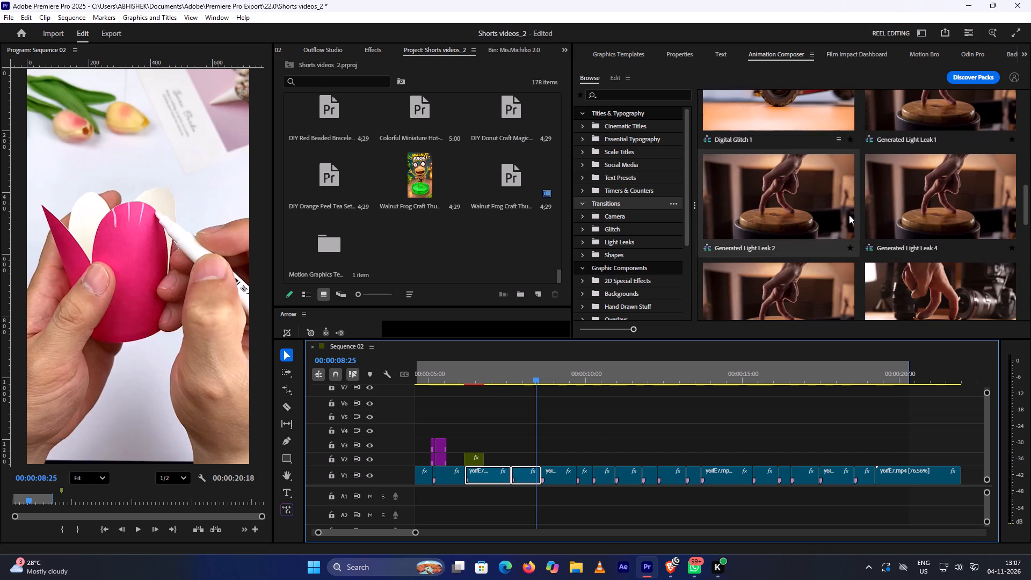
{"action": "scroll", "coordinate": [849, 215], "scroll_direction": "up", "scroll_amount": 11}
{"action": "left_click", "coordinate": [919, 160]}
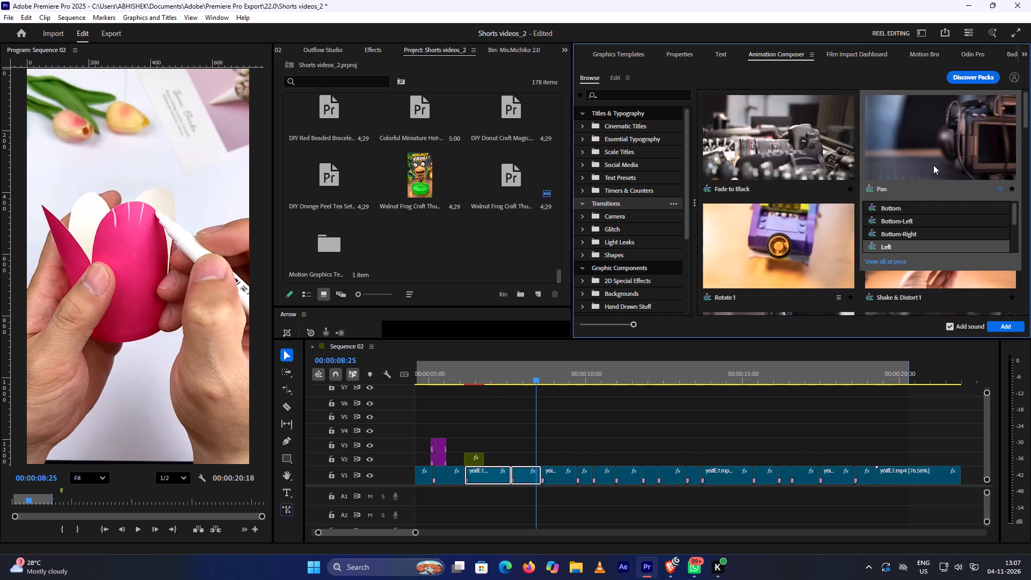
{"action": "left_click", "coordinate": [807, 242]}
{"action": "scroll", "coordinate": [789, 290], "scroll_direction": "down", "scroll_amount": 1}
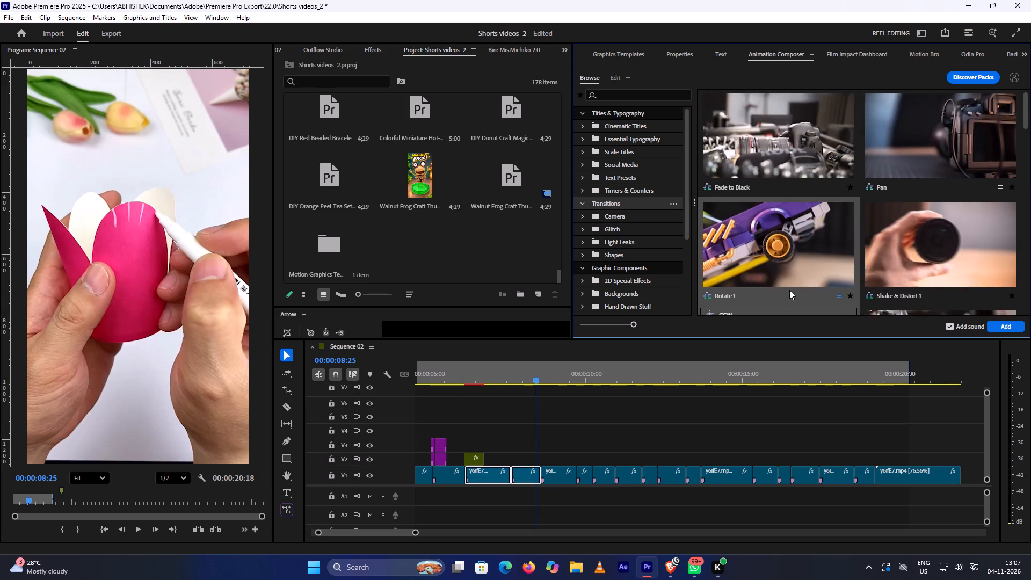
{"action": "left_click", "coordinate": [786, 264]}
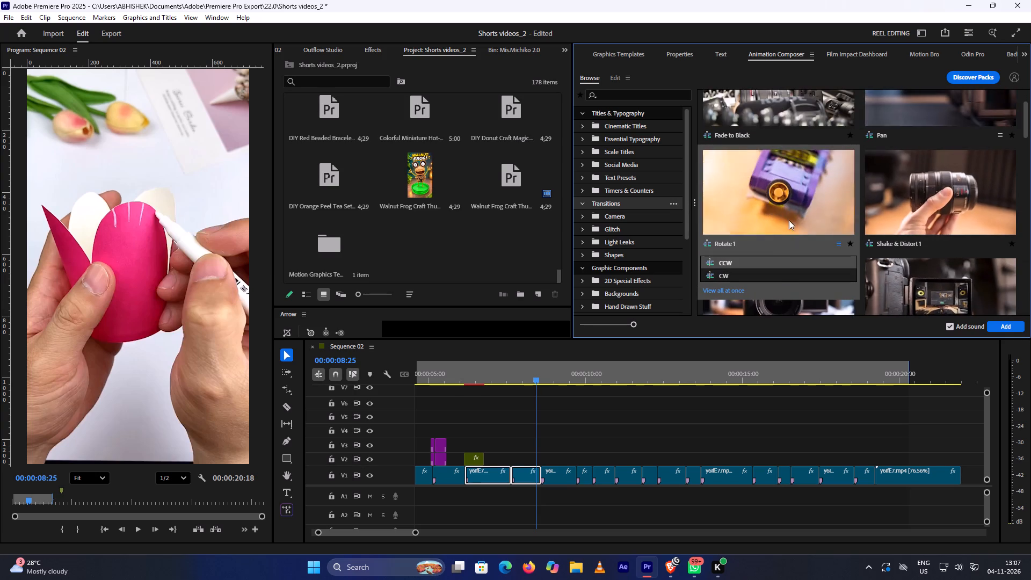
{"action": "left_click", "coordinate": [778, 260]}
{"action": "left_click", "coordinate": [776, 279]}
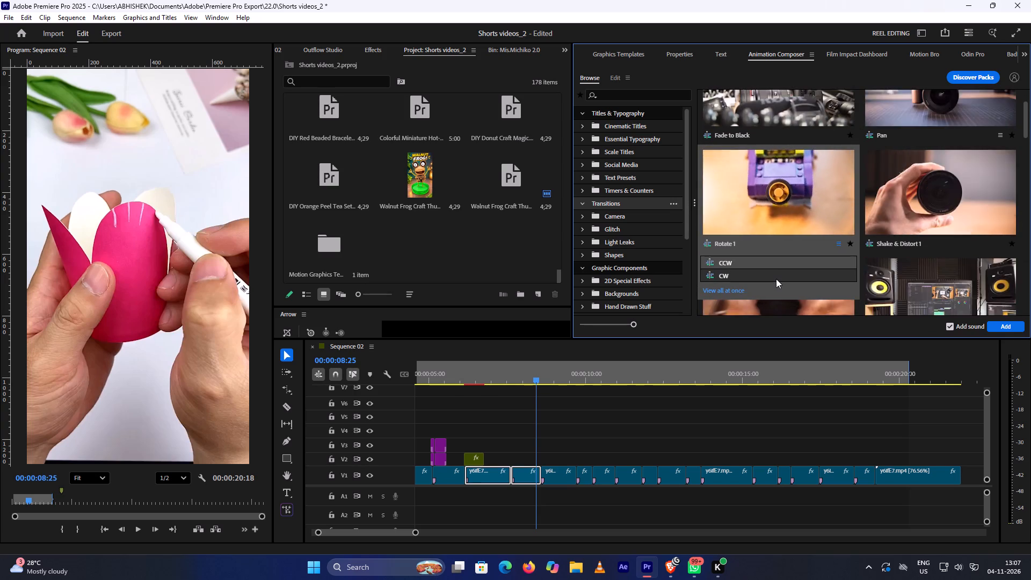
{"action": "left_click_drag", "start_coordinate": [794, 200], "coordinate": [585, 398]}
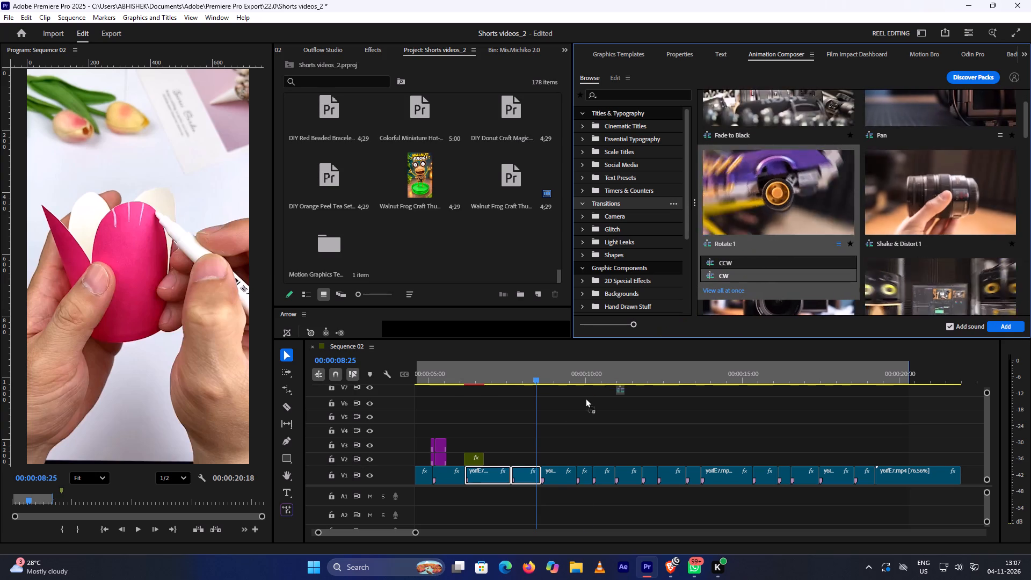
{"action": "left_click_drag", "start_coordinate": [585, 398], "coordinate": [511, 453]}
{"action": "left_click", "coordinate": [511, 453]}
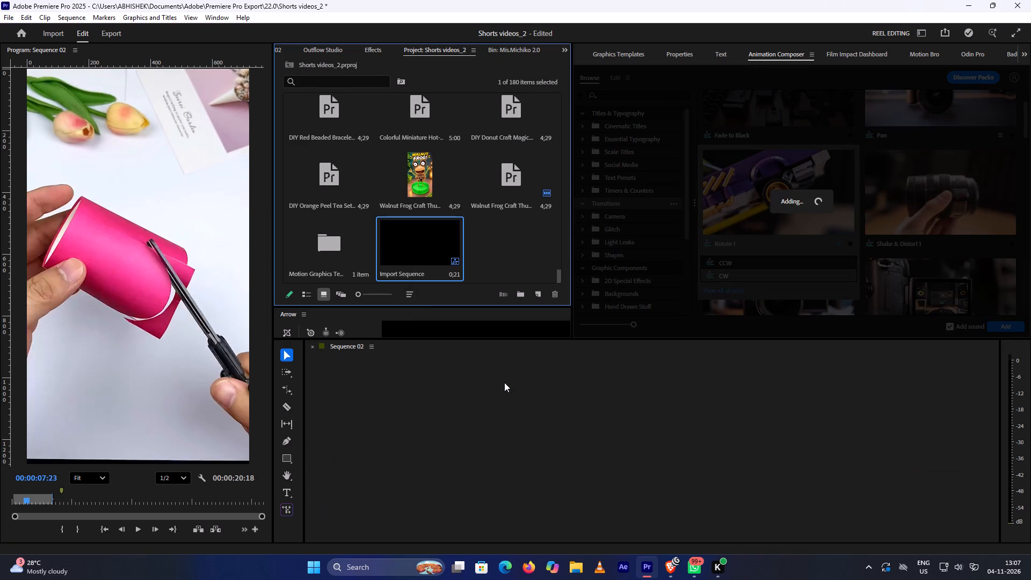
Play back the Rotate 1 transition between the scissors and marker clips, including the lead-in from about 6 s.
{"action": "left_click", "coordinate": [504, 382]}
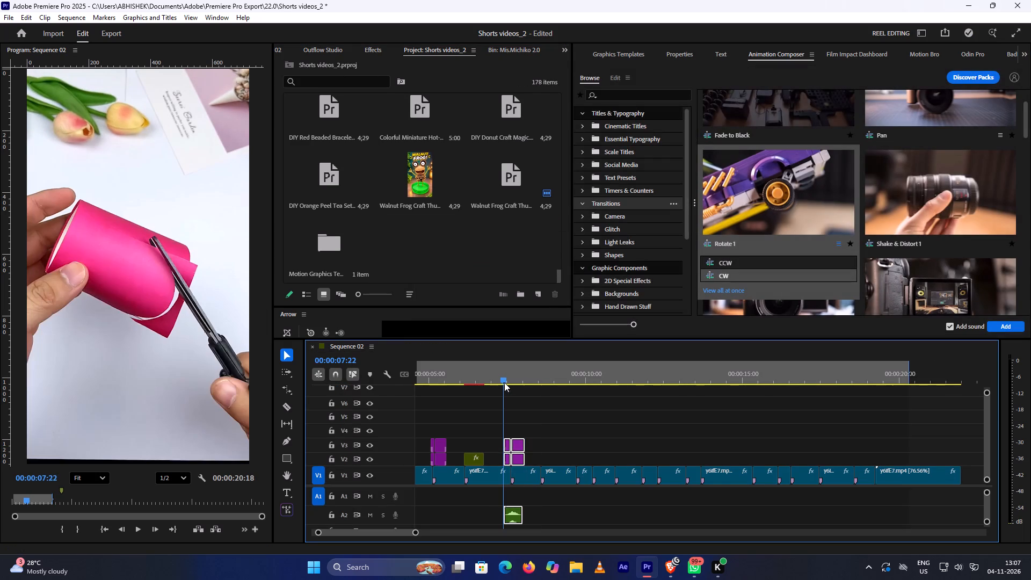
{"action": "key", "text": "space"}
{"action": "key", "text": "space"}
{"action": "left_click", "coordinate": [504, 382]}
{"action": "key", "text": "space"}
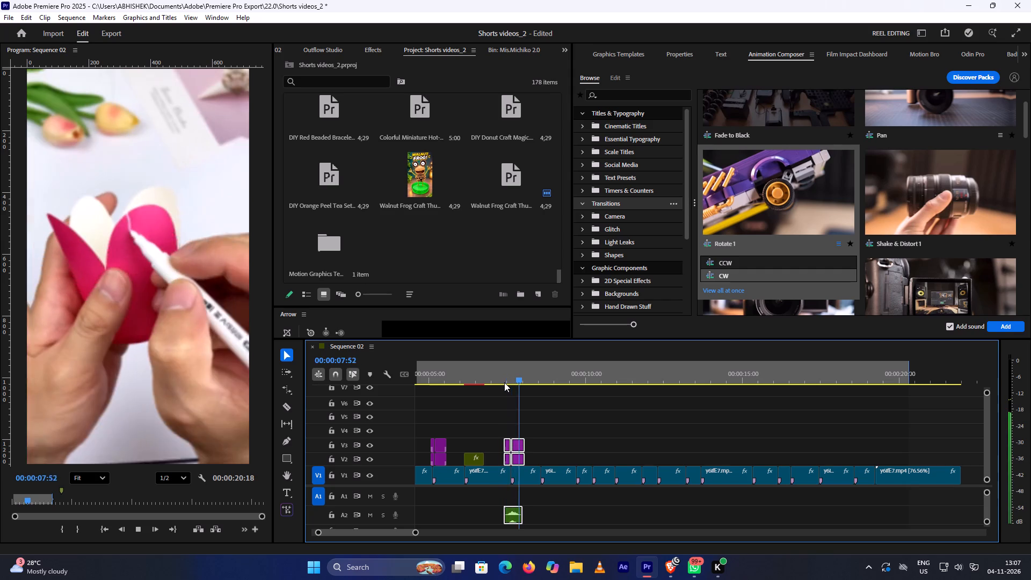
{"action": "key", "text": "space"}
{"action": "left_click", "coordinate": [456, 380]}
{"action": "key", "text": "space"}
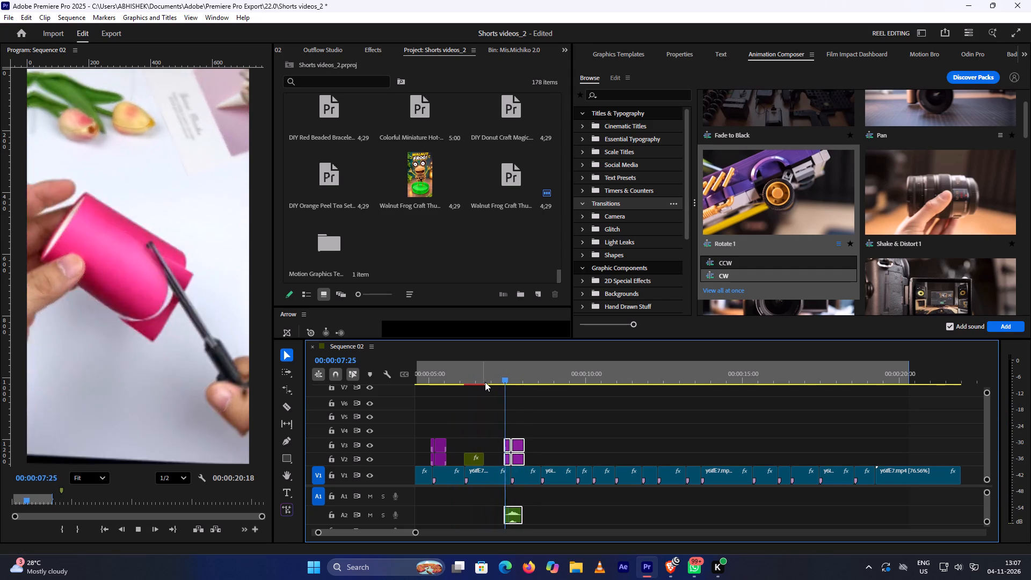
{"action": "key", "text": "space"}
Review the opening paper-cup clips from their start and replay the transitions between about 6 and 8 s.
{"action": "scroll", "coordinate": [486, 382], "scroll_direction": "down", "scroll_amount": 5, "text": "alt"}
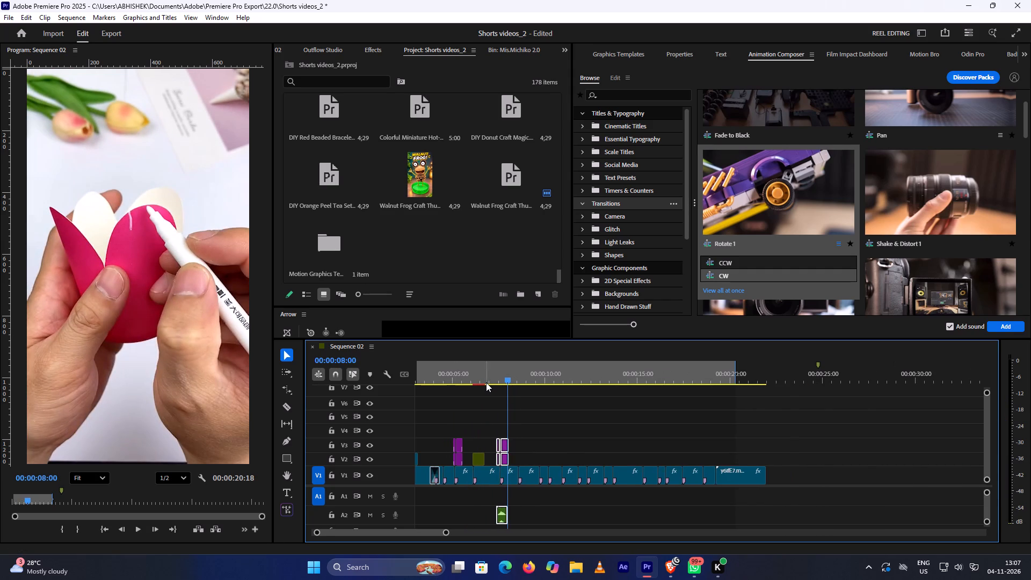
{"action": "scroll", "coordinate": [486, 382], "scroll_direction": "up", "scroll_amount": 8}
{"action": "left_click", "coordinate": [466, 373]}
{"action": "key", "text": "space"}
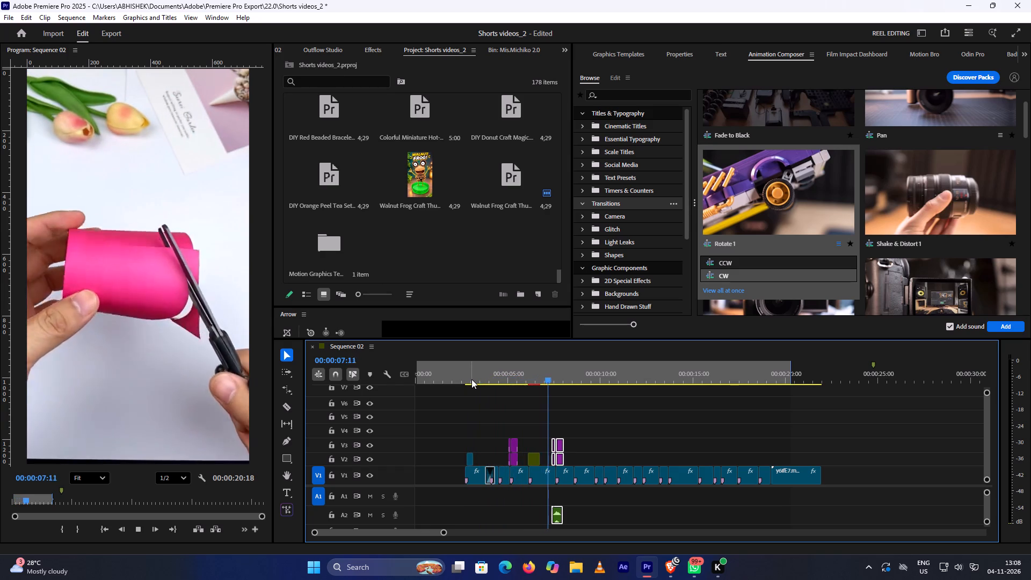
{"action": "key", "text": "space"}
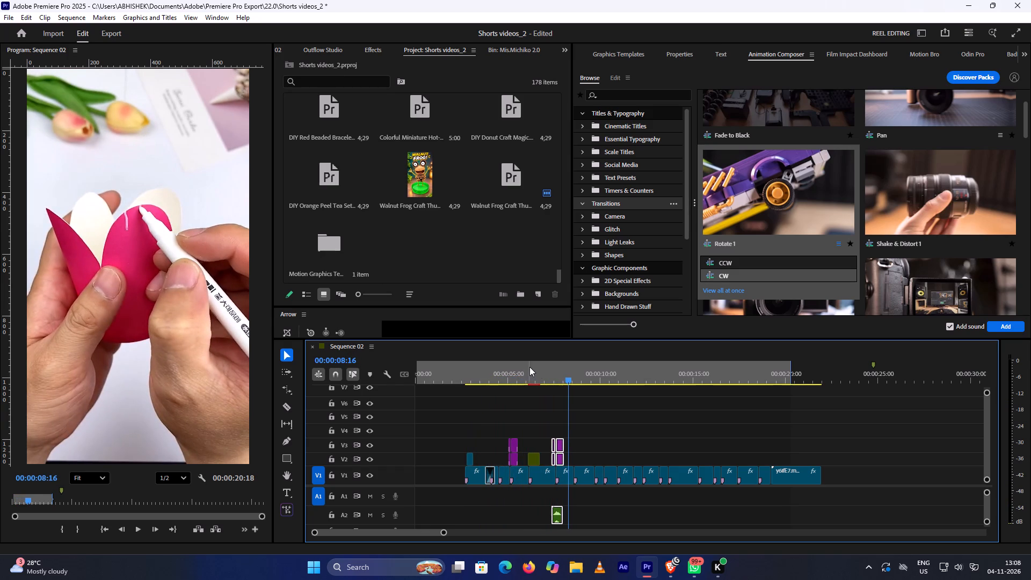
{"action": "left_click", "coordinate": [547, 374]}
{"action": "key", "text": "space"}
{"action": "key", "text": "space"}
{"action": "left_click", "coordinate": [526, 374]}
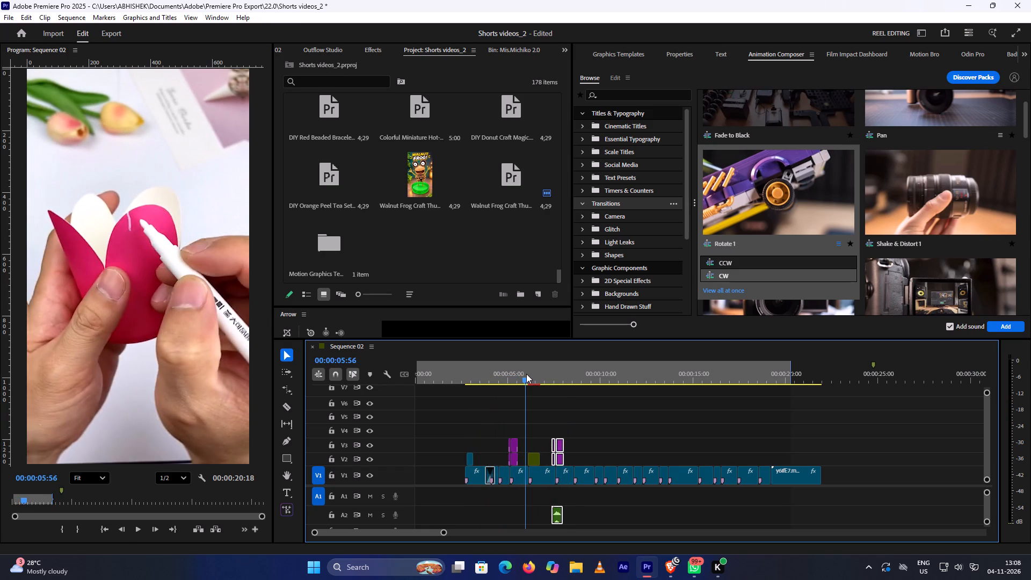
{"action": "key", "text": "space"}
{"action": "key", "text": "space"}
{"action": "key", "text": "space"}
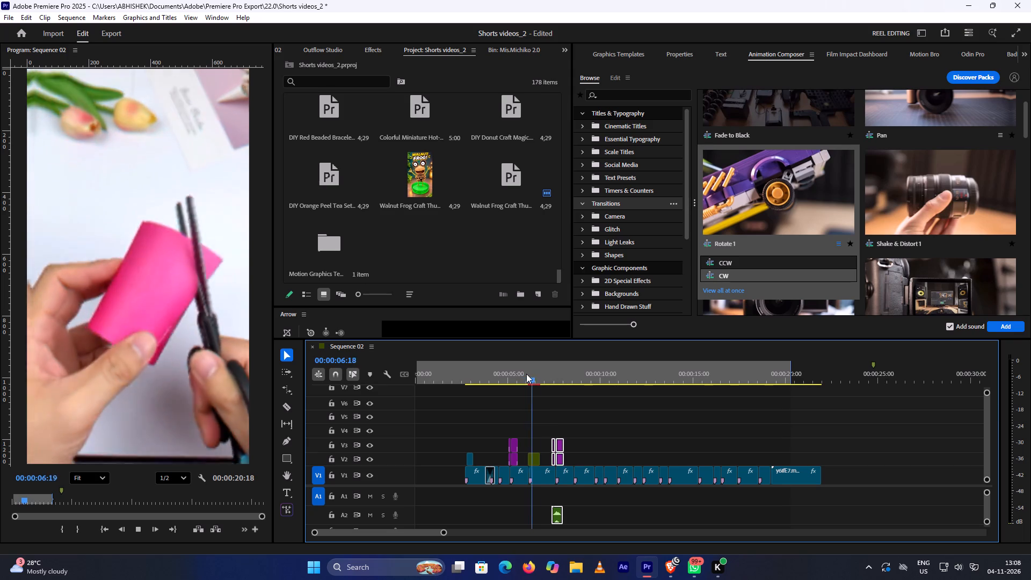
{"action": "key", "text": "space"}
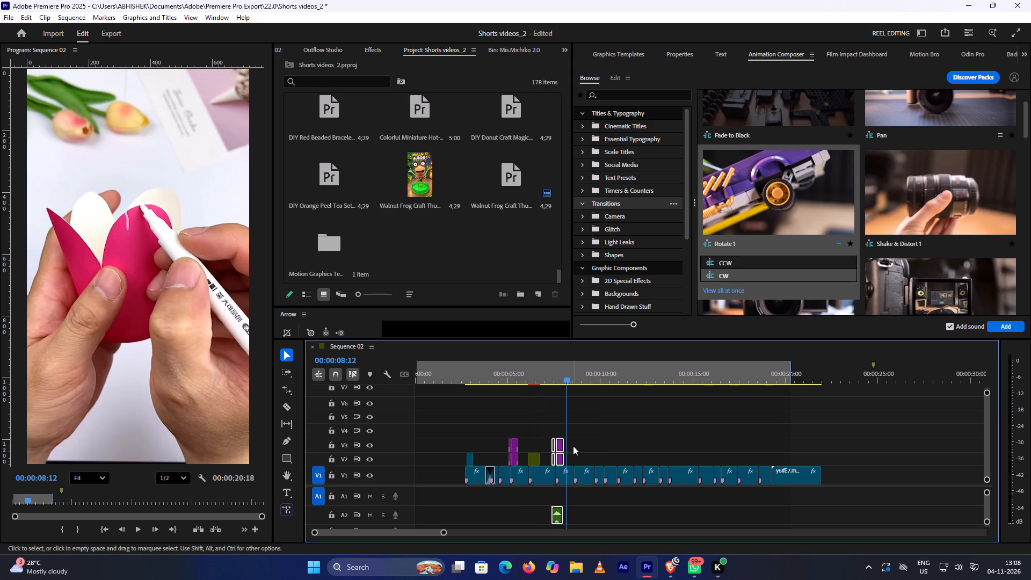
{"action": "scroll", "coordinate": [787, 430], "scroll_direction": "down", "scroll_amount": 5, "text": "alt"}
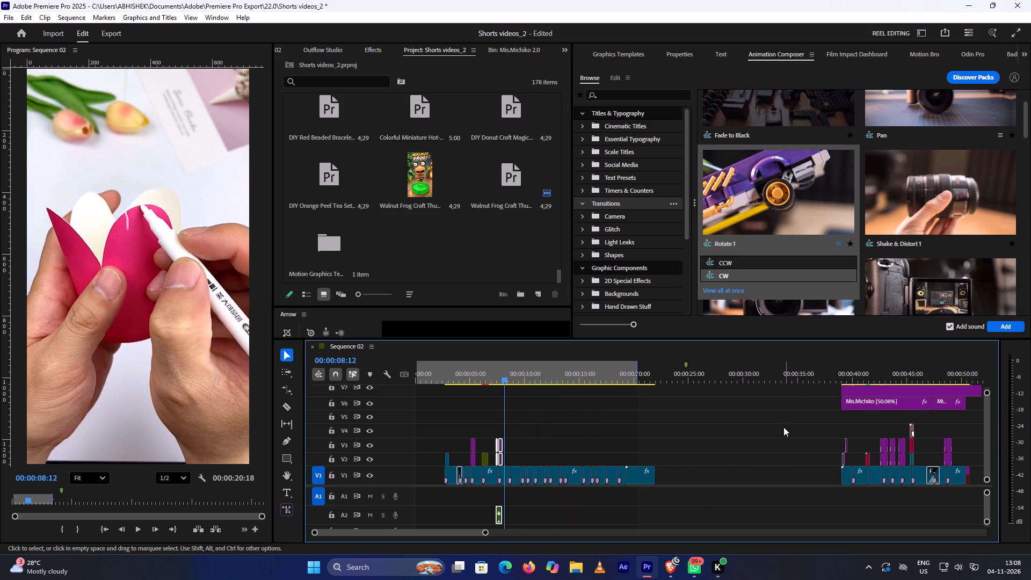
Bring the two red transition clips from V2 near 41.6 s onto V2 over the cut between the marker and pink cup clips near 8.6 s.
{"action": "scroll", "coordinate": [827, 431], "scroll_direction": "up", "scroll_amount": 4, "text": "alt"}
{"action": "scroll", "coordinate": [836, 432], "scroll_direction": "up", "scroll_amount": 5}
{"action": "scroll", "coordinate": [887, 402], "scroll_direction": "up", "scroll_amount": 5}
{"action": "scroll", "coordinate": [823, 399], "scroll_direction": "down", "scroll_amount": 6}
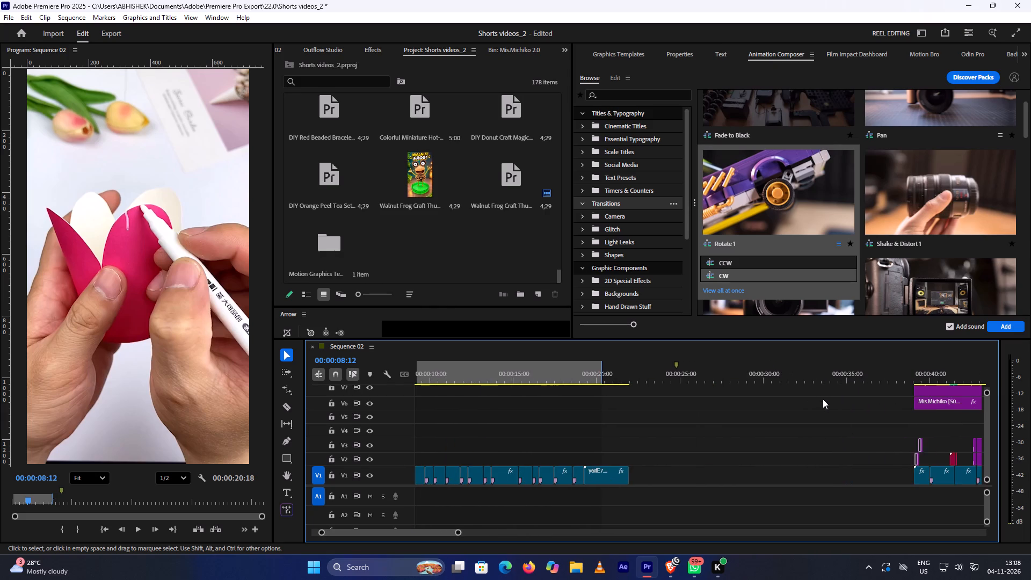
{"action": "scroll", "coordinate": [823, 399], "scroll_direction": "down", "scroll_amount": 6}
{"action": "left_click", "coordinate": [848, 373]}
{"action": "key", "text": "space"}
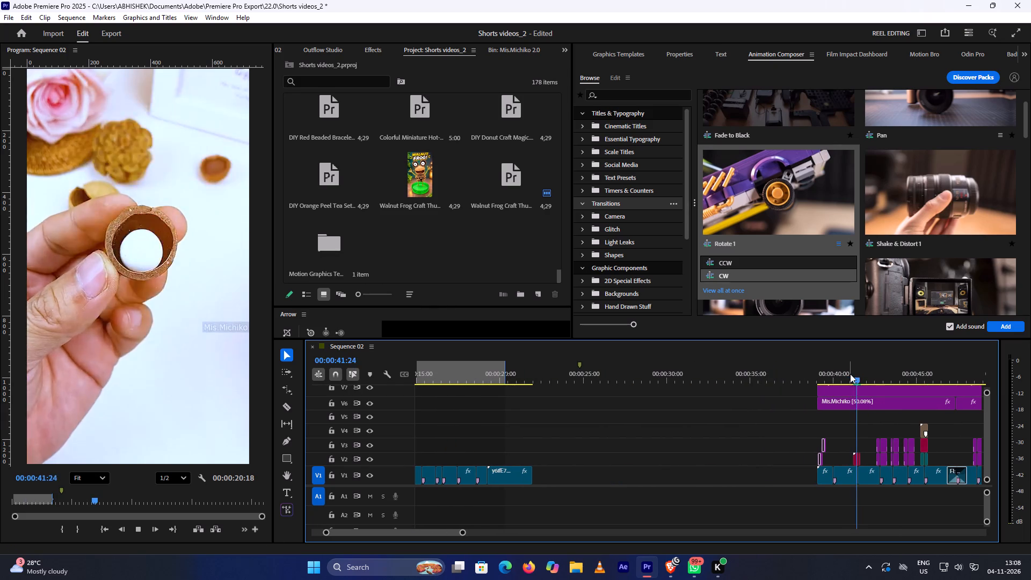
{"action": "key", "text": "space"}
{"action": "left_click_drag", "start_coordinate": [850, 442], "coordinate": [864, 459]}
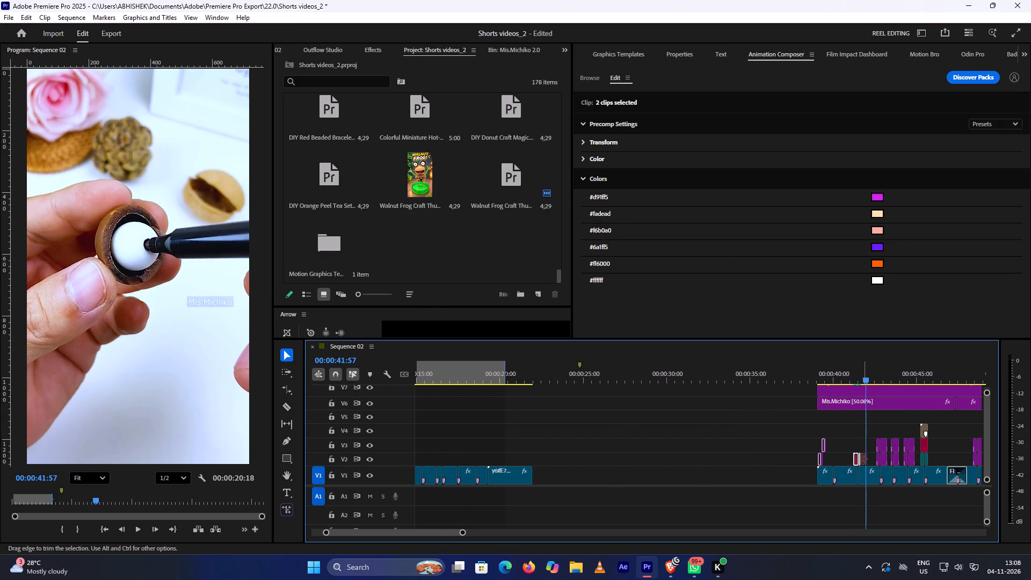
{"action": "left_click_drag", "start_coordinate": [857, 459], "coordinate": [502, 437]}
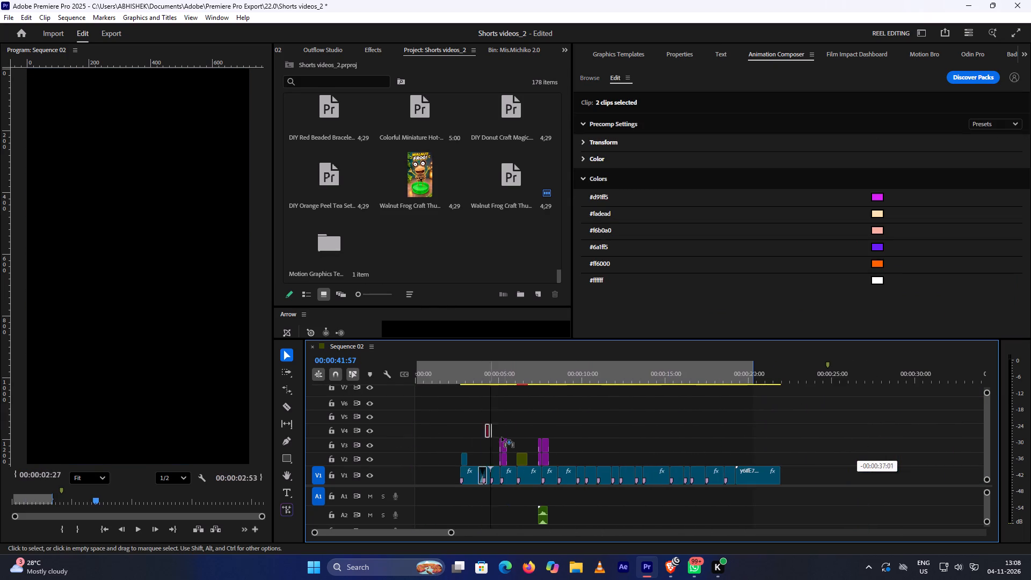
{"action": "left_click_drag", "start_coordinate": [502, 437], "coordinate": [560, 461]}
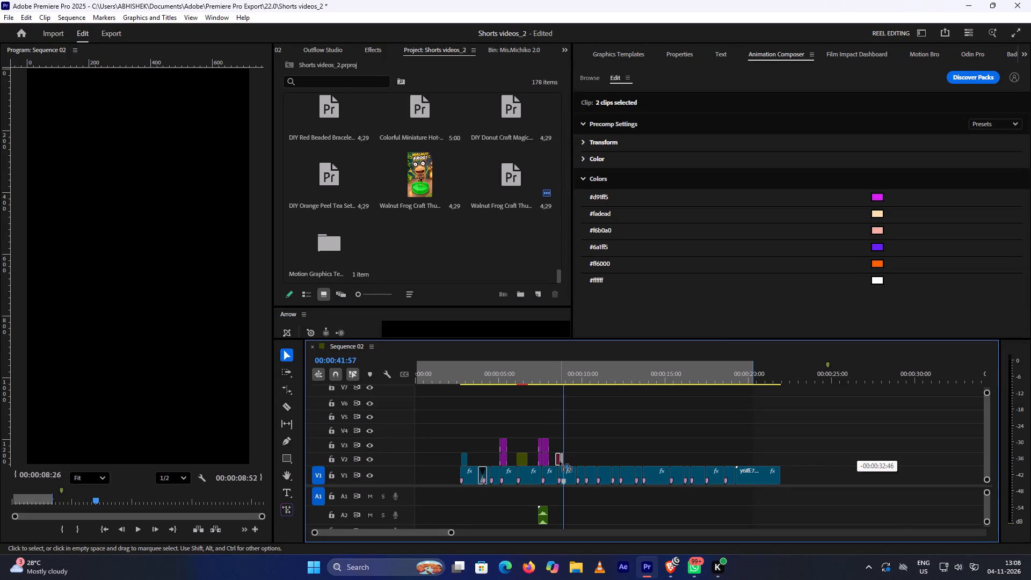
{"action": "left_click_drag", "start_coordinate": [560, 461], "coordinate": [557, 463]}
{"action": "left_click", "coordinate": [557, 463]}
Play back the red transition between the marker and pink cup clips near 8.6 s, including the lead-in from about 7 s.
{"action": "scroll", "coordinate": [578, 440], "scroll_direction": "up", "scroll_amount": 12, "text": "alt"}
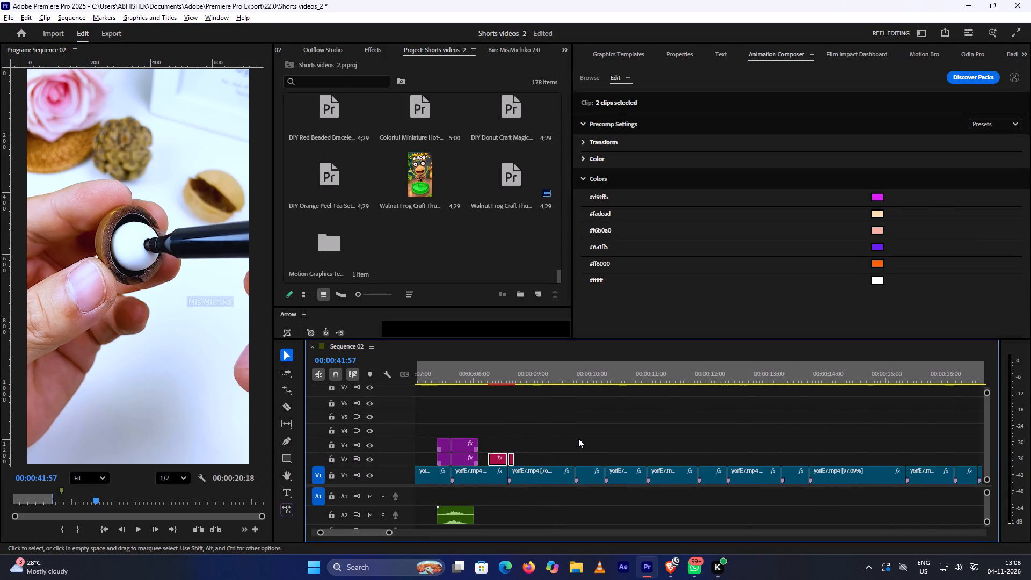
{"action": "scroll", "coordinate": [580, 437], "scroll_direction": "up", "scroll_amount": 6, "text": "alt"}
{"action": "scroll", "coordinate": [580, 437], "scroll_direction": "up", "scroll_amount": 6}
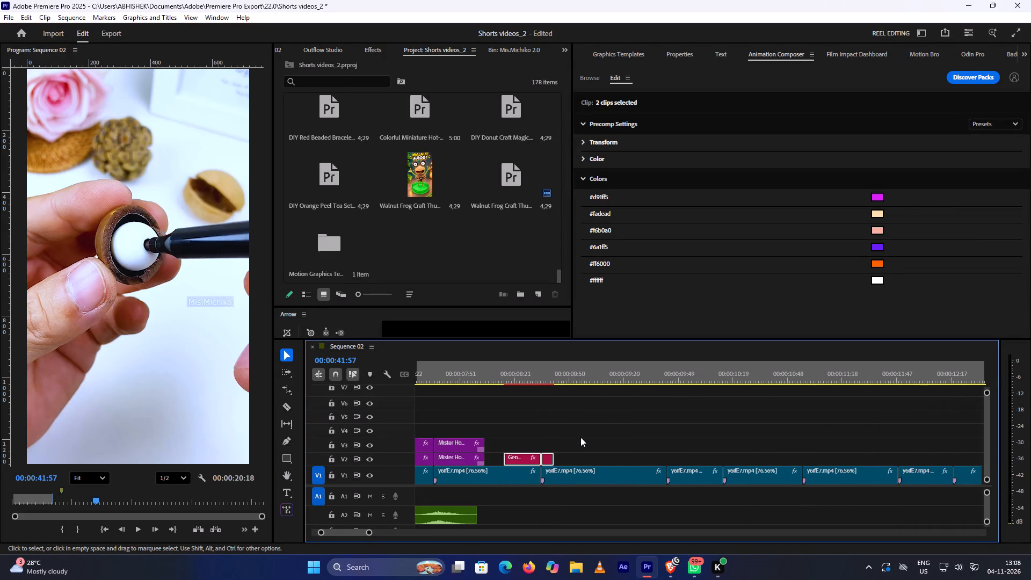
{"action": "left_click", "coordinate": [497, 373]}
{"action": "key", "text": "space"}
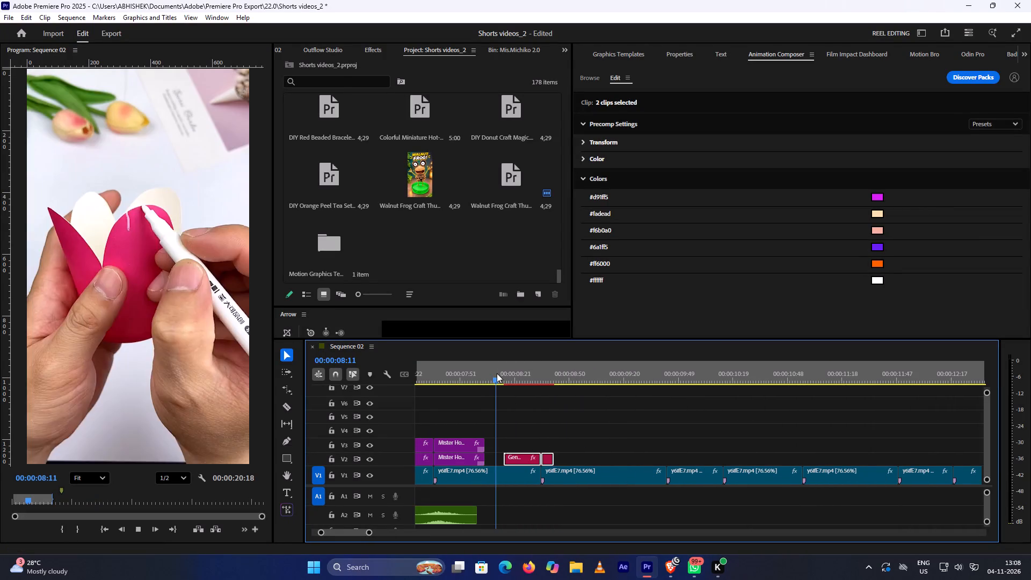
{"action": "key", "text": "space"}
{"action": "left_click", "coordinate": [497, 373]}
{"action": "key", "text": "space"}
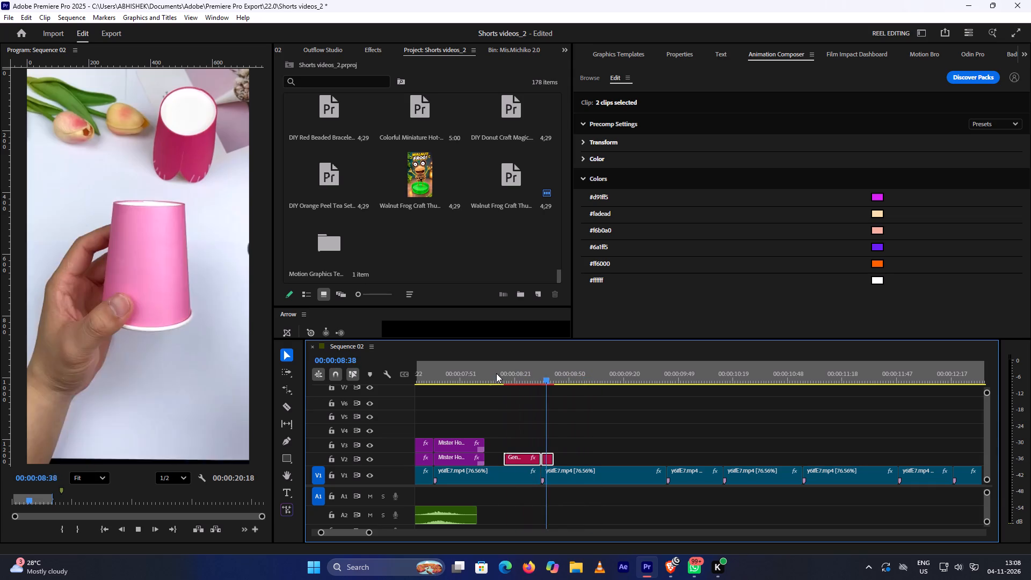
{"action": "key", "text": "space"}
{"action": "scroll", "coordinate": [497, 378], "scroll_direction": "down", "scroll_amount": 8, "text": "alt"}
{"action": "left_click", "coordinate": [447, 373]}
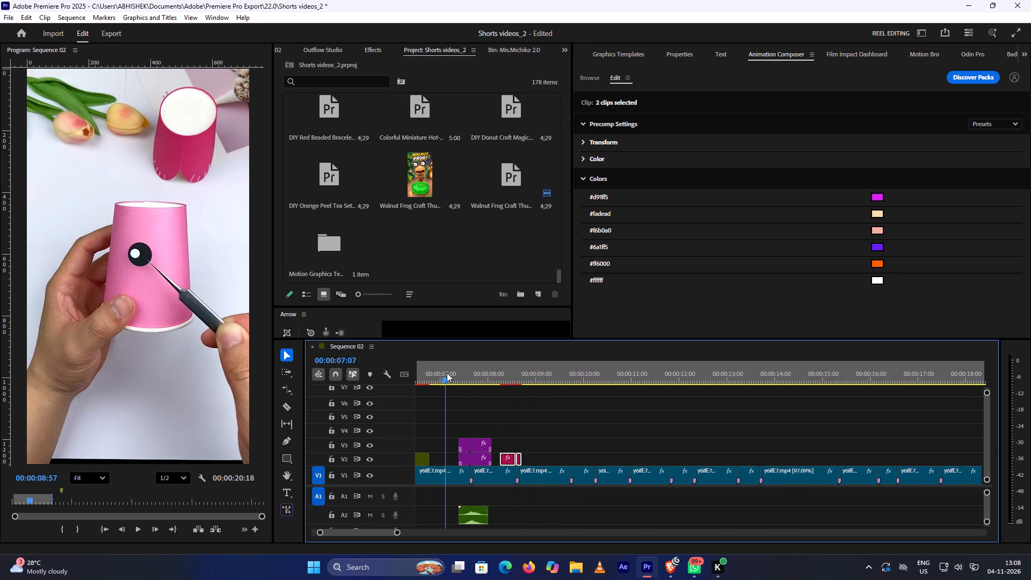
{"action": "key", "text": "space"}
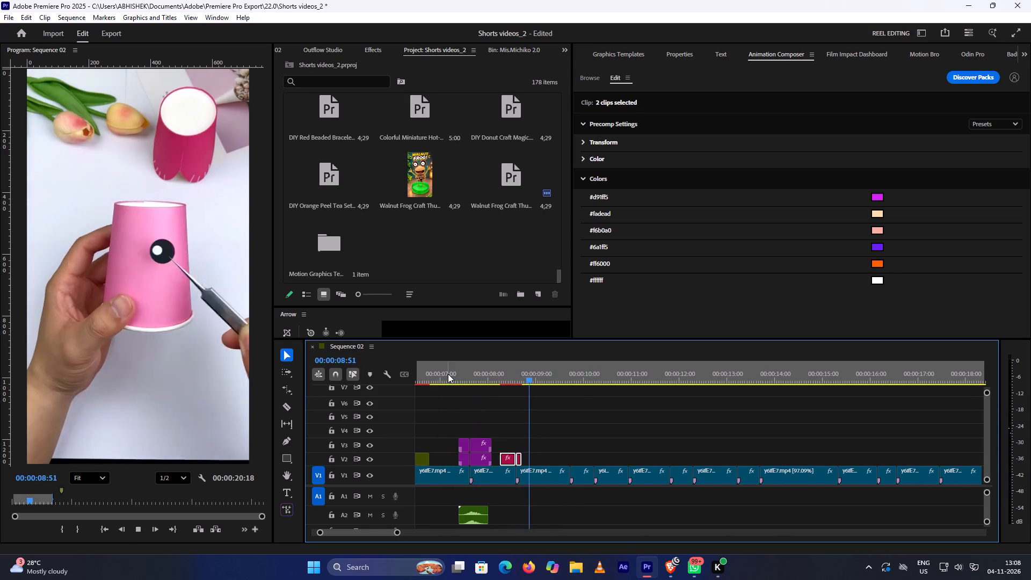
{"action": "key", "text": "space"}
{"action": "key", "text": "space"}
{"action": "key", "text": "space"}
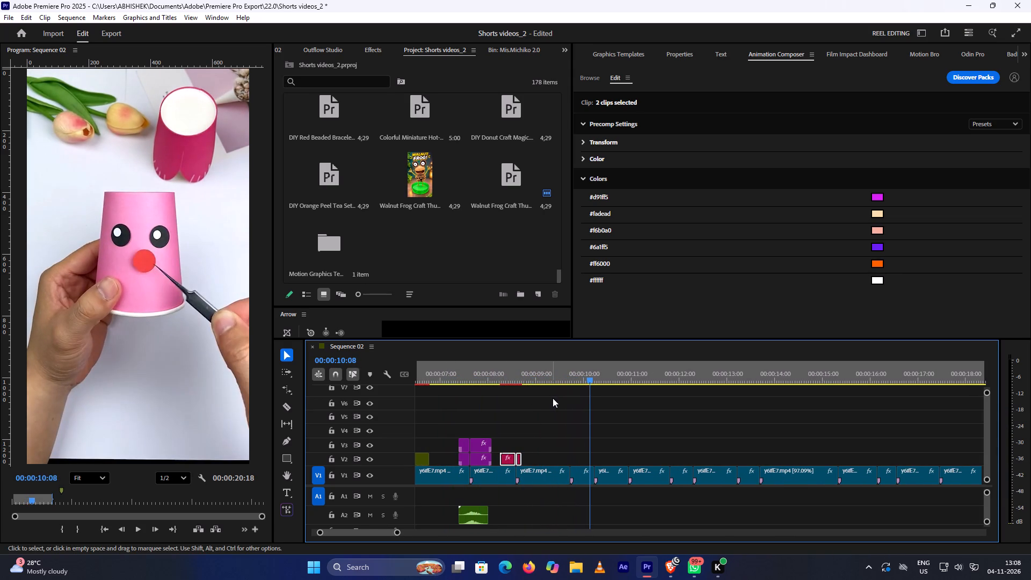
Play the googly-eye and red-nose clips leading to about 10 s, and review the purple transition near 5 s.
{"action": "left_click", "coordinate": [558, 376]}
{"action": "key", "text": "space"}
{"action": "key", "text": "space"}
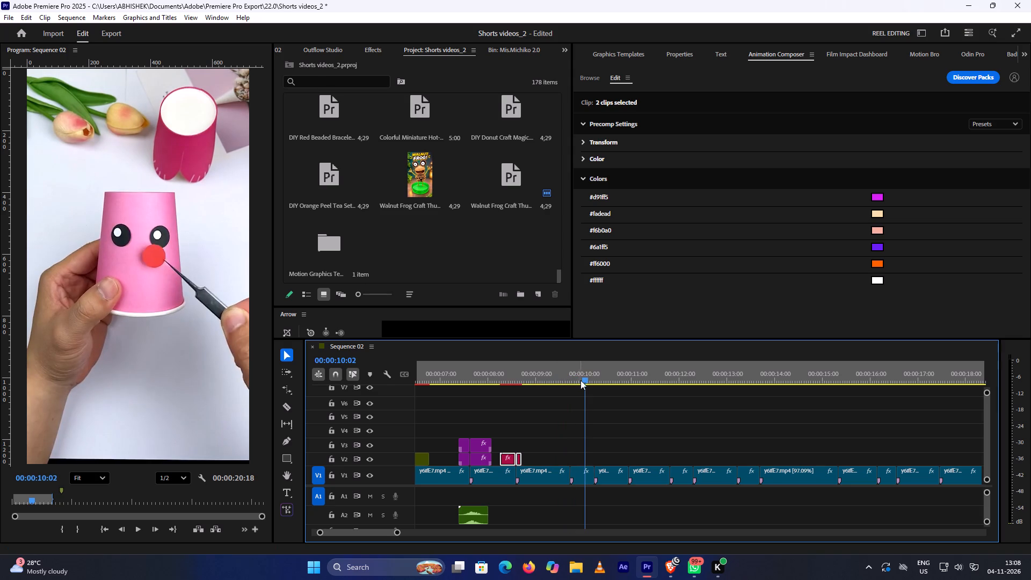
{"action": "scroll", "coordinate": [536, 388], "scroll_direction": "up", "scroll_amount": 11}
{"action": "left_click", "coordinate": [523, 376]}
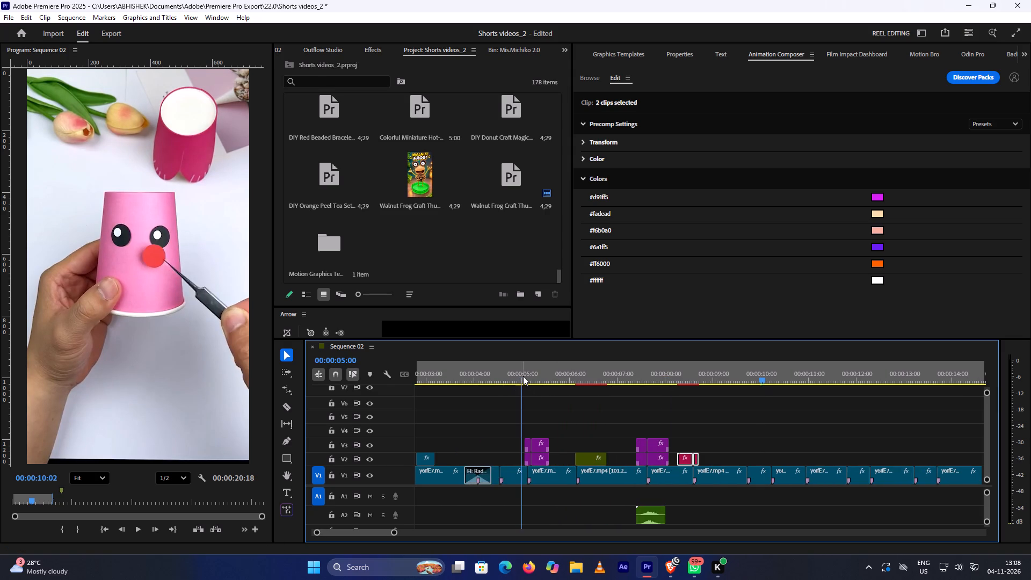
{"action": "key", "text": "space"}
{"action": "key", "text": "space"}
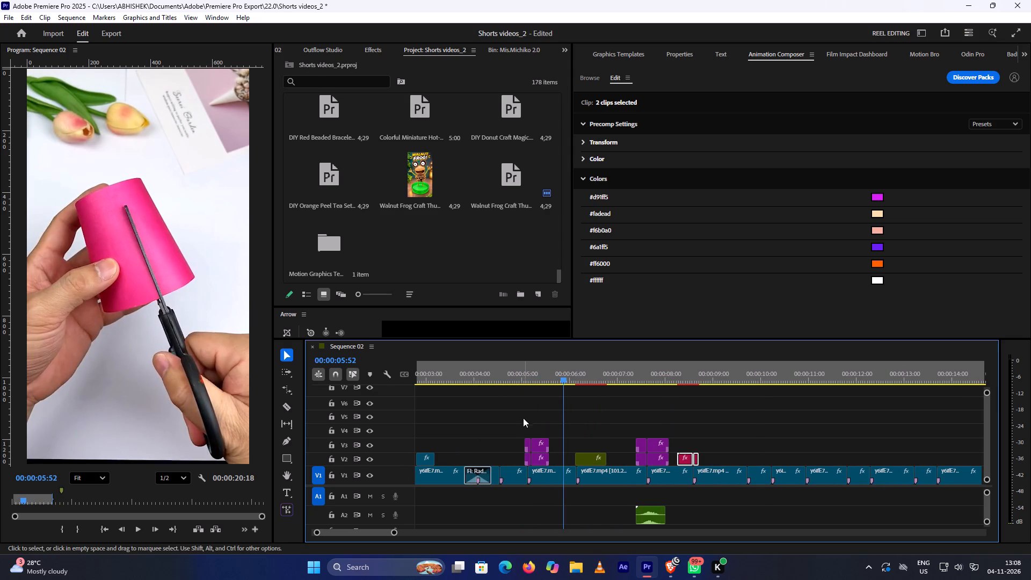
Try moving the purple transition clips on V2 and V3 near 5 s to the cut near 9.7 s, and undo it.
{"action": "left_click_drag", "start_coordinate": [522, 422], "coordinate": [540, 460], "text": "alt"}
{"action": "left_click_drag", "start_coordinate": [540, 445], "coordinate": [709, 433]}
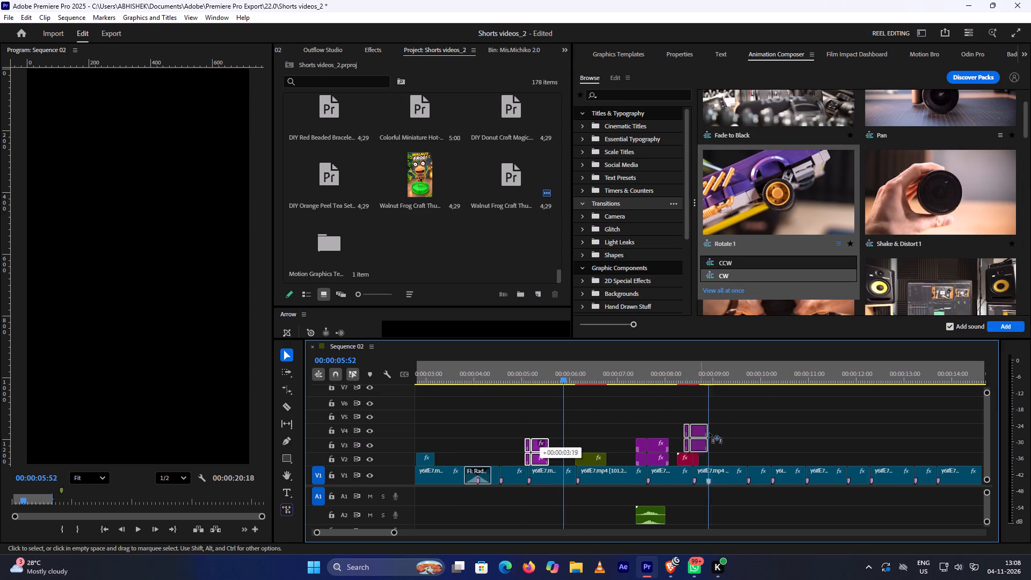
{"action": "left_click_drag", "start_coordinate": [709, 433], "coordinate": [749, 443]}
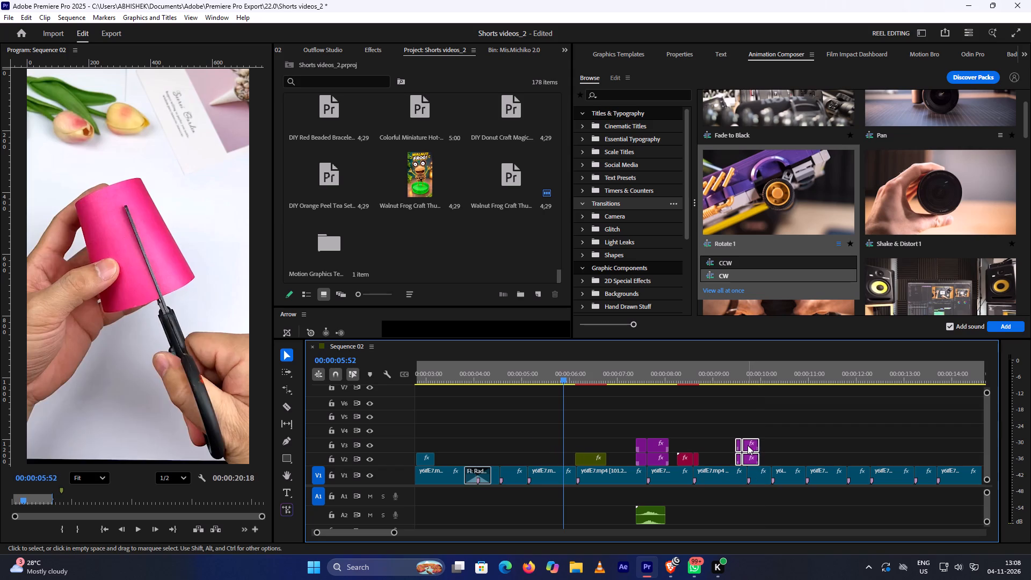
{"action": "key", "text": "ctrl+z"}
Copy the purple transition clips on V2 and V3 near 5 s over the cut between the eye and nose clips near 9.7 s.
{"action": "left_click_drag", "start_coordinate": [520, 422], "coordinate": [549, 449]}
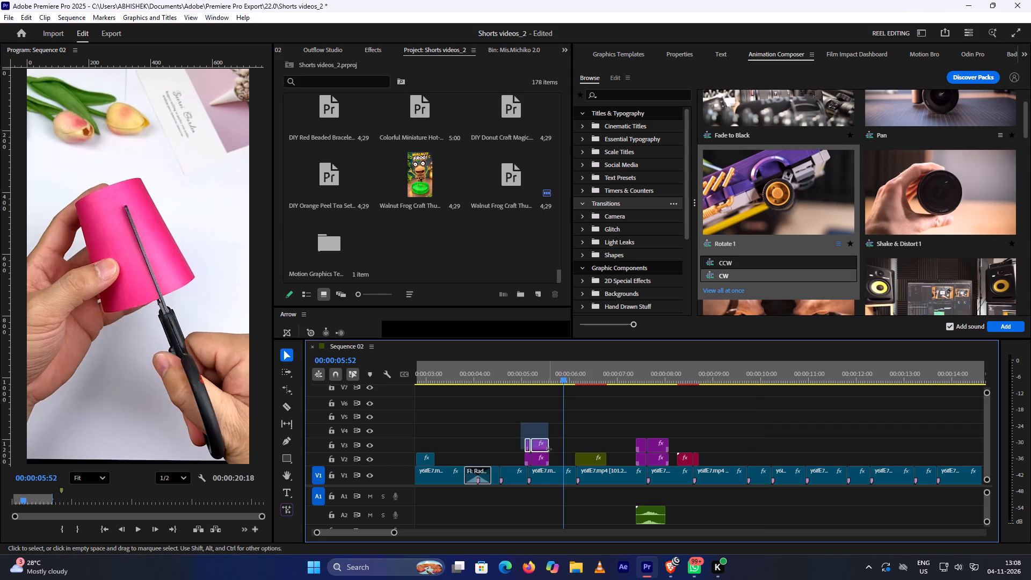
{"action": "left_click_drag", "start_coordinate": [549, 449], "coordinate": [551, 460]}
{"action": "left_click_drag", "start_coordinate": [541, 448], "coordinate": [718, 443], "text": "alt"}
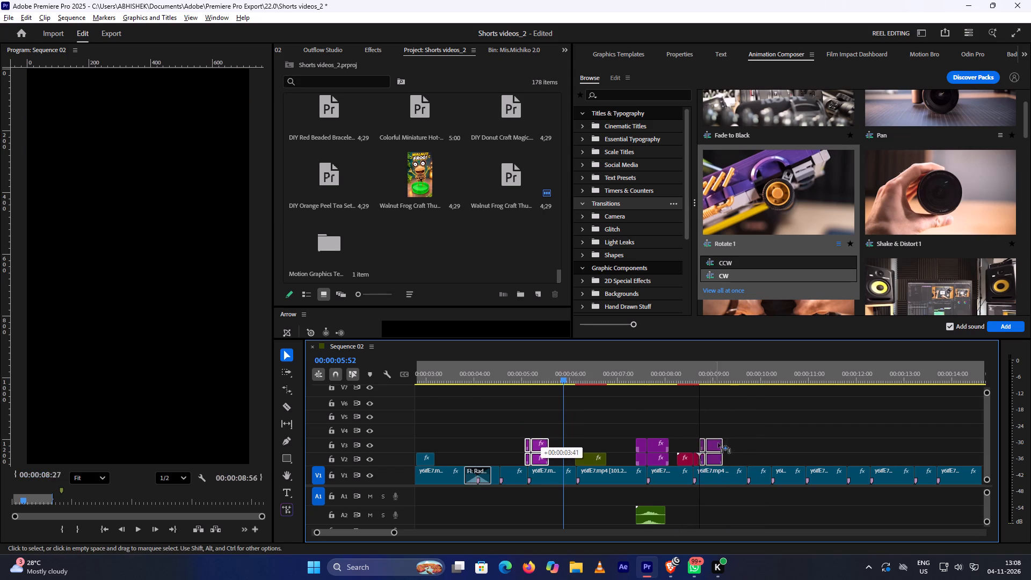
{"action": "left_click_drag", "start_coordinate": [718, 443], "coordinate": [758, 447], "text": "alt"}
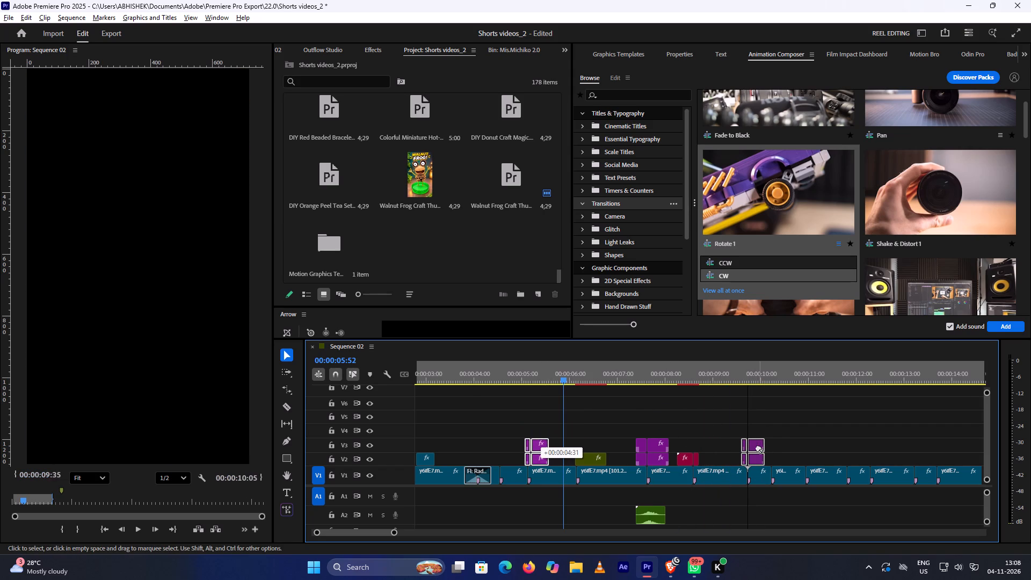
Play back the copied purple transition between the eye and nose clips repeatedly, starting from about 9 s.
{"action": "left_click", "coordinate": [739, 376]}
{"action": "key", "text": "space"}
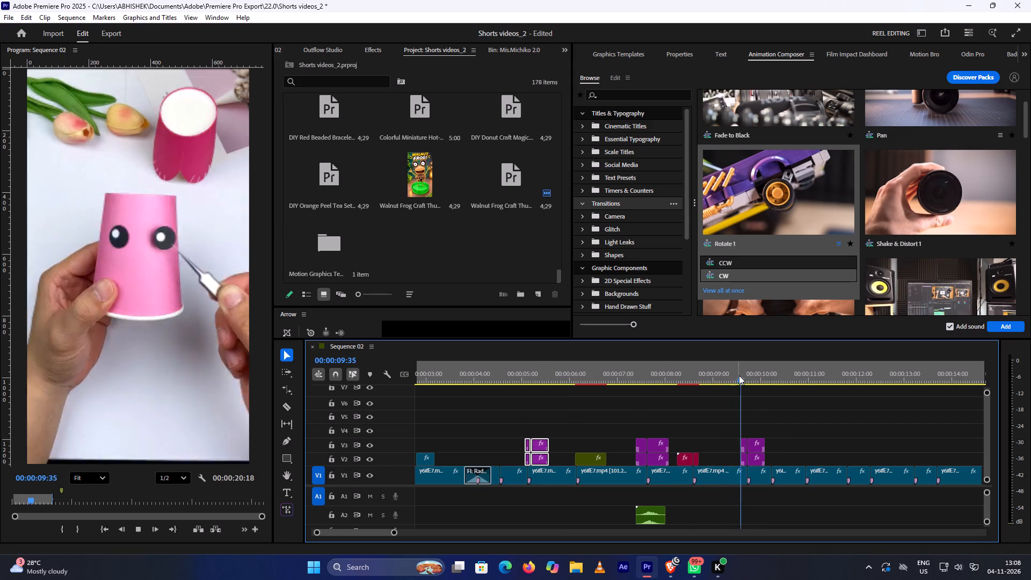
{"action": "key", "text": "space"}
{"action": "left_click", "coordinate": [720, 372]}
{"action": "key", "text": "space"}
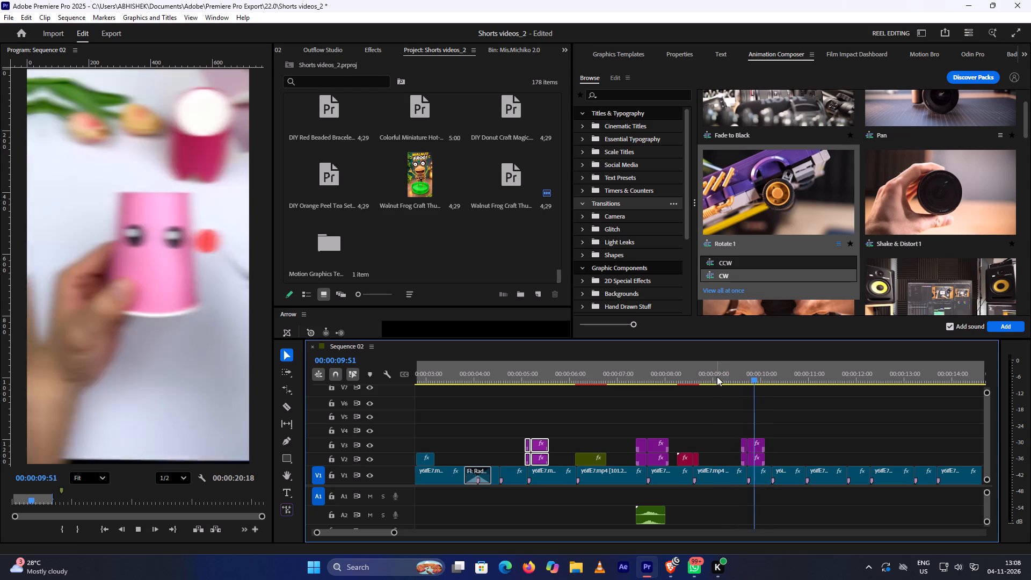
{"action": "key", "text": "space"}
{"action": "key", "text": "space"}
{"action": "key", "text": "space"}
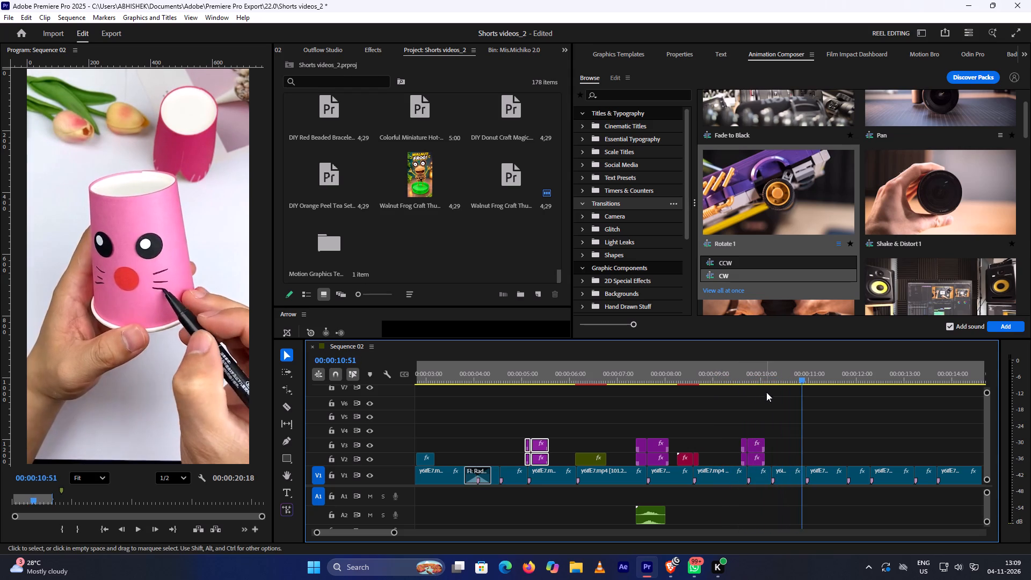
{"action": "left_click", "coordinate": [762, 375]}
{"action": "key", "text": "space"}
{"action": "key", "text": "space"}
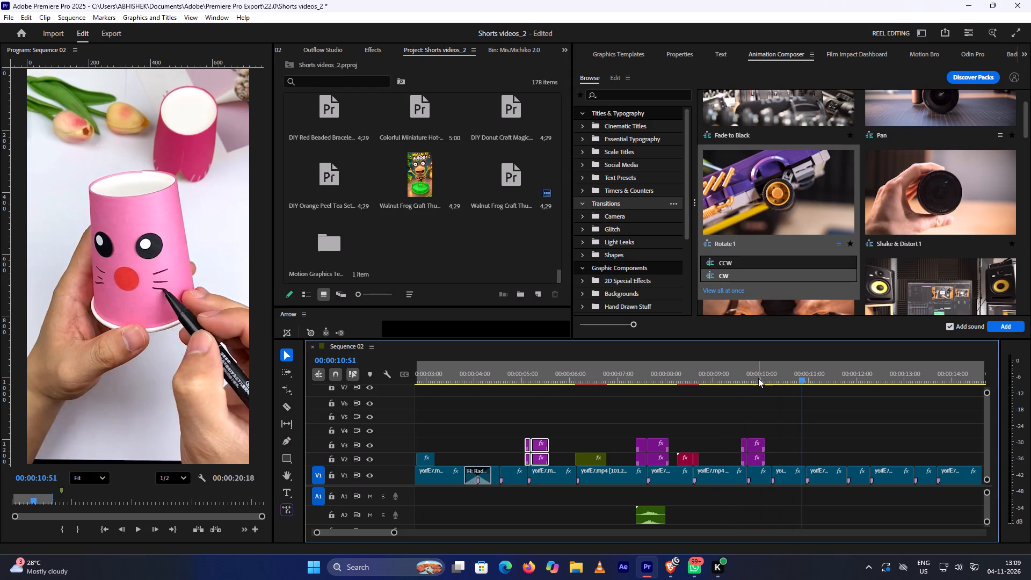
{"action": "left_click", "coordinate": [732, 378]}
{"action": "key", "text": "space"}
{"action": "key", "text": "space"}
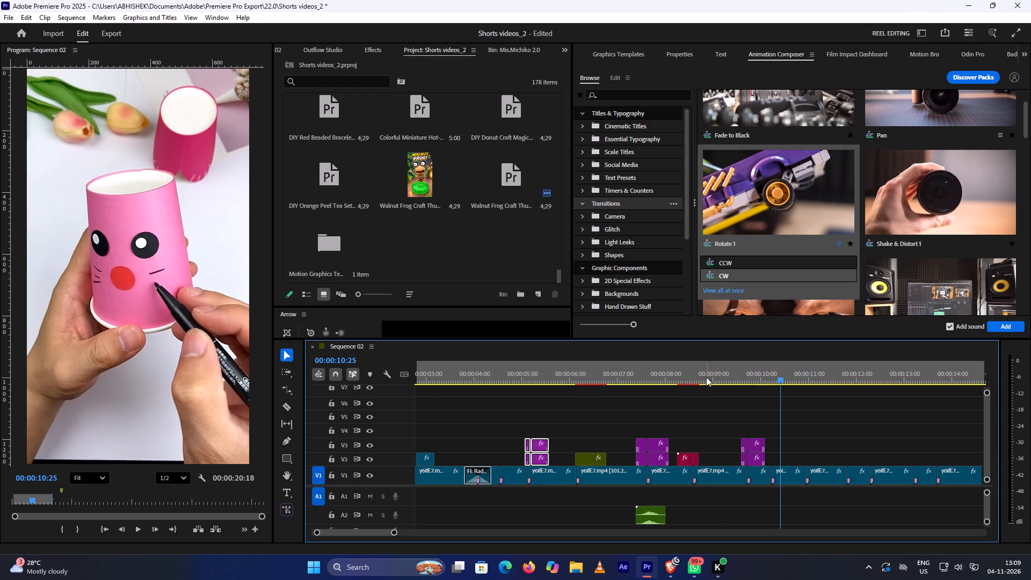
{"action": "left_click", "coordinate": [706, 377]}
{"action": "key", "text": "space"}
{"action": "key", "text": "space"}
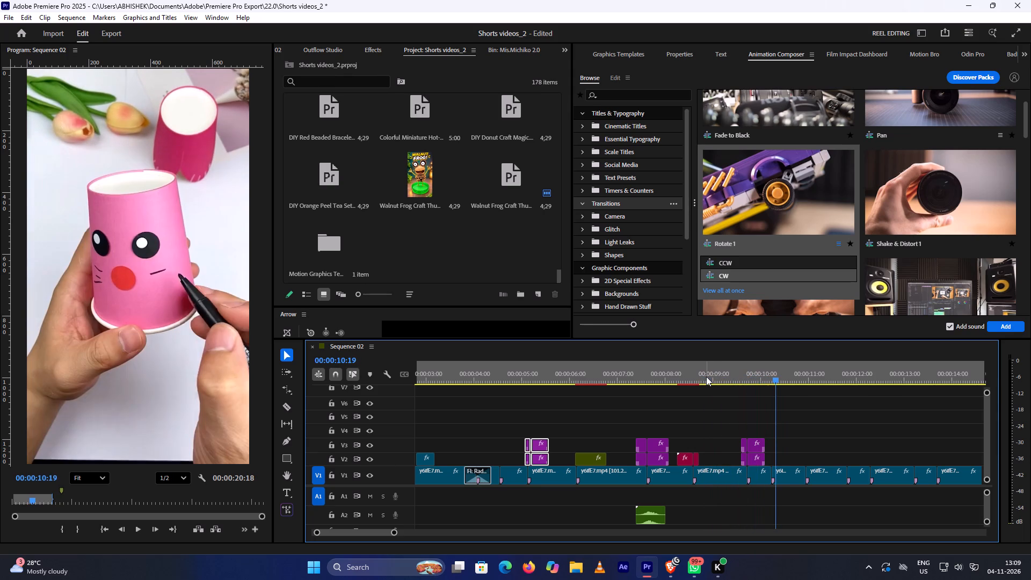
{"action": "key", "text": "space"}
{"action": "key", "text": "space"}
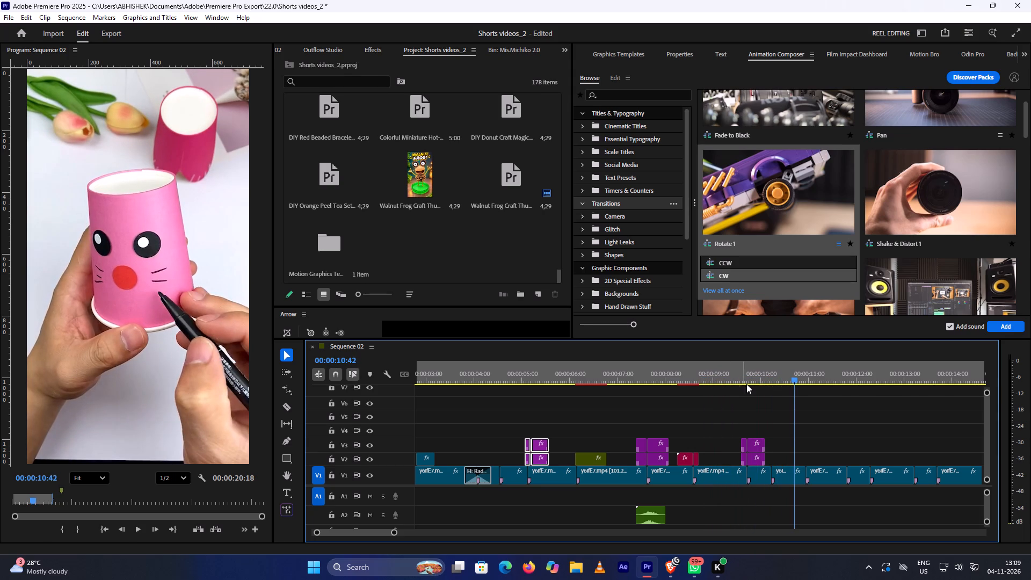
Review the whisker and mouth drawing clips between about 10 and 11.6 s around their cut.
{"action": "scroll", "coordinate": [782, 392], "scroll_direction": "up", "scroll_amount": 5, "text": "alt"}
{"action": "left_click", "coordinate": [760, 375]}
{"action": "key", "text": "space"}
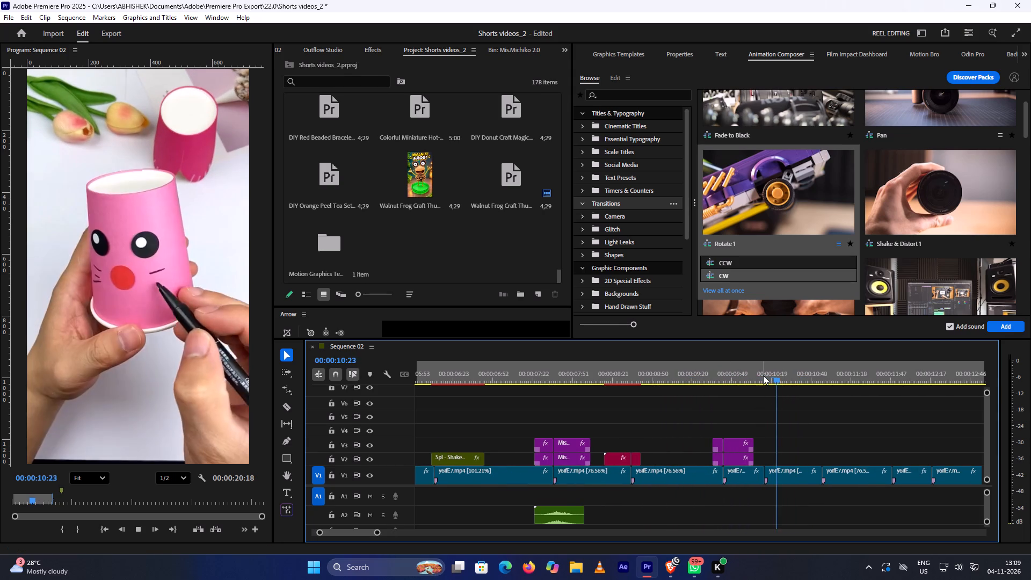
{"action": "key", "text": "space"}
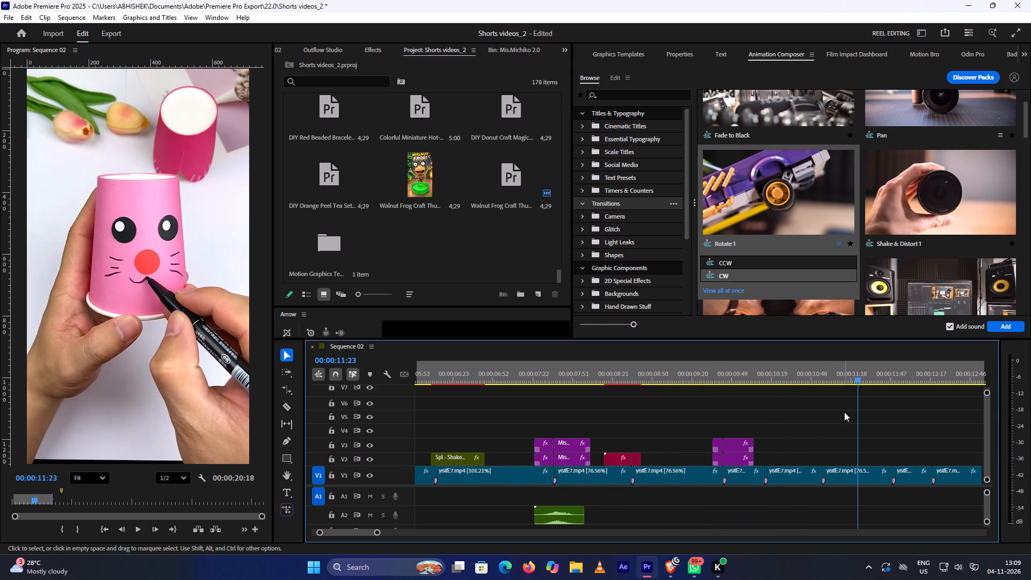
{"action": "left_click", "coordinate": [822, 376]}
{"action": "key", "text": "space"}
{"action": "key", "text": "space"}
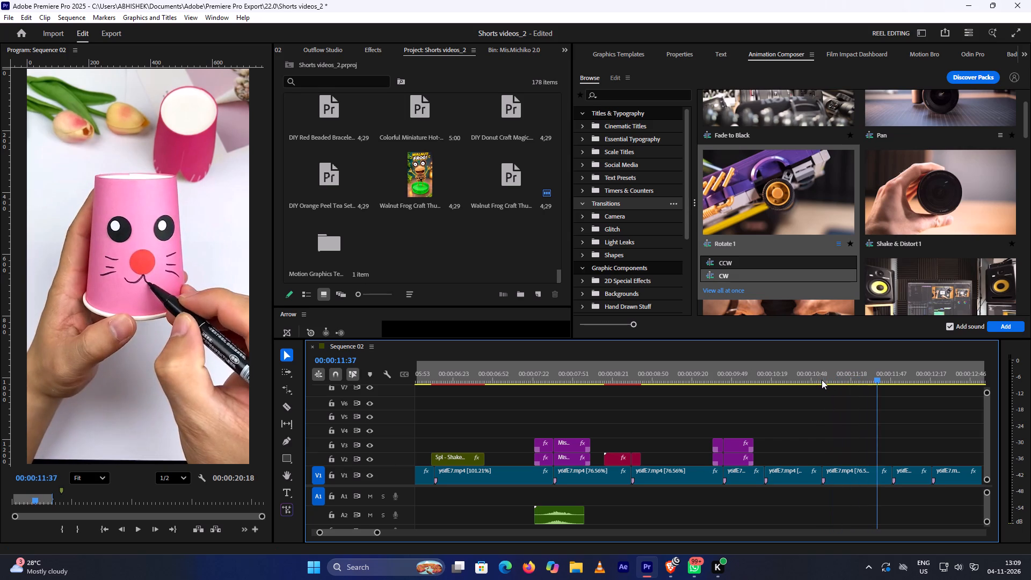
{"action": "left_click", "coordinate": [782, 378]}
{"action": "key", "text": "space"}
{"action": "key", "text": "space"}
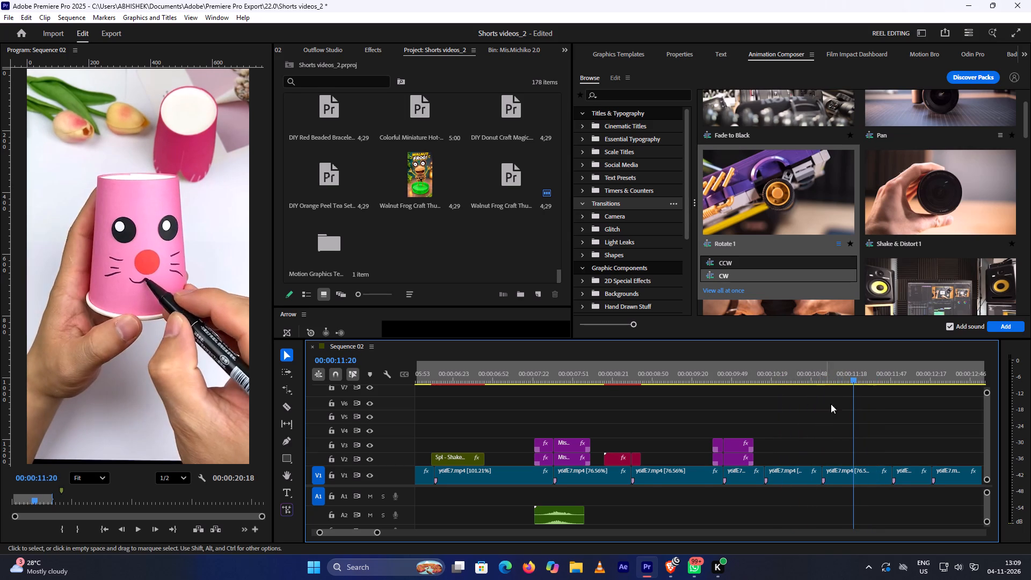
Play back the red transition around 8.5 s and the whisker, mouth and ear clips from about 10.4 to 12.4 s.
{"action": "scroll", "coordinate": [839, 427], "scroll_direction": "down", "scroll_amount": 6, "text": "alt"}
{"action": "scroll", "coordinate": [833, 427], "scroll_direction": "up", "scroll_amount": 4}
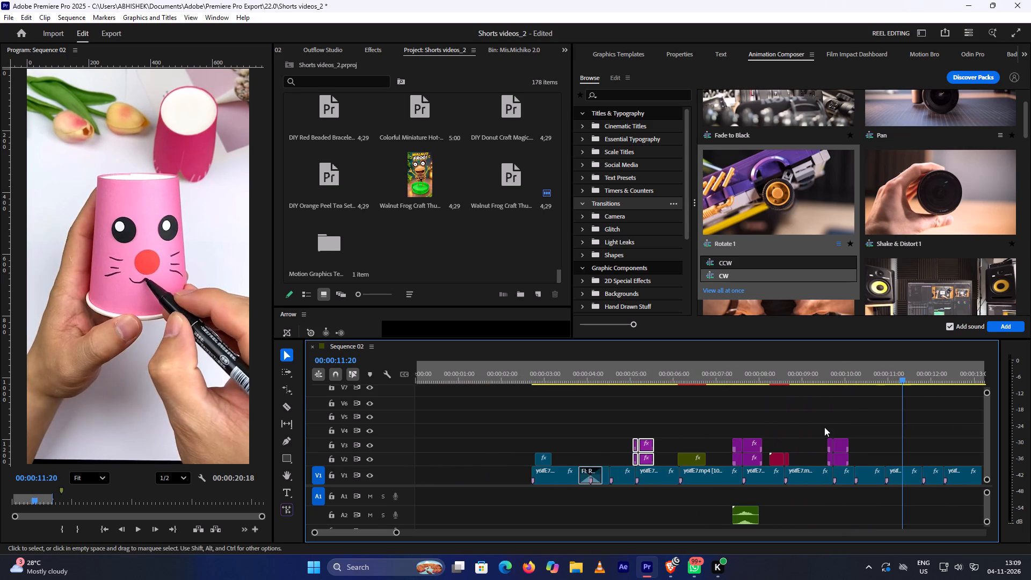
{"action": "scroll", "coordinate": [811, 421], "scroll_direction": "down", "scroll_amount": 5}
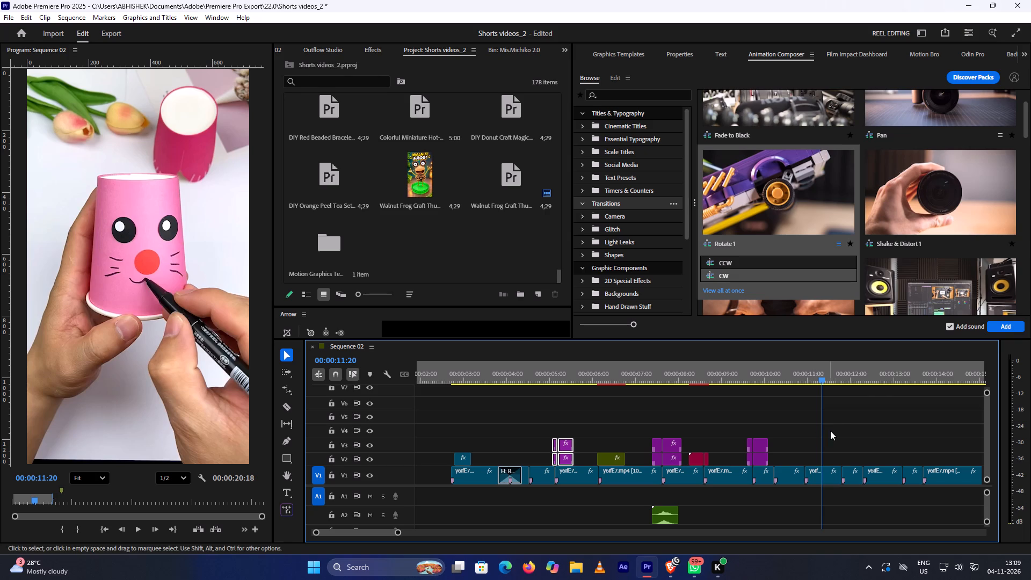
{"action": "scroll", "coordinate": [897, 270], "scroll_direction": "down", "scroll_amount": 2}
{"action": "scroll", "coordinate": [852, 418], "scroll_direction": "down", "scroll_amount": 5}
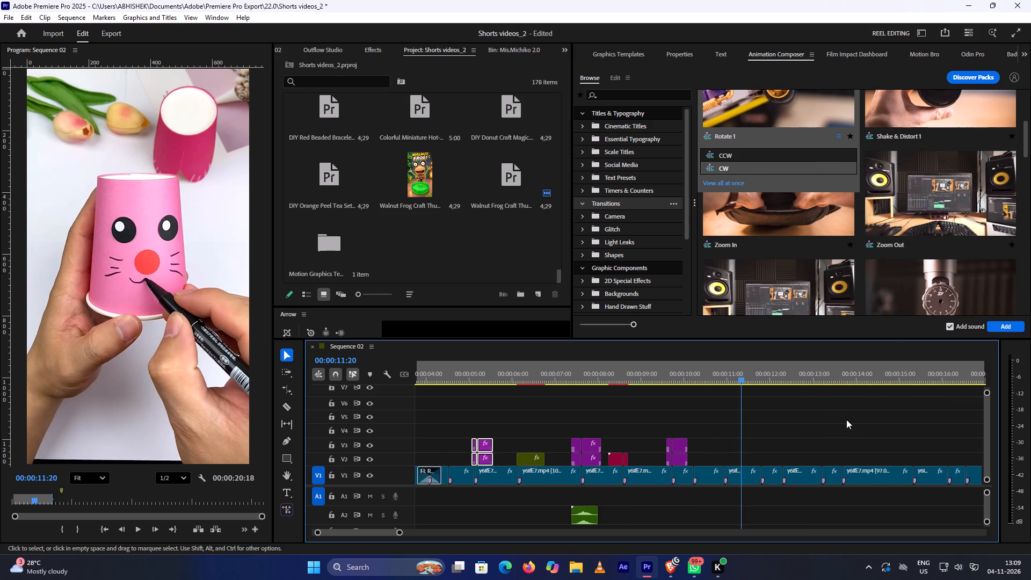
{"action": "scroll", "coordinate": [846, 419], "scroll_direction": "down", "scroll_amount": 4}
{"action": "left_click", "coordinate": [542, 366]}
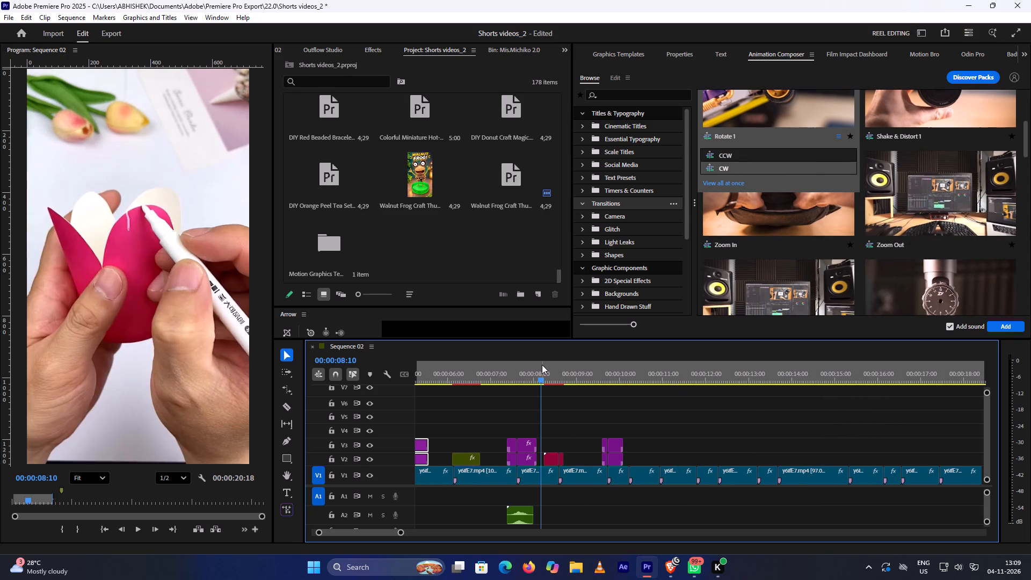
{"action": "key", "text": "space"}
{"action": "key", "text": "space"}
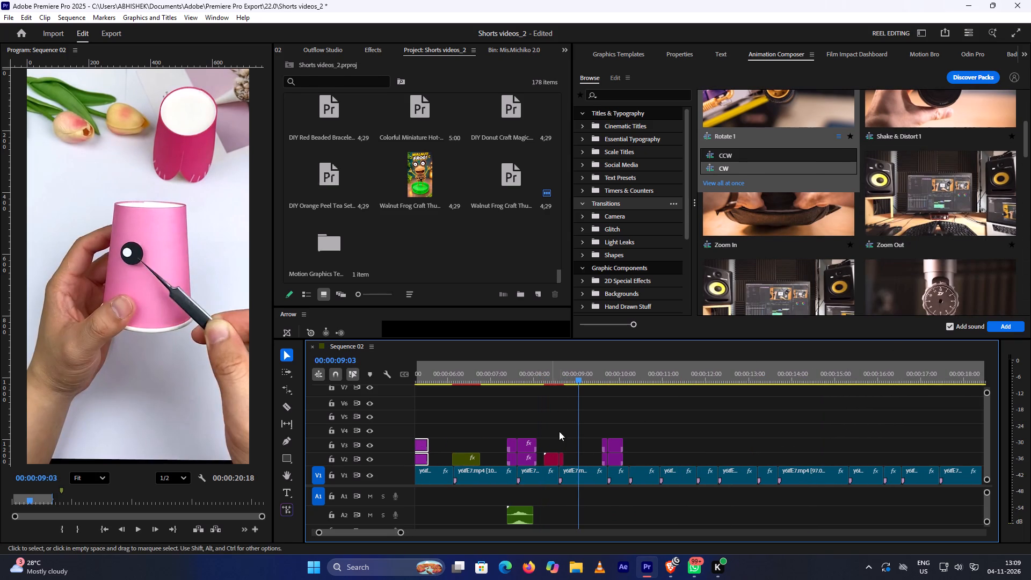
{"action": "left_click", "coordinate": [554, 375]}
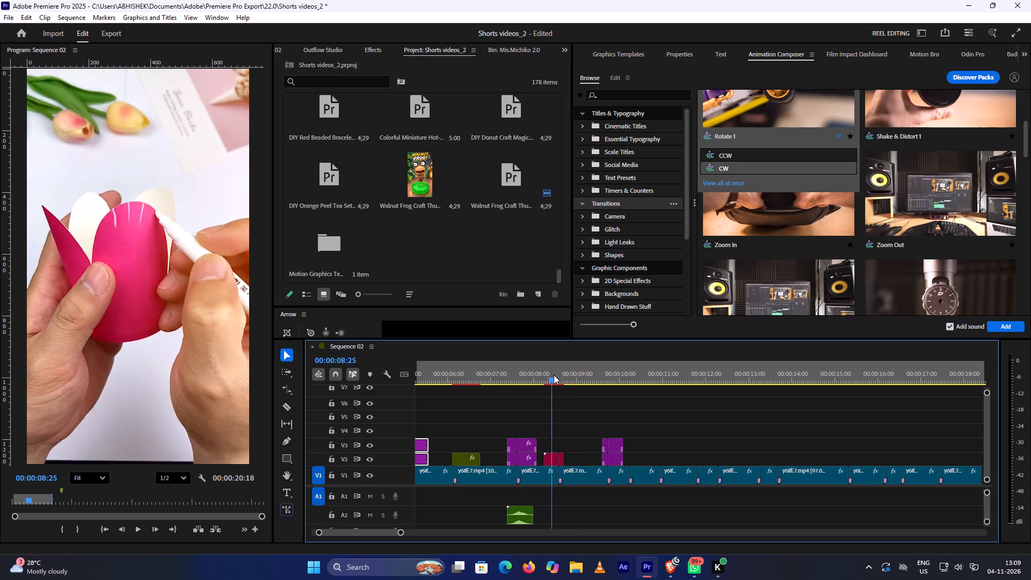
{"action": "key", "text": "space"}
{"action": "key", "text": "space"}
{"action": "left_click", "coordinate": [636, 379]}
{"action": "key", "text": "space"}
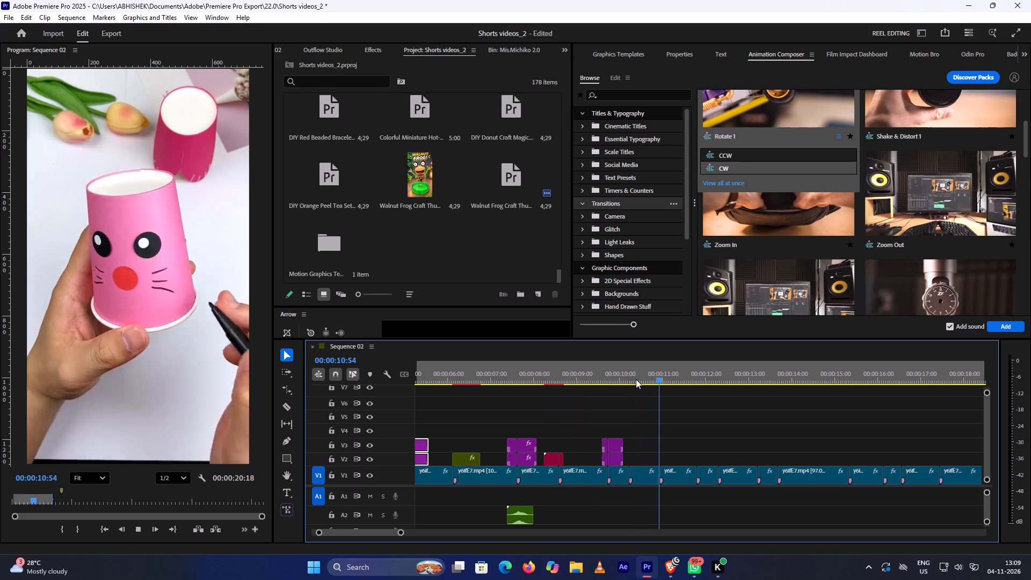
{"action": "key", "text": "space"}
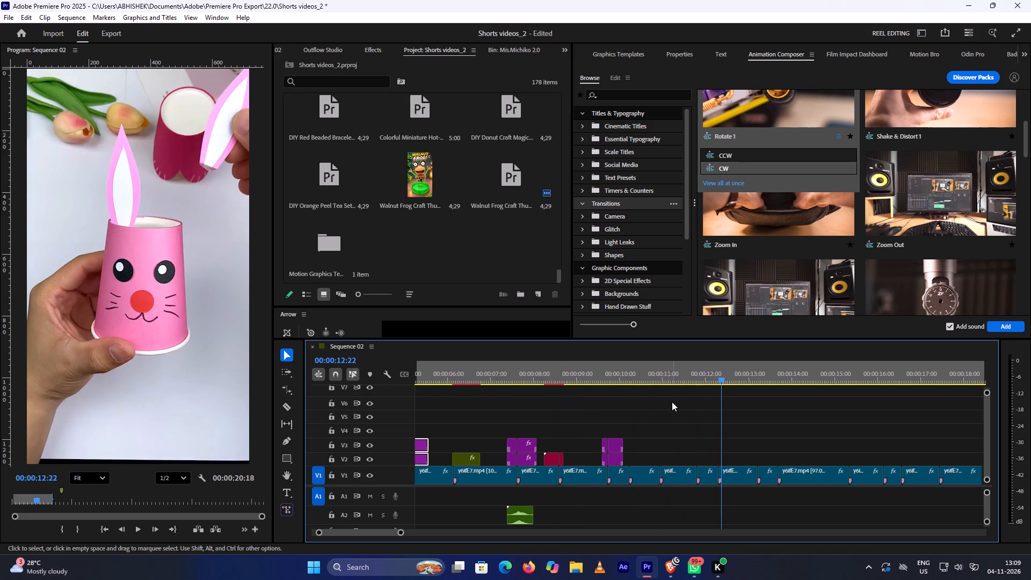
Move the red transition clips on V2 near 8.5 s to the cut between the ear clips near 12.3 s, aligned to the cut.
{"action": "left_click_drag", "start_coordinate": [544, 437], "coordinate": [562, 454]}
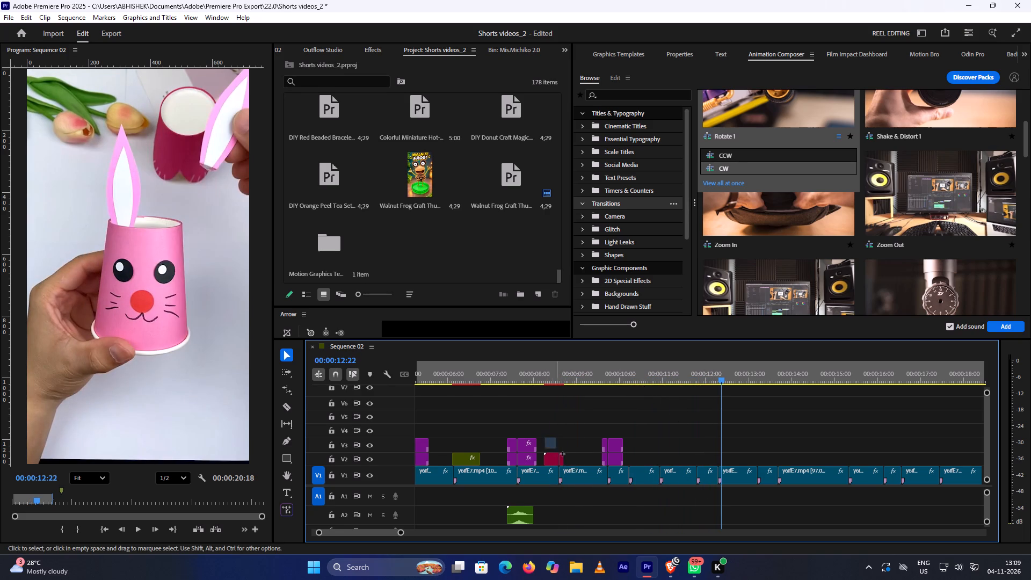
{"action": "left_click_drag", "start_coordinate": [562, 454], "coordinate": [567, 458]}
{"action": "left_click_drag", "start_coordinate": [551, 459], "coordinate": [706, 451]}
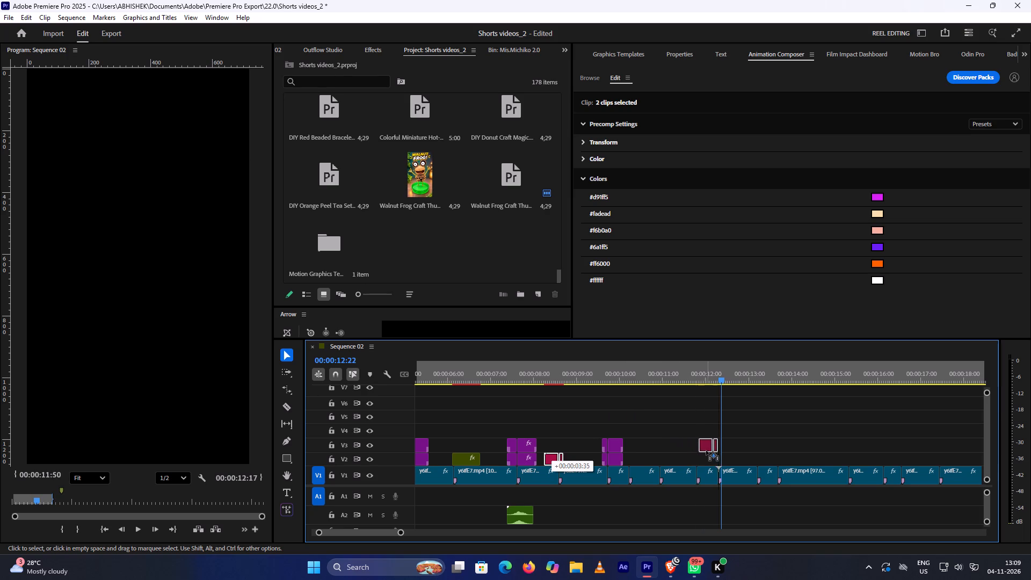
{"action": "left_click_drag", "start_coordinate": [706, 451], "coordinate": [714, 463]}
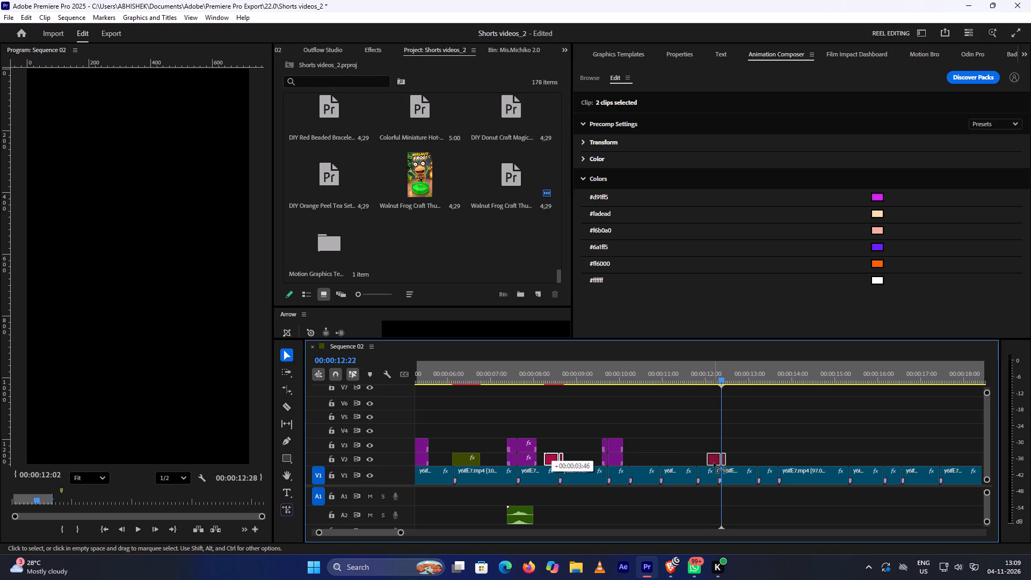
{"action": "left_click_drag", "start_coordinate": [714, 463], "coordinate": [715, 459]}
{"action": "left_click_drag", "start_coordinate": [720, 379], "coordinate": [783, 372]}
{"action": "scroll", "coordinate": [754, 416], "scroll_direction": "up", "scroll_amount": 3, "text": "alt"}
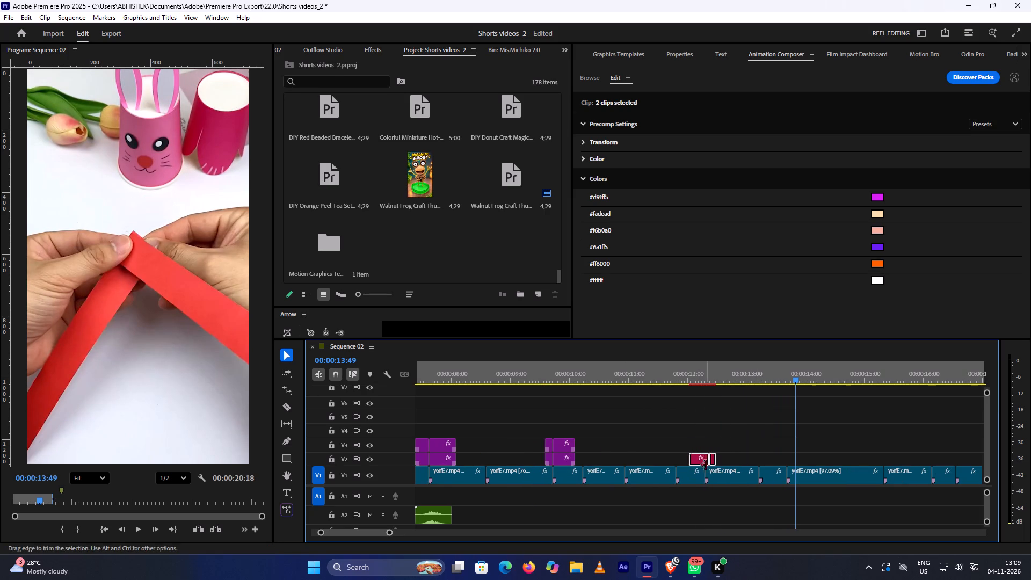
{"action": "left_click", "coordinate": [700, 459]}
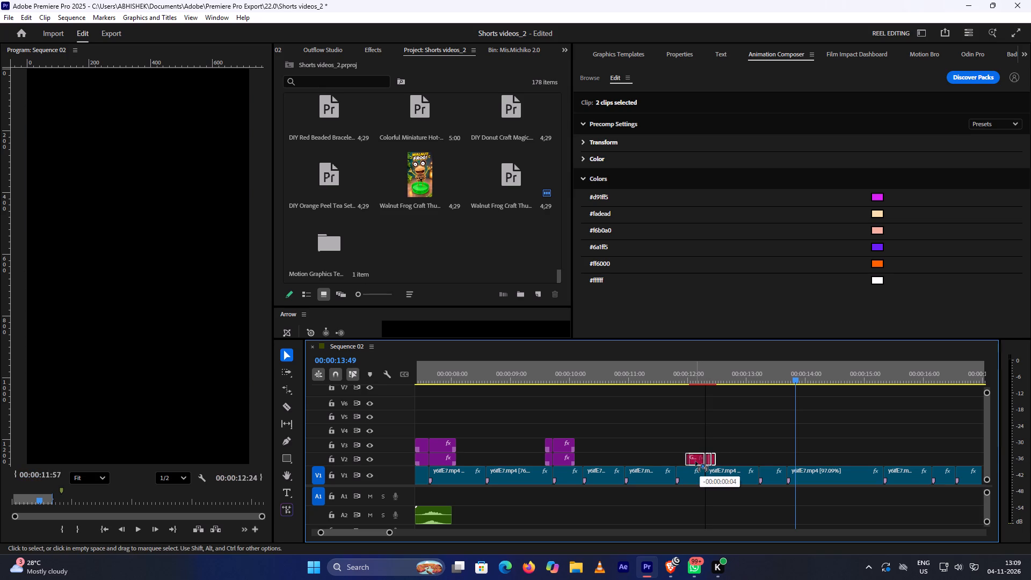
{"action": "left_click", "coordinate": [679, 381]}
{"action": "key", "text": "space"}
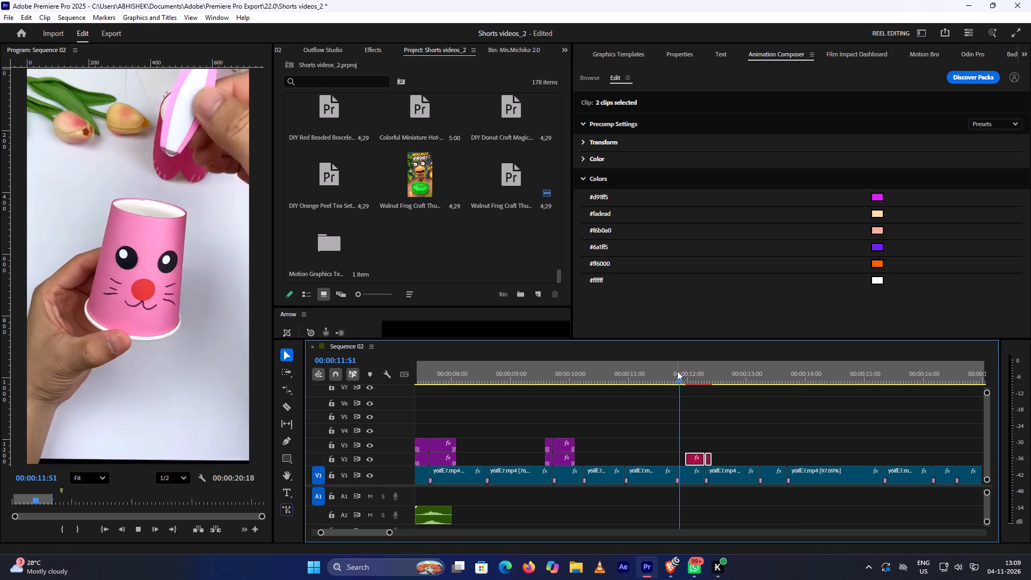
{"action": "key", "text": "space"}
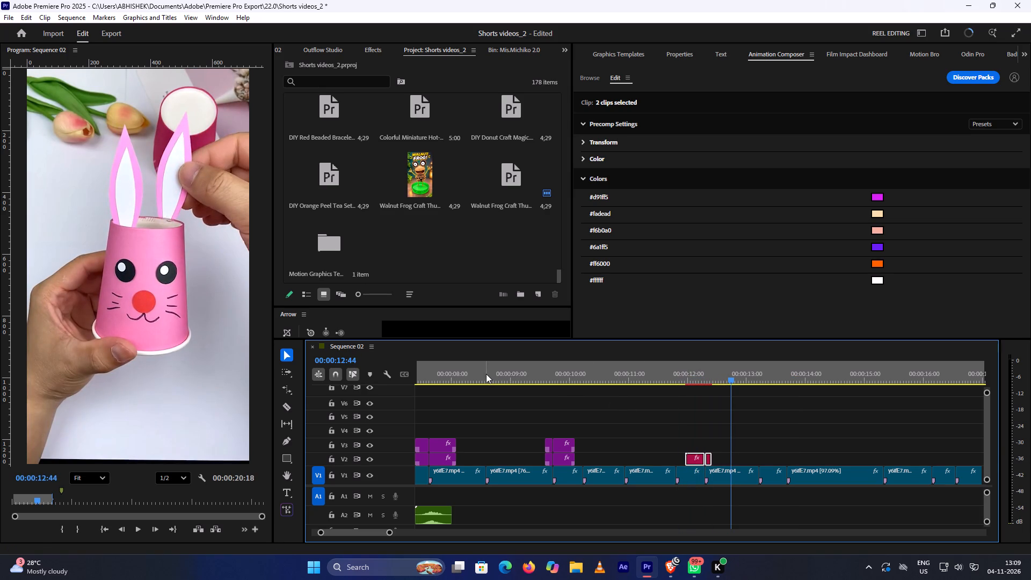
Review the layered transitions in the walnut frog section up to about 45 s for ones to reuse.
{"action": "scroll", "coordinate": [667, 403], "scroll_direction": "down", "scroll_amount": 5, "text": "alt"}
{"action": "scroll", "coordinate": [667, 405], "scroll_direction": "down", "scroll_amount": 12}
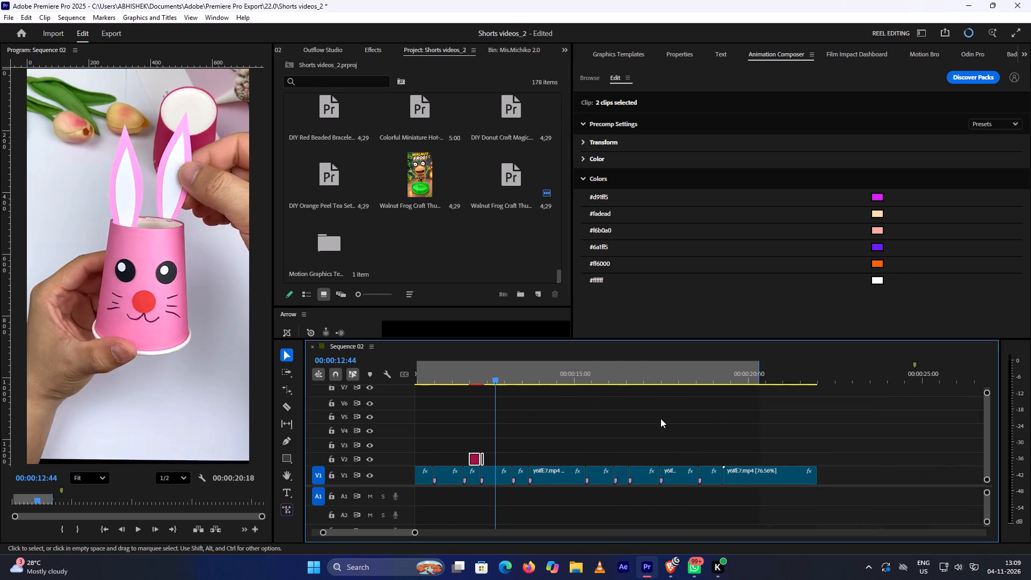
{"action": "scroll", "coordinate": [660, 418], "scroll_direction": "down", "scroll_amount": 15}
{"action": "scroll", "coordinate": [661, 421], "scroll_direction": "down", "scroll_amount": 6}
{"action": "scroll", "coordinate": [494, 518], "scroll_direction": "down", "scroll_amount": 5}
{"action": "scroll", "coordinate": [664, 469], "scroll_direction": "down", "scroll_amount": 5}
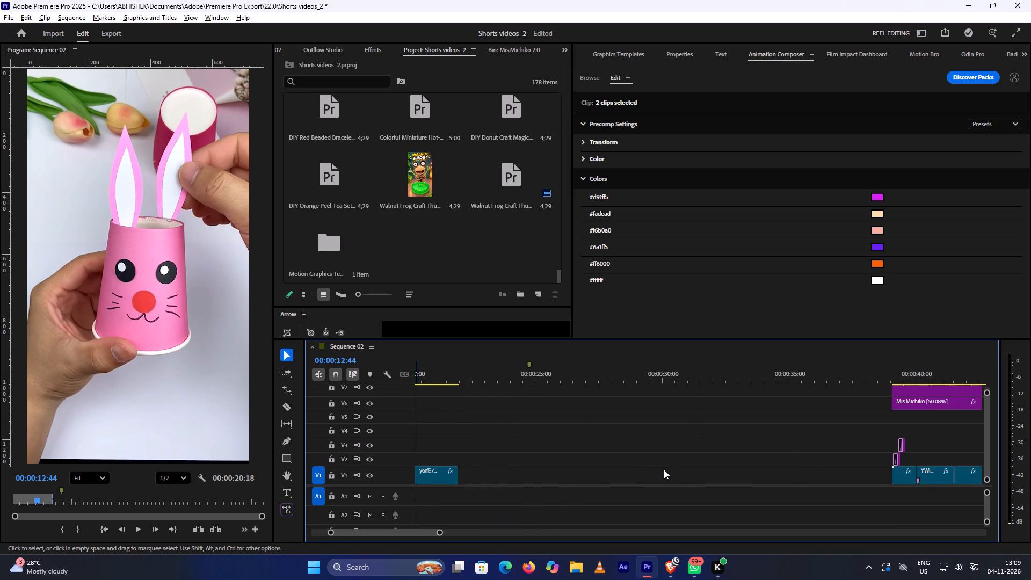
{"action": "scroll", "coordinate": [663, 470], "scroll_direction": "down", "scroll_amount": 6, "text": "alt"}
{"action": "left_click", "coordinate": [825, 372]}
{"action": "key", "text": "space"}
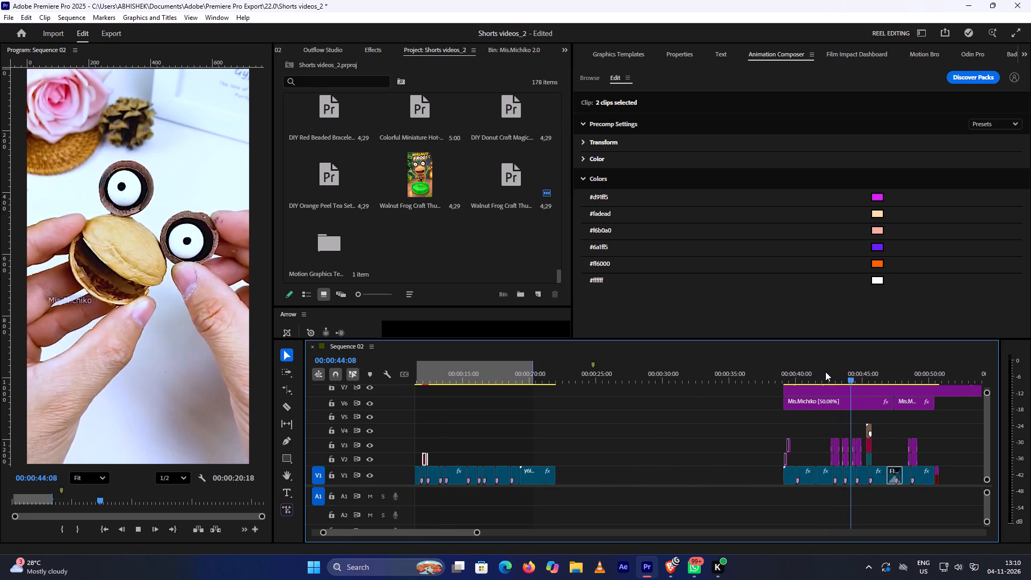
{"action": "key", "text": "space"}
{"action": "scroll", "coordinate": [873, 424], "scroll_direction": "up", "scroll_amount": 10, "text": "alt"}
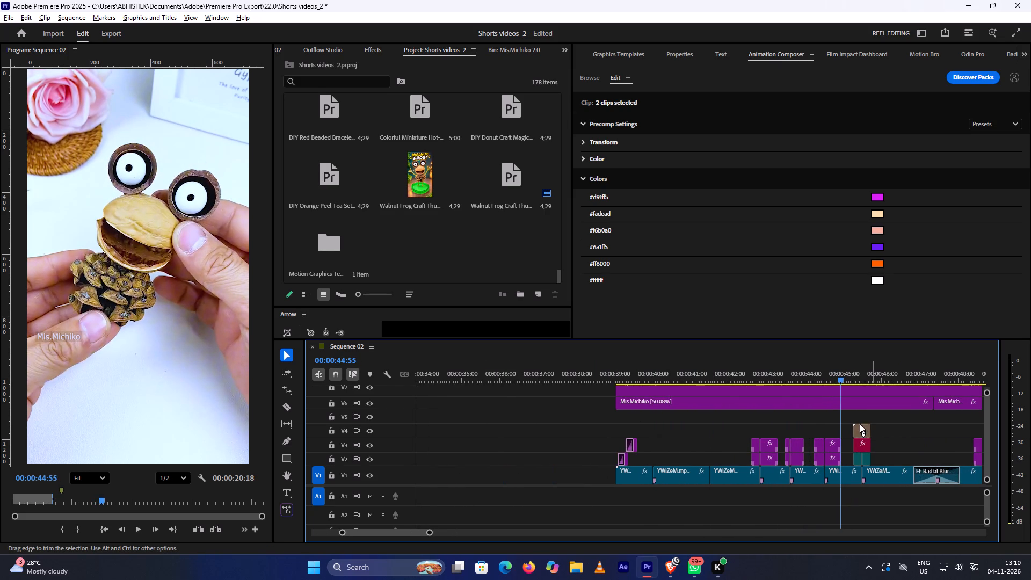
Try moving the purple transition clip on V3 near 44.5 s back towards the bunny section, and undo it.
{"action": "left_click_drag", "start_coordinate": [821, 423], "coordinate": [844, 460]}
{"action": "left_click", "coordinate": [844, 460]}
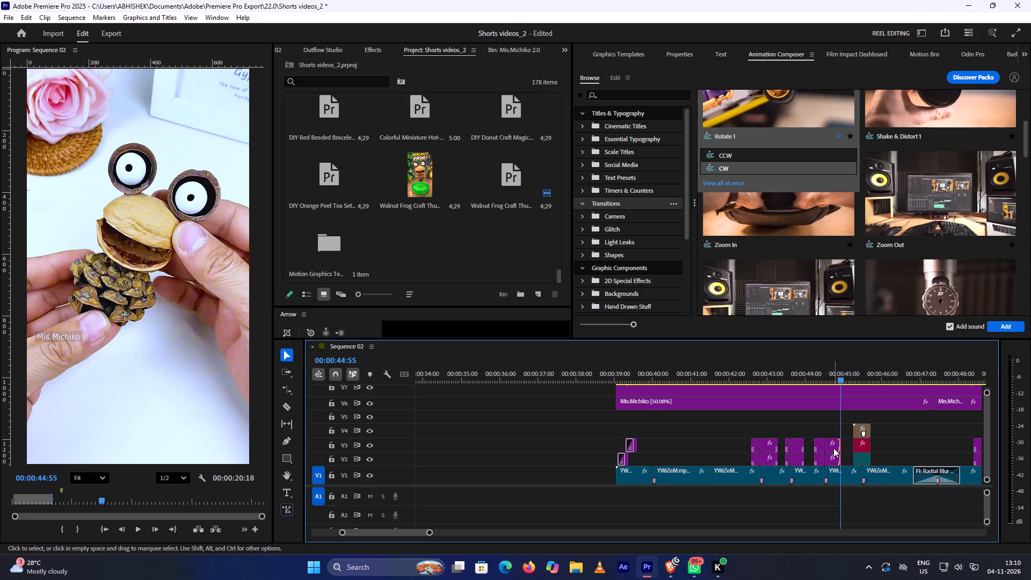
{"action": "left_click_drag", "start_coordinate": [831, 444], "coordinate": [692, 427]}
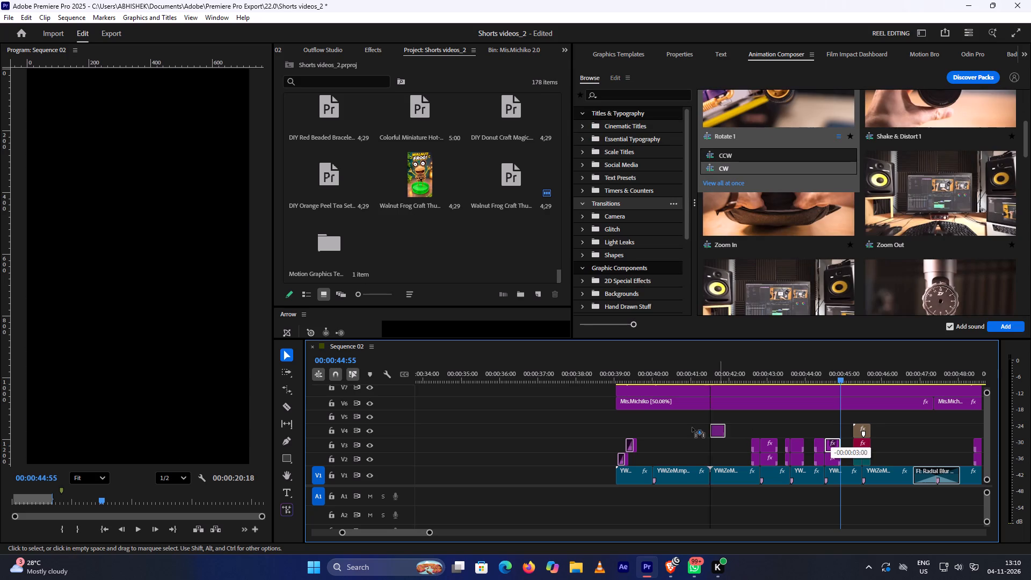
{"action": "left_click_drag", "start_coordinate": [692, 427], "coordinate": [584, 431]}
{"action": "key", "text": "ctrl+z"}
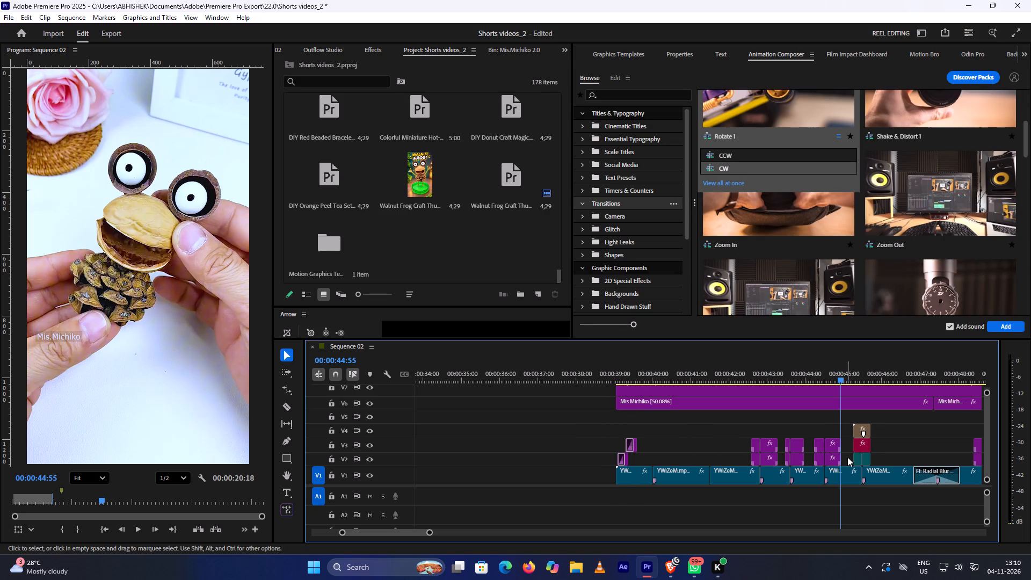
Place the stacked transition clips on V2 to V4 near 45.4 s of the frog section over the bunny cut near 8.6 s.
{"action": "left_click", "coordinate": [846, 378]}
{"action": "key", "text": "space"}
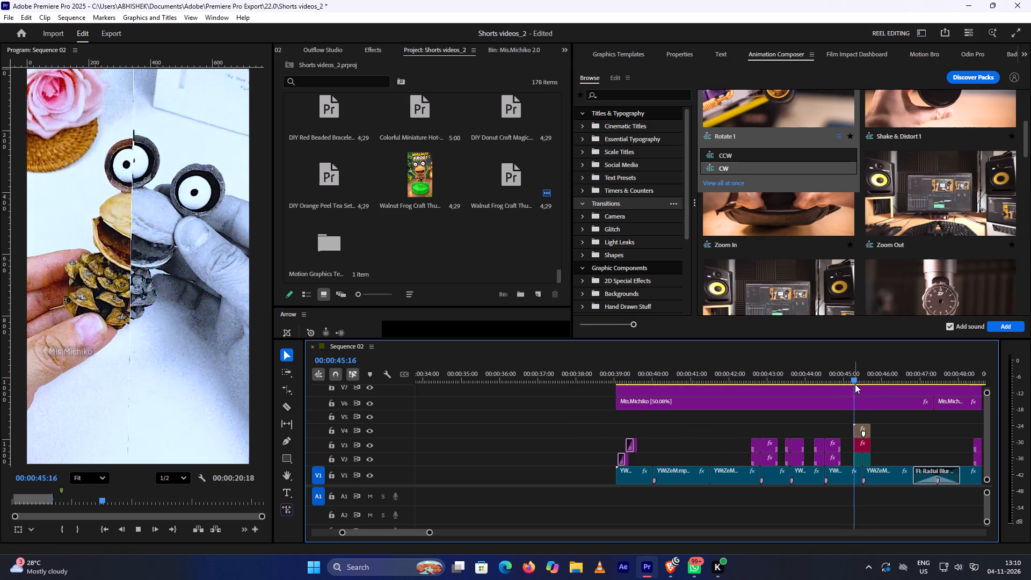
{"action": "key", "text": "space"}
{"action": "left_click_drag", "start_coordinate": [849, 415], "coordinate": [861, 443]}
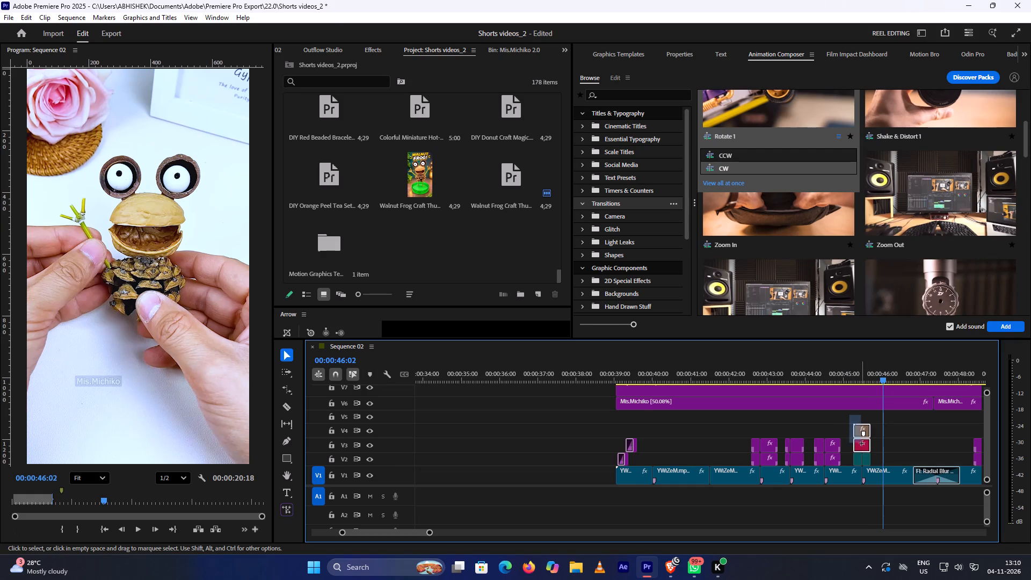
{"action": "left_click_drag", "start_coordinate": [861, 443], "coordinate": [864, 460]}
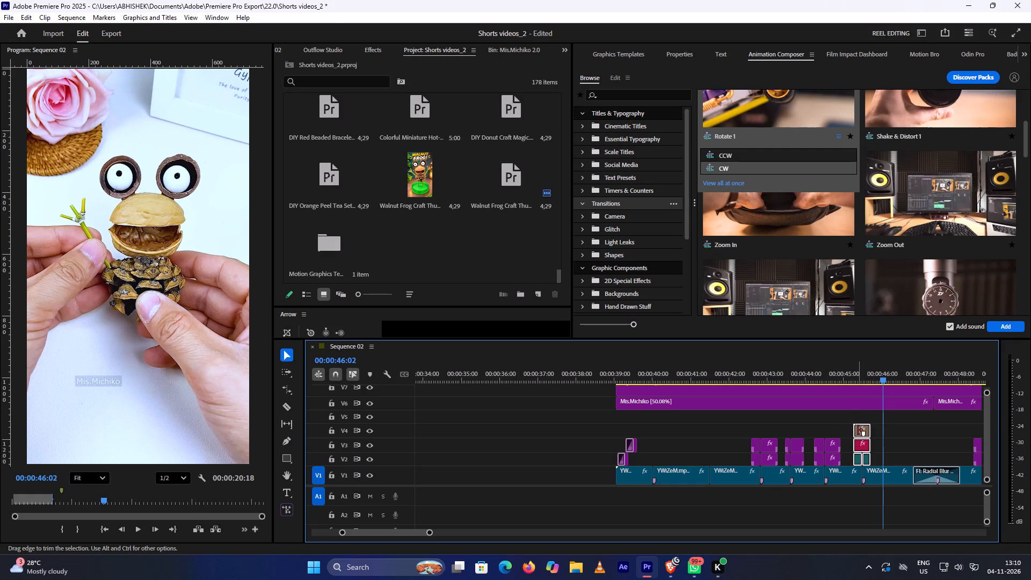
{"action": "left_click_drag", "start_coordinate": [859, 430], "coordinate": [602, 434]}
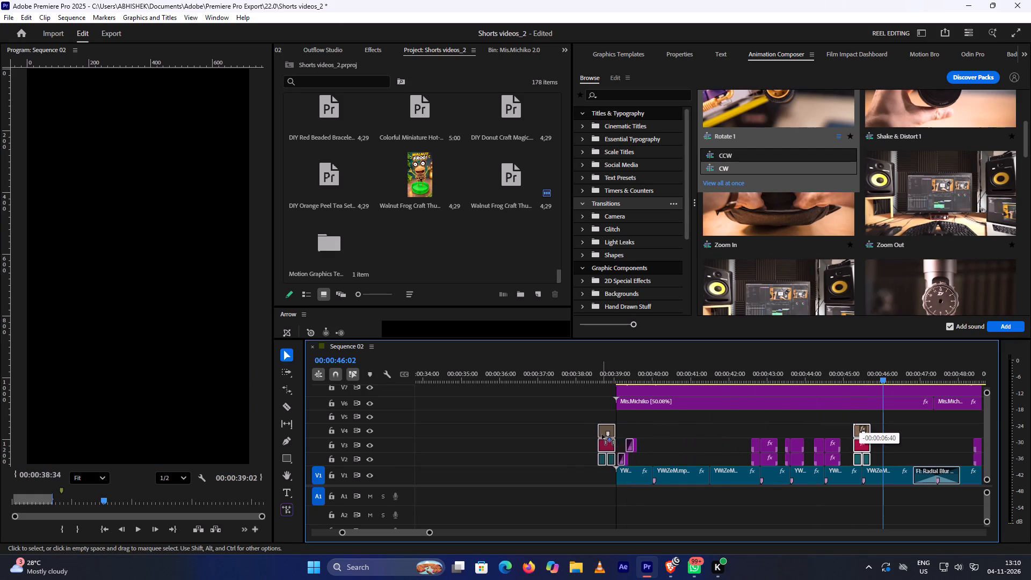
{"action": "left_click_drag", "start_coordinate": [602, 434], "coordinate": [407, 433]}
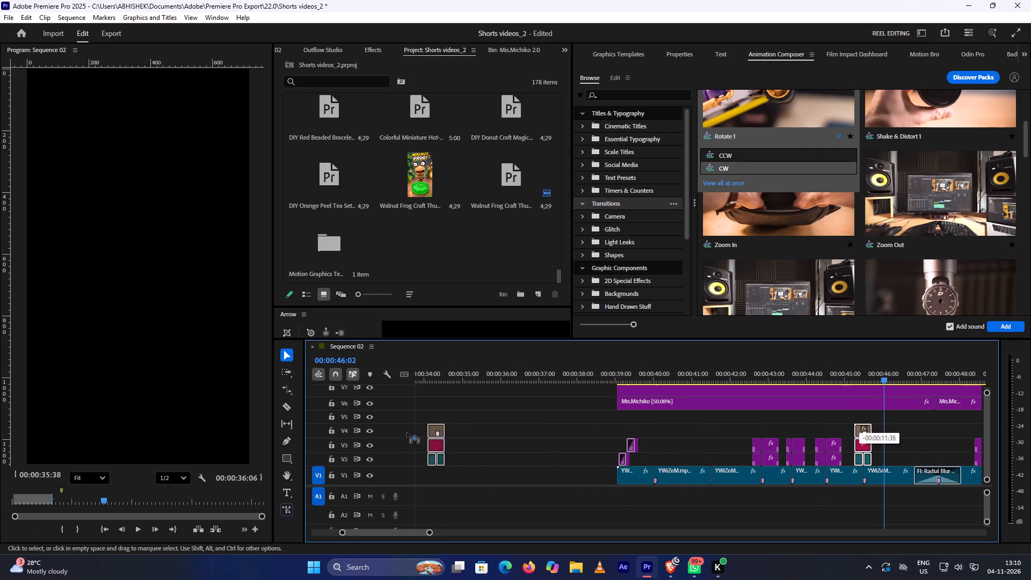
{"action": "left_click_drag", "start_coordinate": [407, 433], "coordinate": [399, 443]}
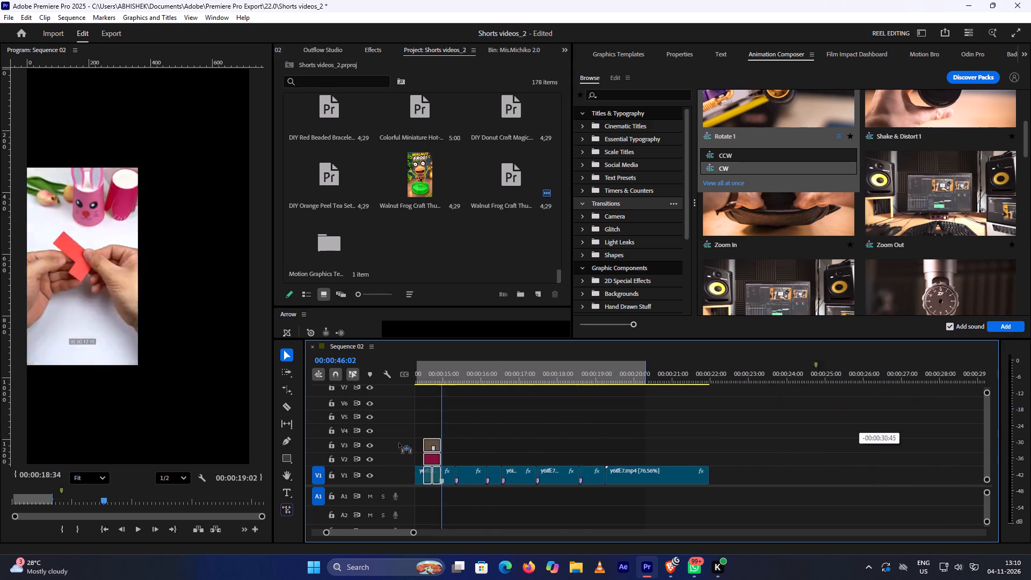
{"action": "left_click_drag", "start_coordinate": [399, 443], "coordinate": [746, 447]}
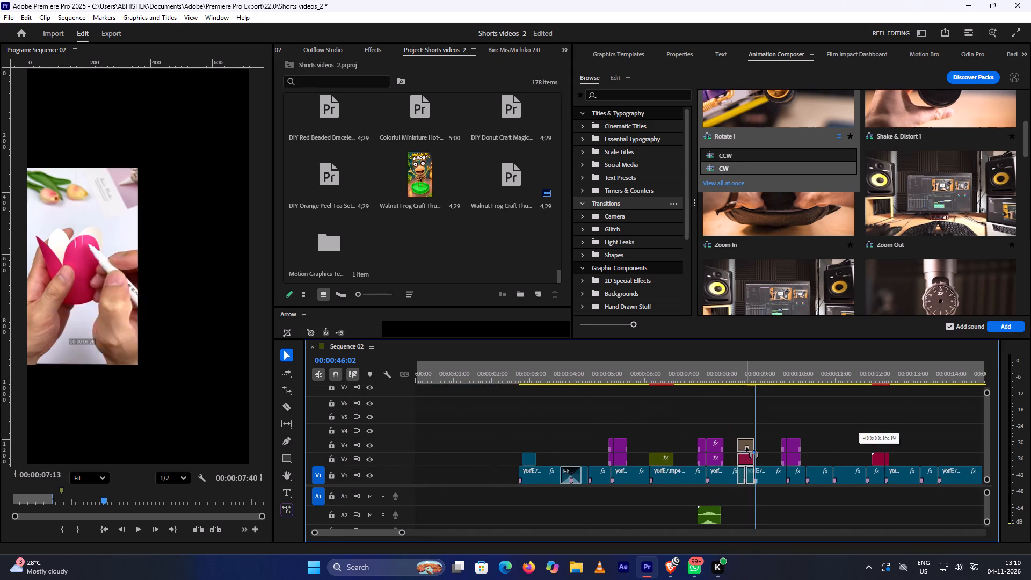
{"action": "left_click_drag", "start_coordinate": [746, 447], "coordinate": [742, 436]}
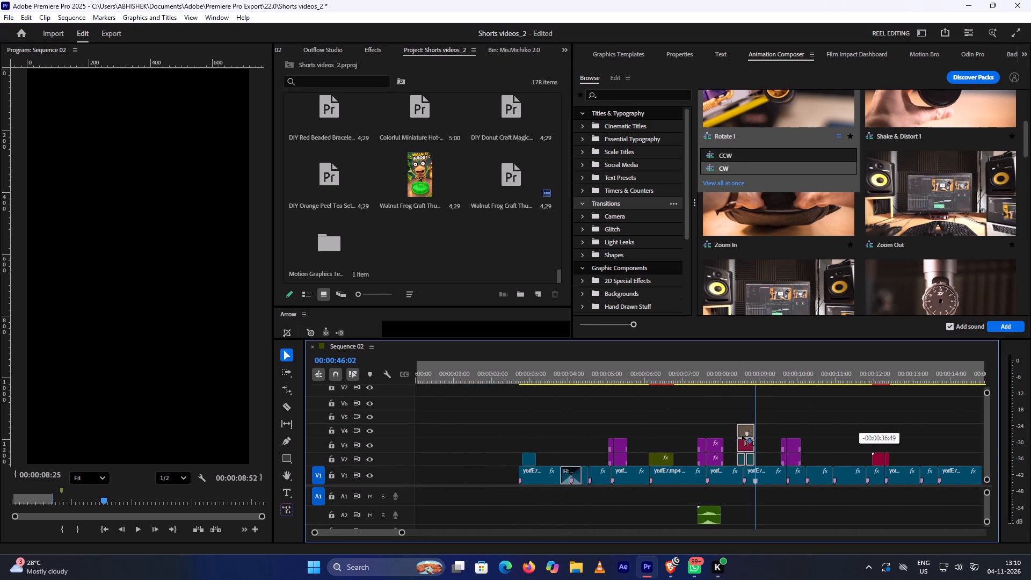
{"action": "left_click_drag", "start_coordinate": [742, 436], "coordinate": [739, 437]}
Play back the placed split-screen transition near 8.6 s repeatedly, together with the neighbouring transitions between about 7 and 10 s.
{"action": "left_click", "coordinate": [727, 369]}
{"action": "key", "text": "space"}
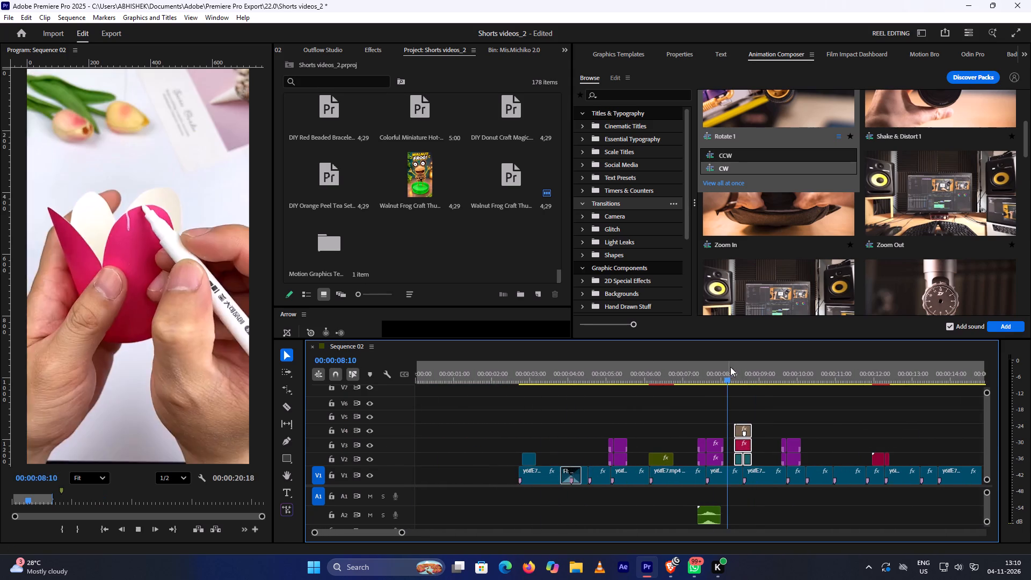
{"action": "key", "text": "space"}
{"action": "left_click", "coordinate": [734, 368]}
{"action": "key", "text": "space"}
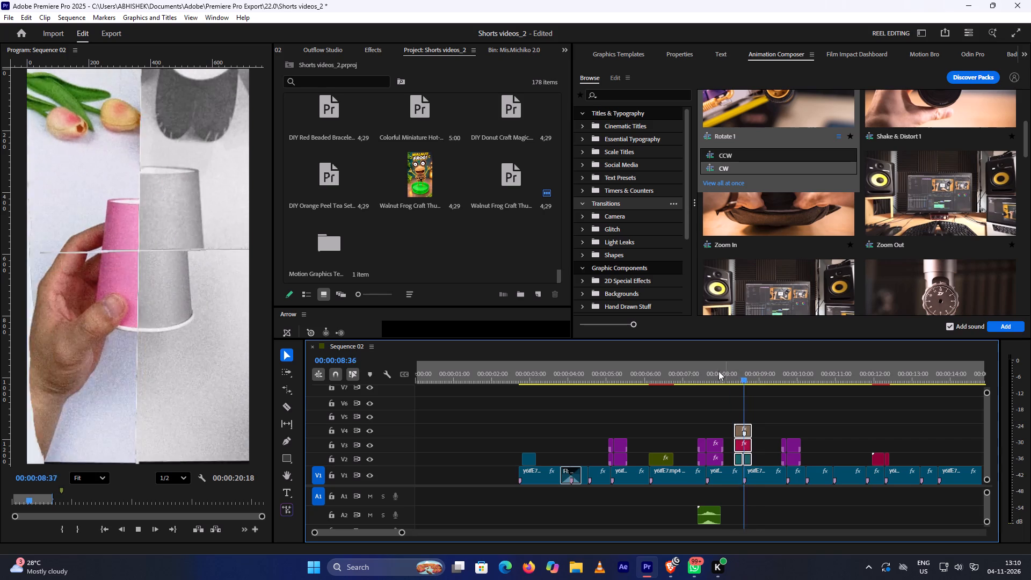
{"action": "key", "text": "space"}
{"action": "left_click", "coordinate": [681, 375]}
{"action": "key", "text": "space"}
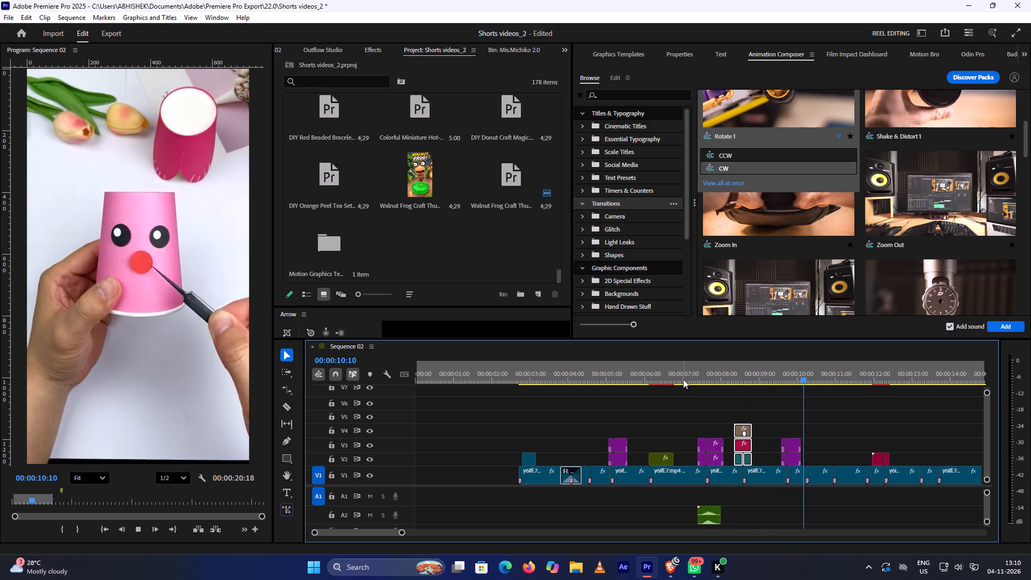
{"action": "key", "text": "space"}
{"action": "left_click", "coordinate": [697, 381]}
{"action": "key", "text": "space"}
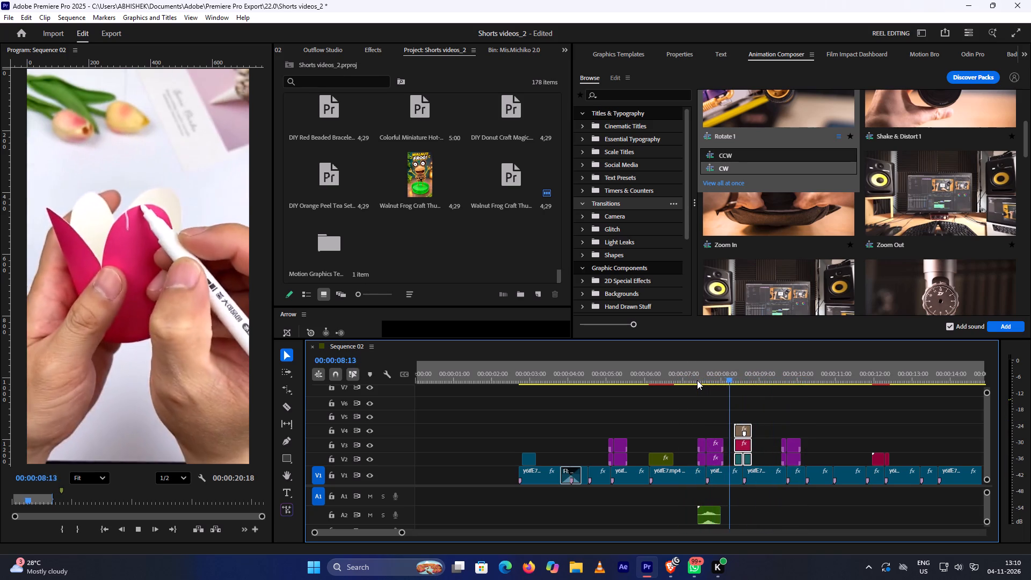
{"action": "key", "text": "space"}
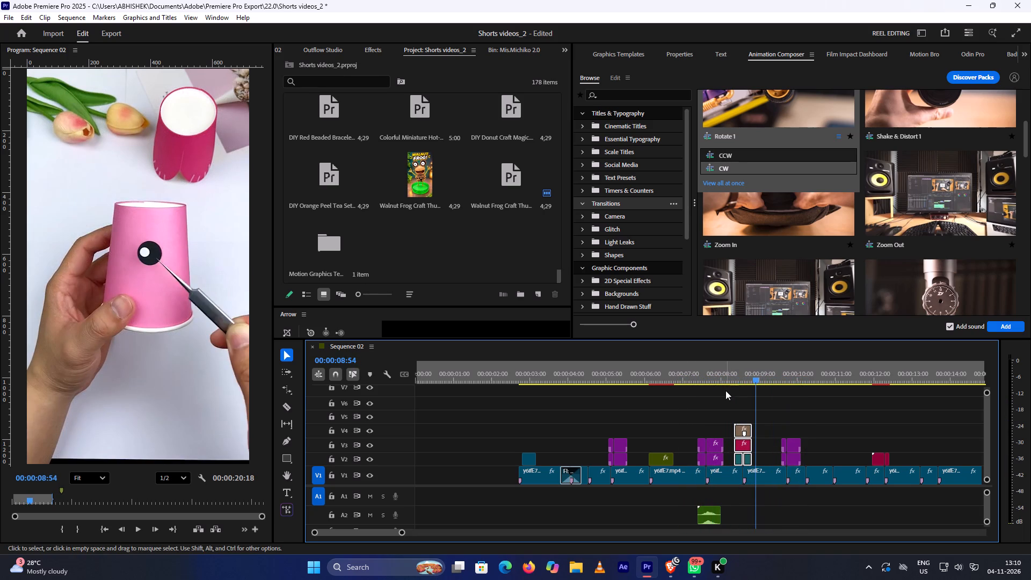
Play back the bunny section from about 8 s to 12 s to review the placed transitions and the remaining cuts.
{"action": "left_click", "coordinate": [730, 377]}
{"action": "key", "text": "space"}
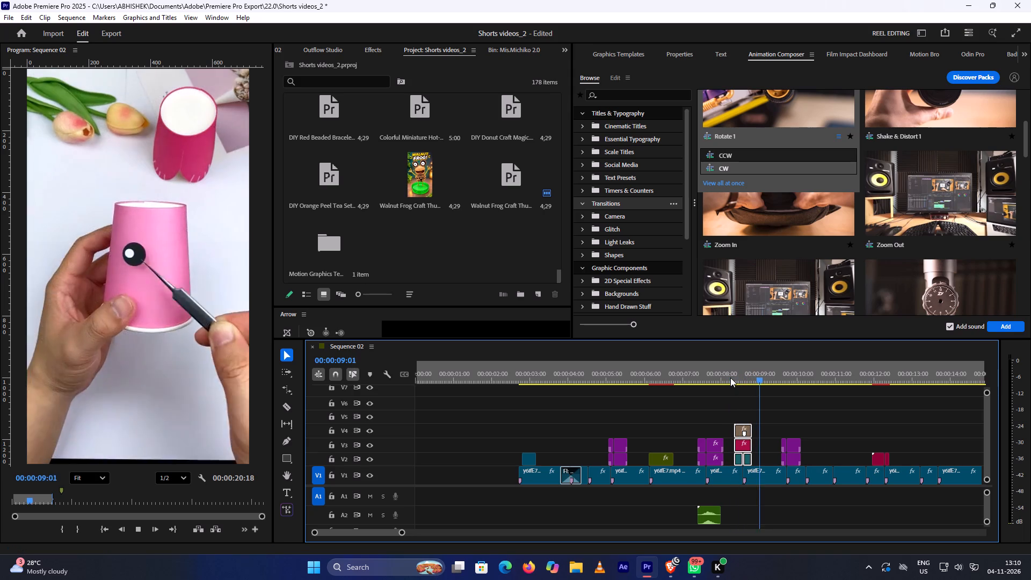
{"action": "key", "text": "space"}
{"action": "key", "text": "space"}
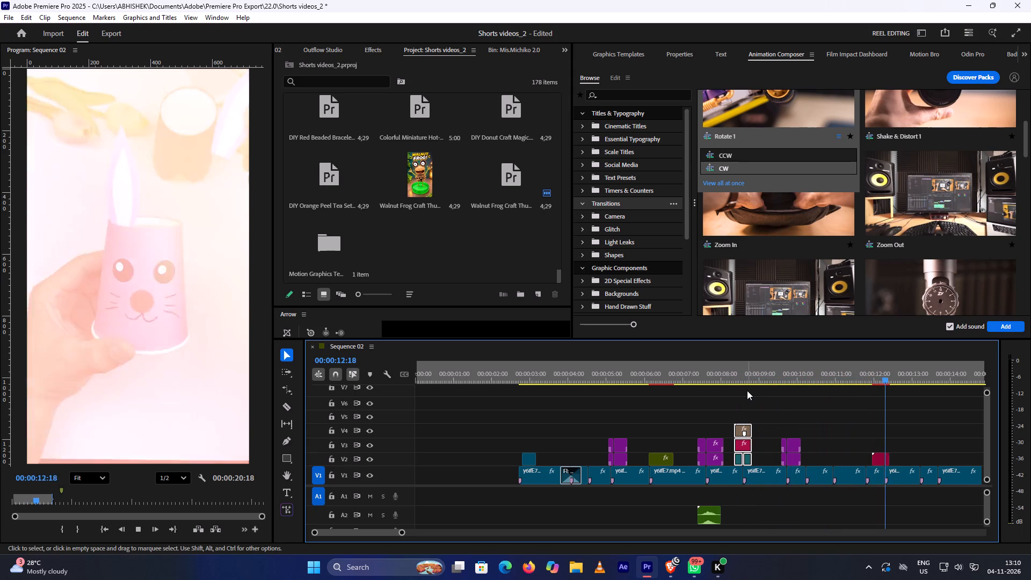
{"action": "key", "text": "space"}
{"action": "left_click", "coordinate": [811, 366]}
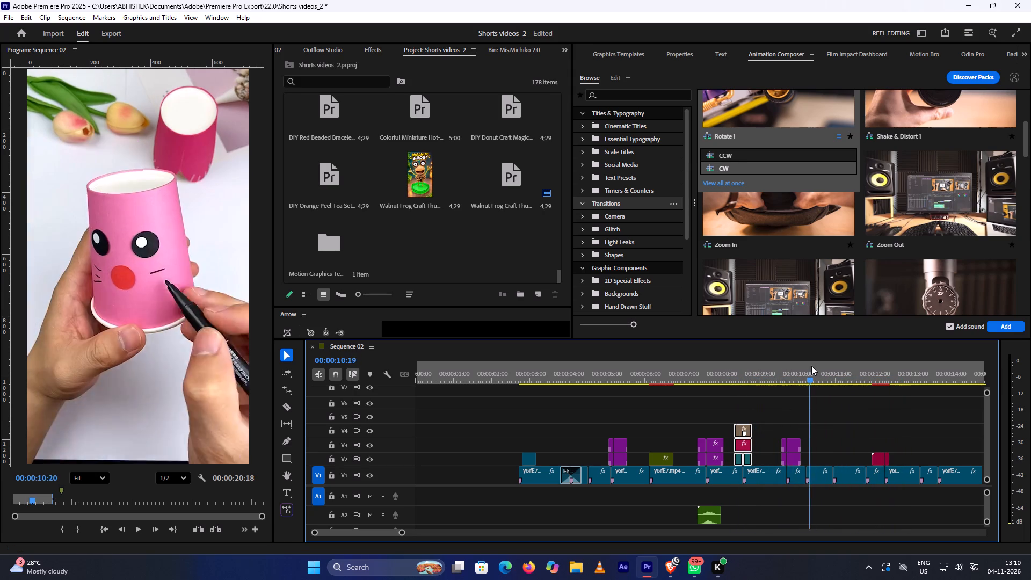
{"action": "key", "text": "space"}
{"action": "key", "text": "space"}
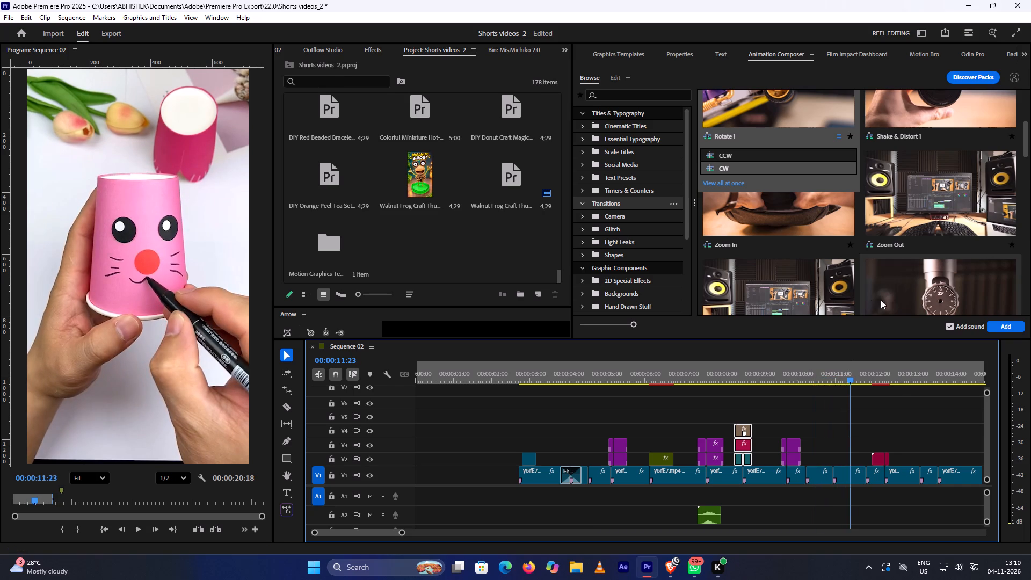
Shift all clips following the bunny section earlier across every track so they start at about 23 s.
{"action": "scroll", "coordinate": [898, 389], "scroll_direction": "down", "scroll_amount": 20}
{"action": "scroll", "coordinate": [898, 389], "scroll_direction": "down", "scroll_amount": 9}
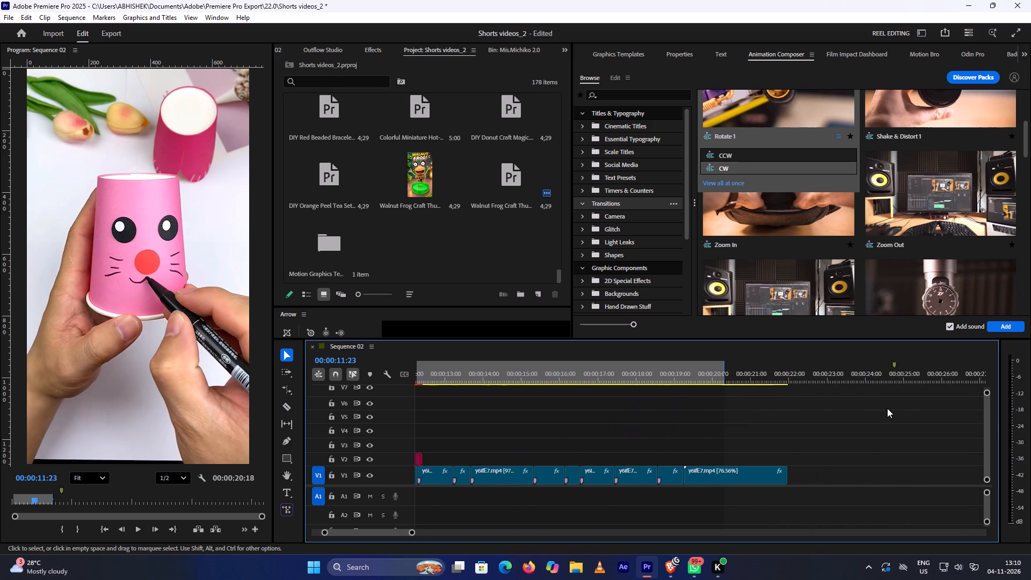
{"action": "scroll", "coordinate": [887, 408], "scroll_direction": "down", "scroll_amount": 10}
{"action": "scroll", "coordinate": [844, 411], "scroll_direction": "down", "scroll_amount": 12}
{"action": "scroll", "coordinate": [845, 456], "scroll_direction": "down", "scroll_amount": 6, "text": "alt"}
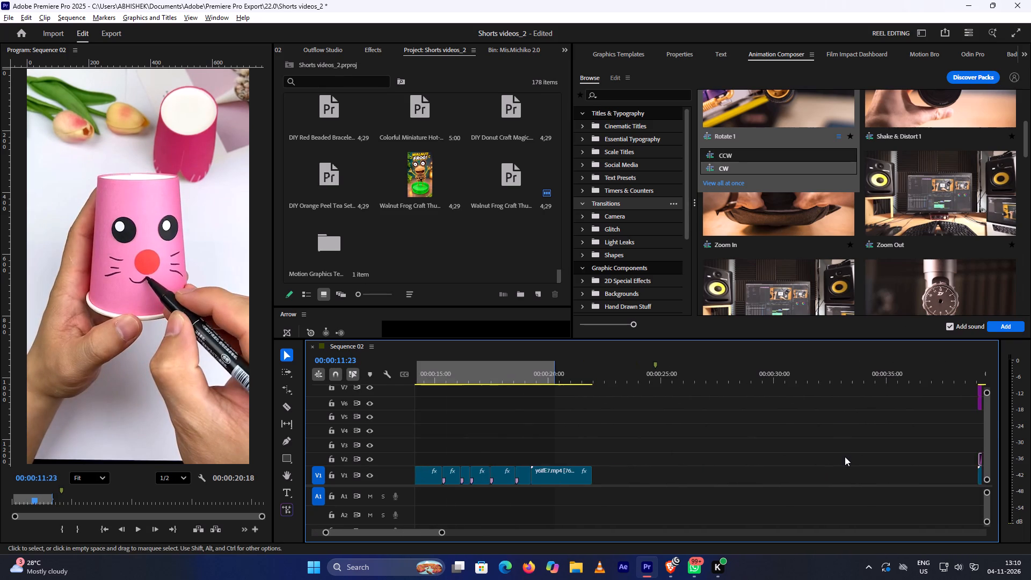
{"action": "scroll", "coordinate": [845, 456], "scroll_direction": "down", "scroll_amount": 6, "text": "alt"}
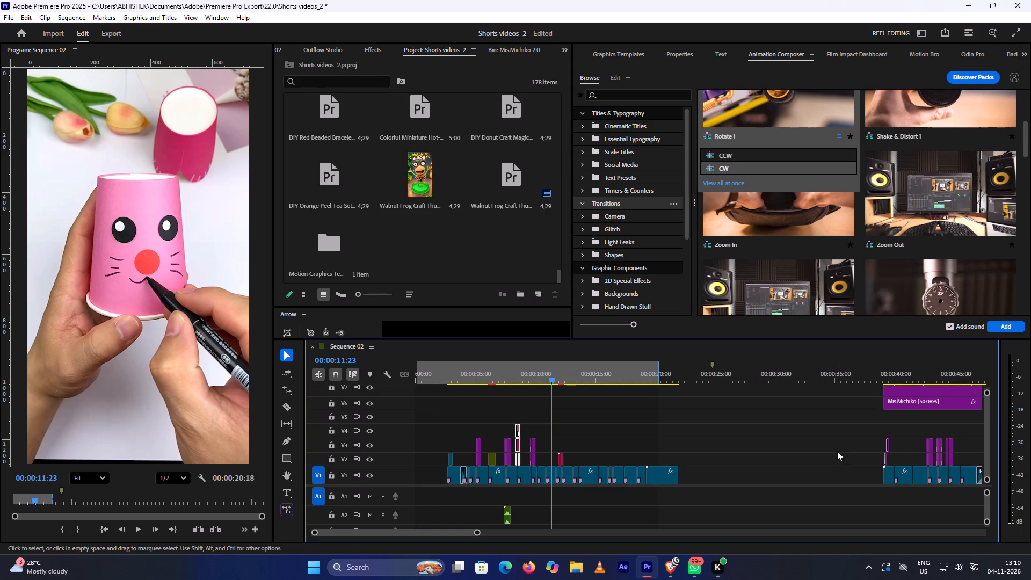
{"action": "key", "text": "a"}
{"action": "left_click_drag", "start_coordinate": [843, 451], "coordinate": [680, 450]}
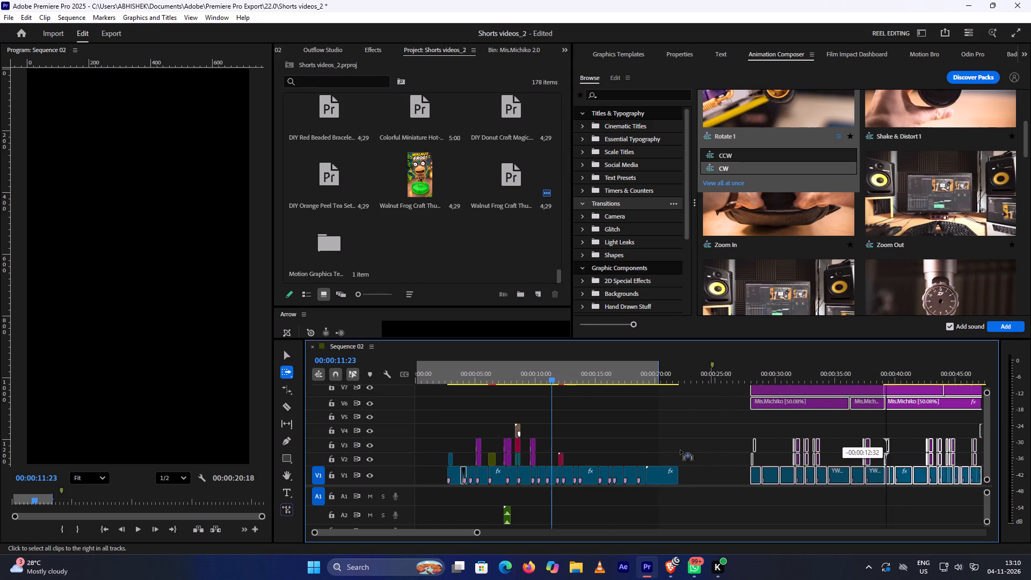
{"action": "left_click_drag", "start_coordinate": [680, 450], "coordinate": [652, 447]}
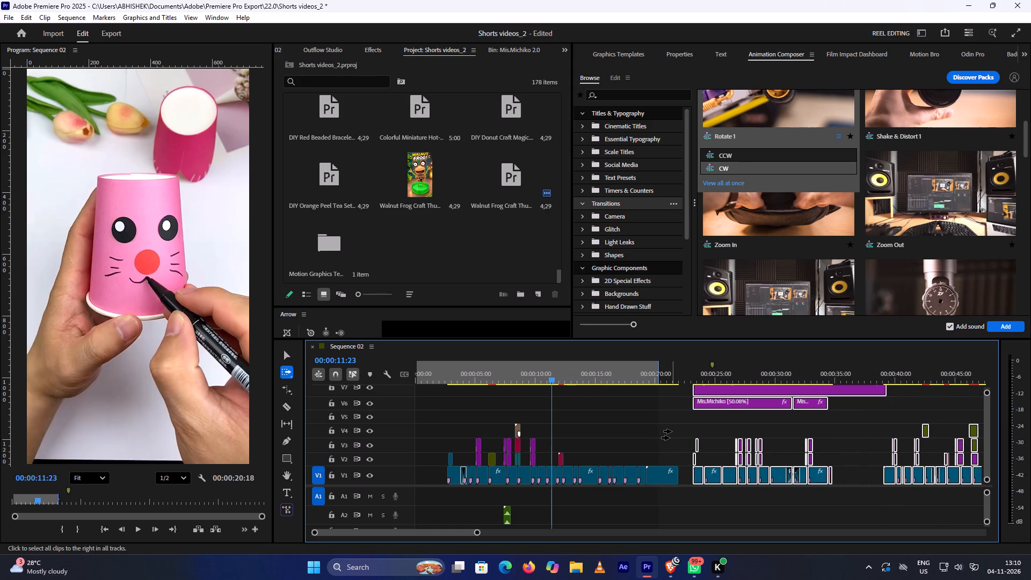
{"action": "key", "text": "v"}
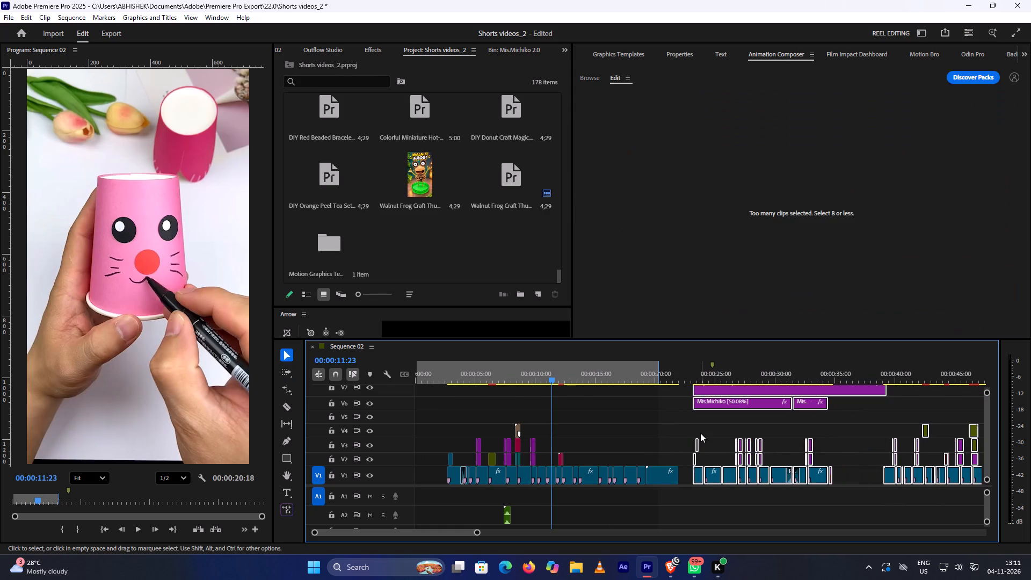
{"action": "left_click", "coordinate": [670, 431]}
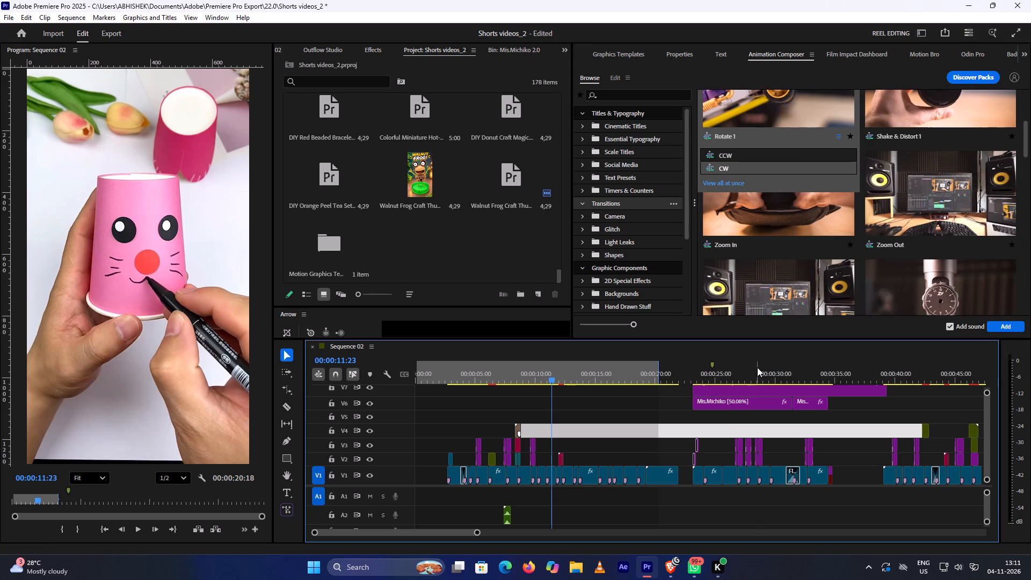
Move the stacked purple transition clips on V2 and V3 near 28.5 s to the bunny cut near 15 s.
{"action": "left_click", "coordinate": [757, 367]}
{"action": "key", "text": "space"}
{"action": "key", "text": "space"}
{"action": "left_click", "coordinate": [788, 446]}
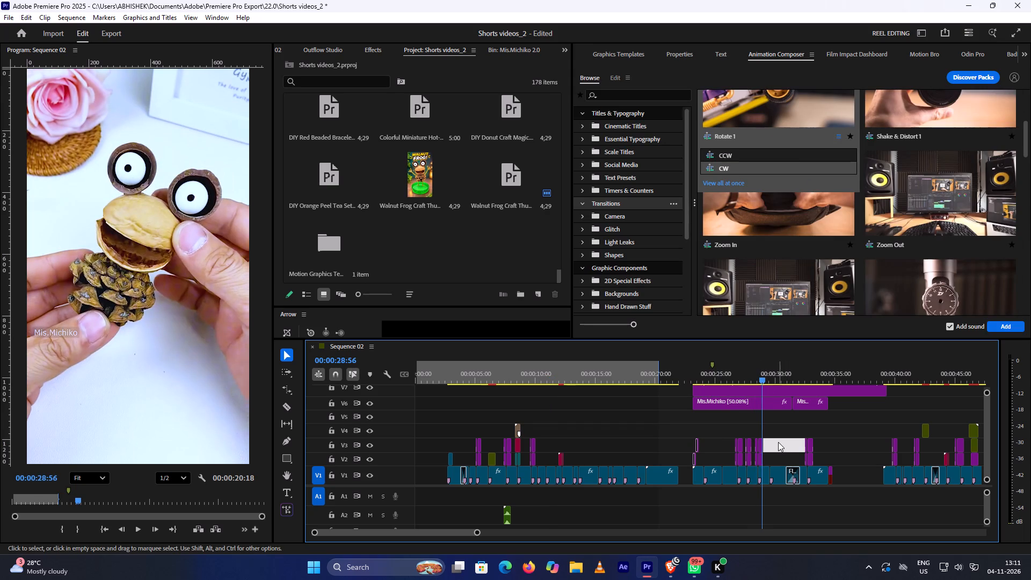
{"action": "left_click_drag", "start_coordinate": [778, 442], "coordinate": [756, 459]}
{"action": "left_click", "coordinate": [756, 459]}
{"action": "left_click_drag", "start_coordinate": [760, 447], "coordinate": [589, 453]}
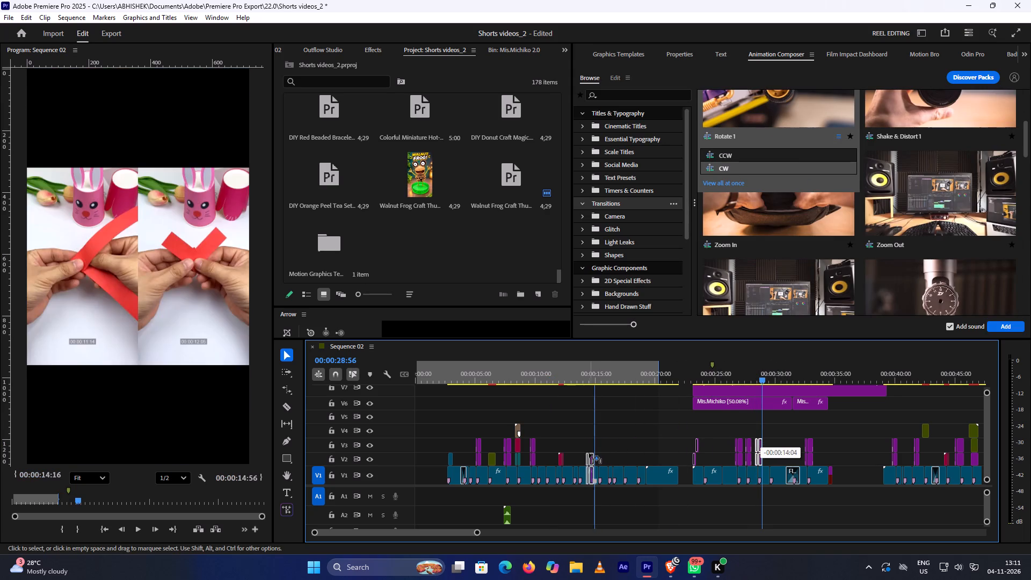
{"action": "left_click_drag", "start_coordinate": [589, 453], "coordinate": [597, 441]}
Move the transition stack on V2 to V4 near 8.6 s to the bunny cut near 10.9 s and preview it.
{"action": "scroll", "coordinate": [637, 438], "scroll_direction": "up", "scroll_amount": 6, "text": "alt"}
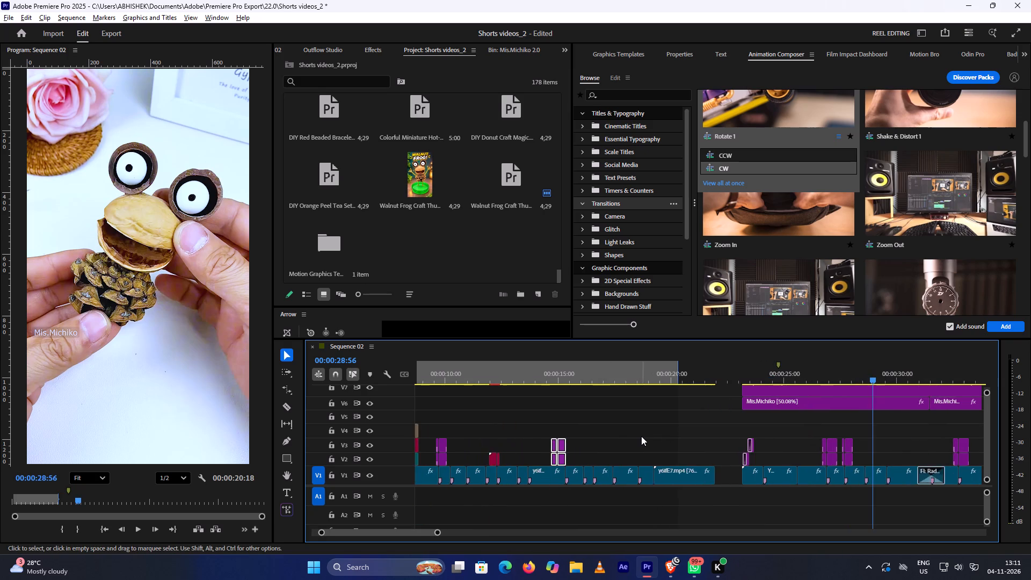
{"action": "scroll", "coordinate": [641, 436], "scroll_direction": "up", "scroll_amount": 18}
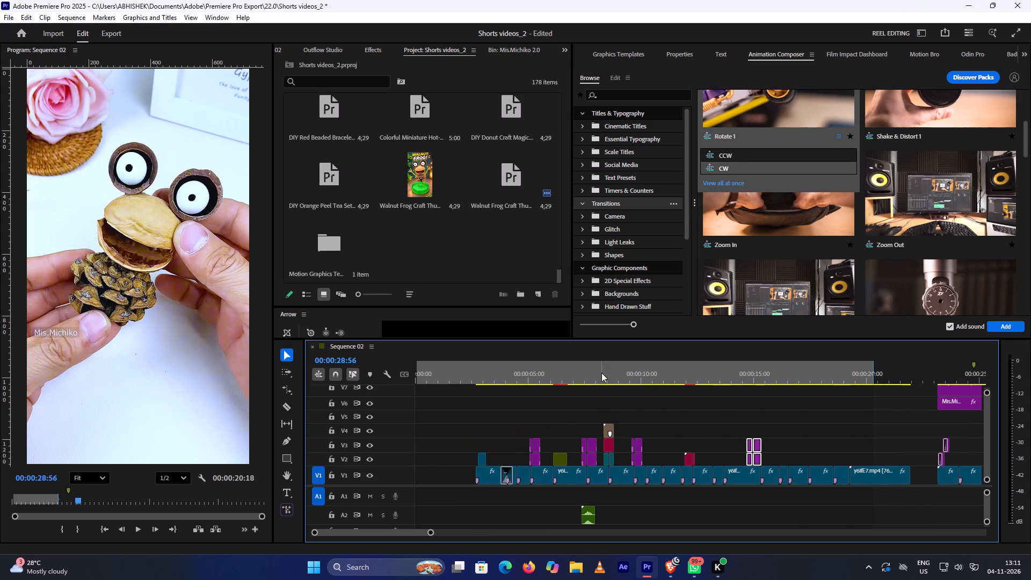
{"action": "left_click", "coordinate": [655, 372]}
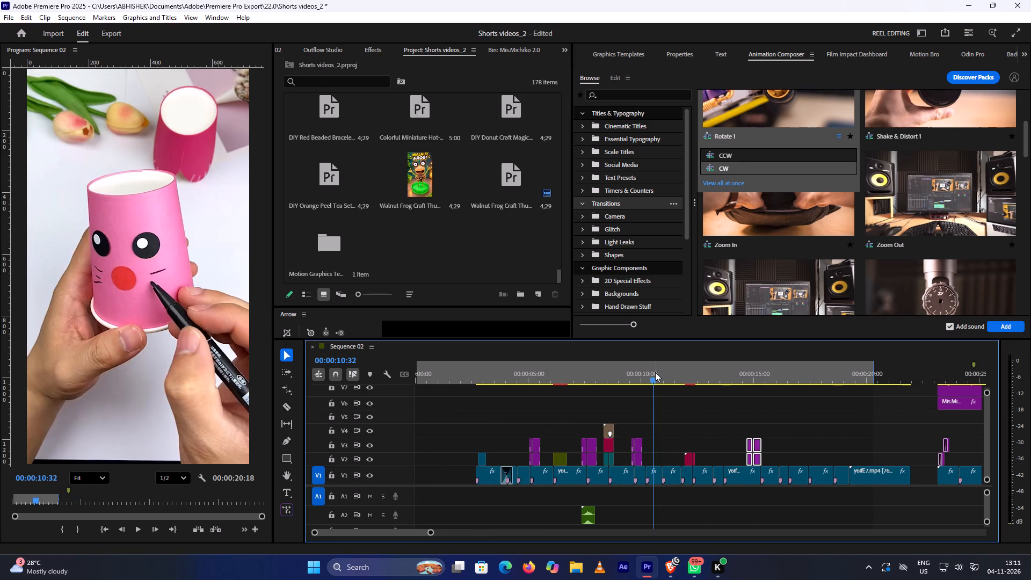
{"action": "key", "text": "space"}
{"action": "key", "text": "space"}
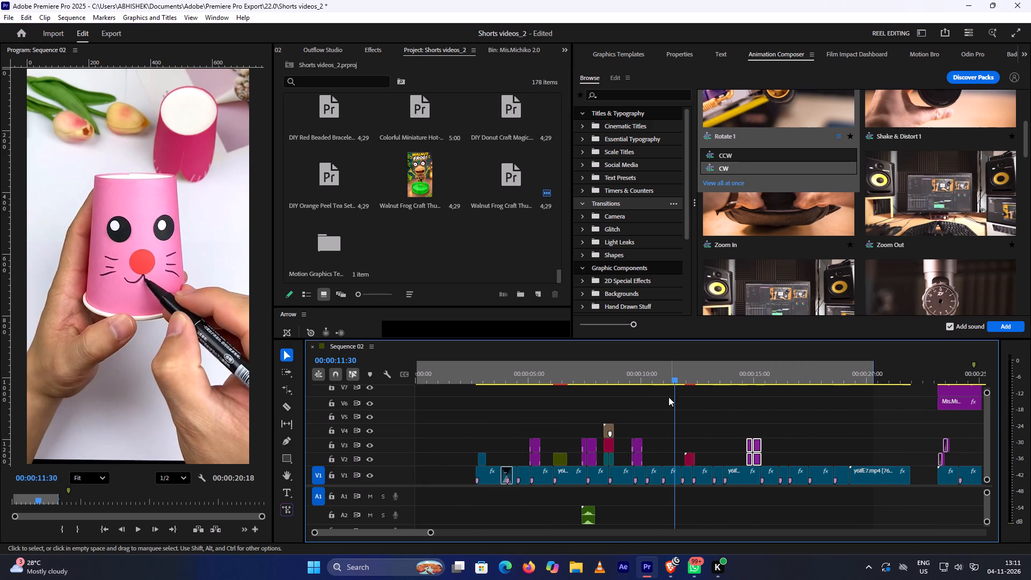
{"action": "key", "text": "space"}
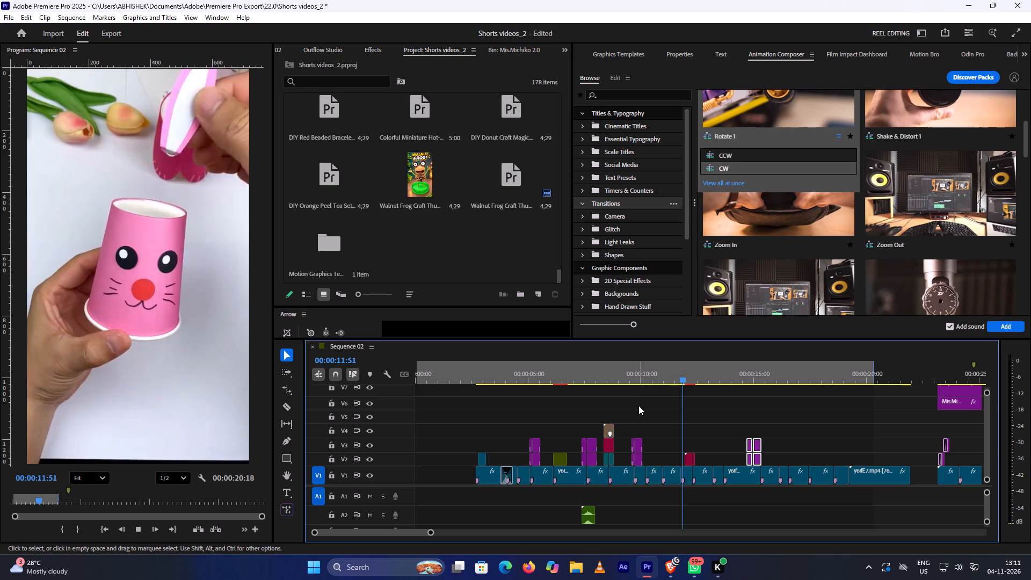
{"action": "key", "text": "space"}
{"action": "left_click_drag", "start_coordinate": [603, 405], "coordinate": [614, 431]}
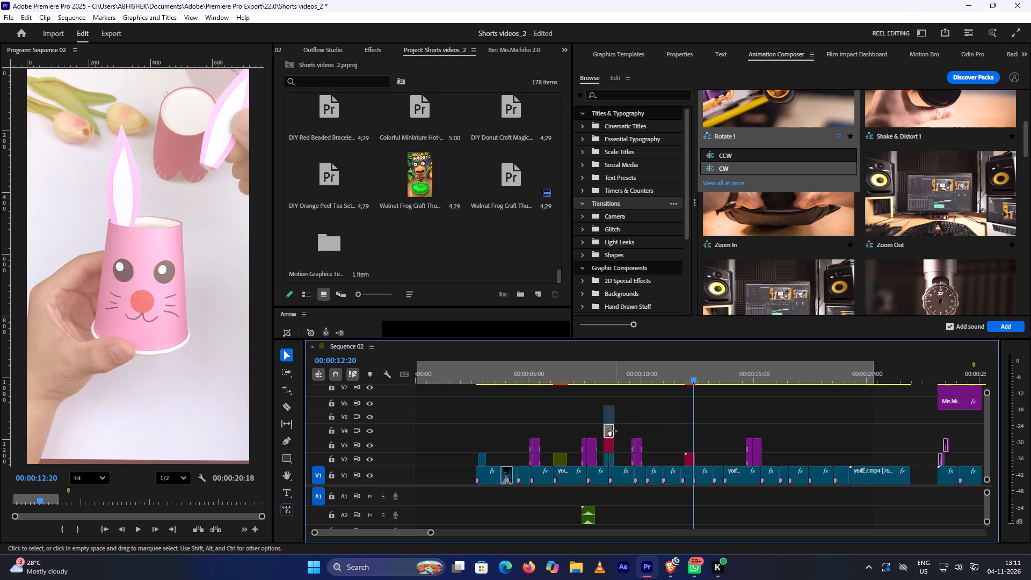
{"action": "left_click_drag", "start_coordinate": [614, 431], "coordinate": [612, 455]}
{"action": "left_click_drag", "start_coordinate": [611, 430], "coordinate": [621, 426]}
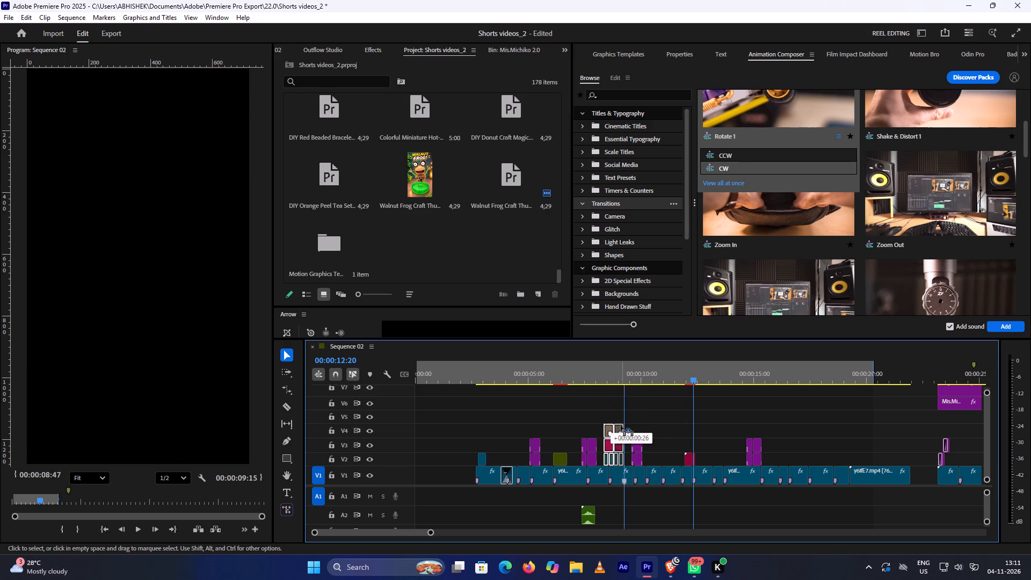
{"action": "left_click_drag", "start_coordinate": [621, 426], "coordinate": [664, 428]}
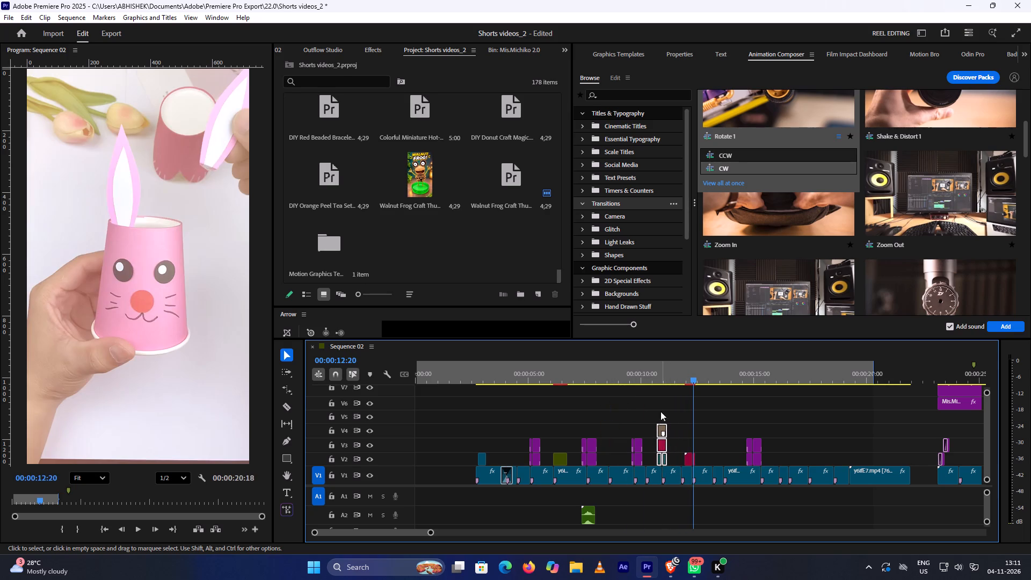
{"action": "left_click", "coordinate": [652, 377]}
{"action": "key", "text": "space"}
{"action": "key", "text": "space"}
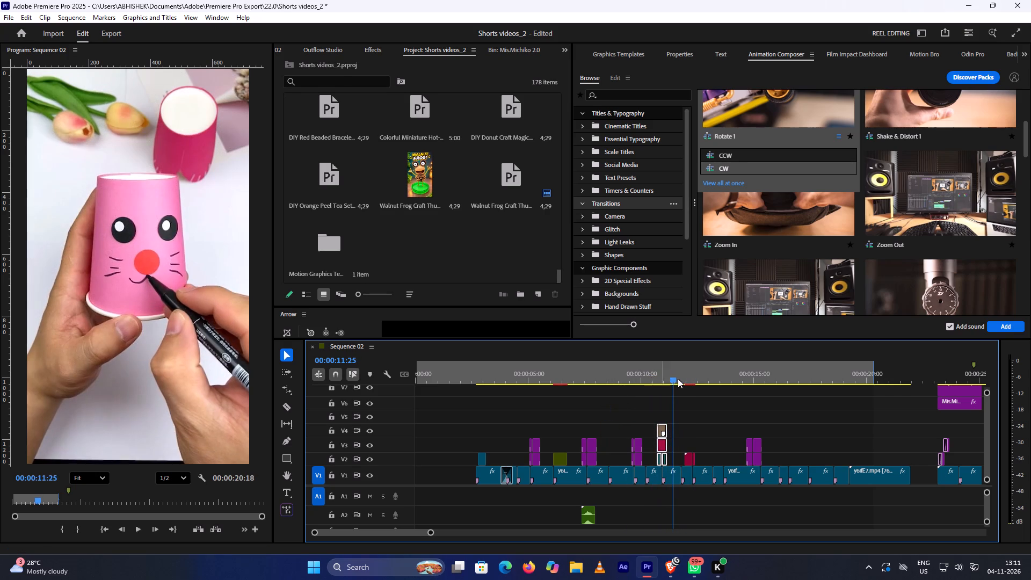
Move the purple transition clips on V2 and V3 near 15 s to the cut near 8.6 s and preview them.
{"action": "left_click_drag", "start_coordinate": [743, 419], "coordinate": [766, 456]}
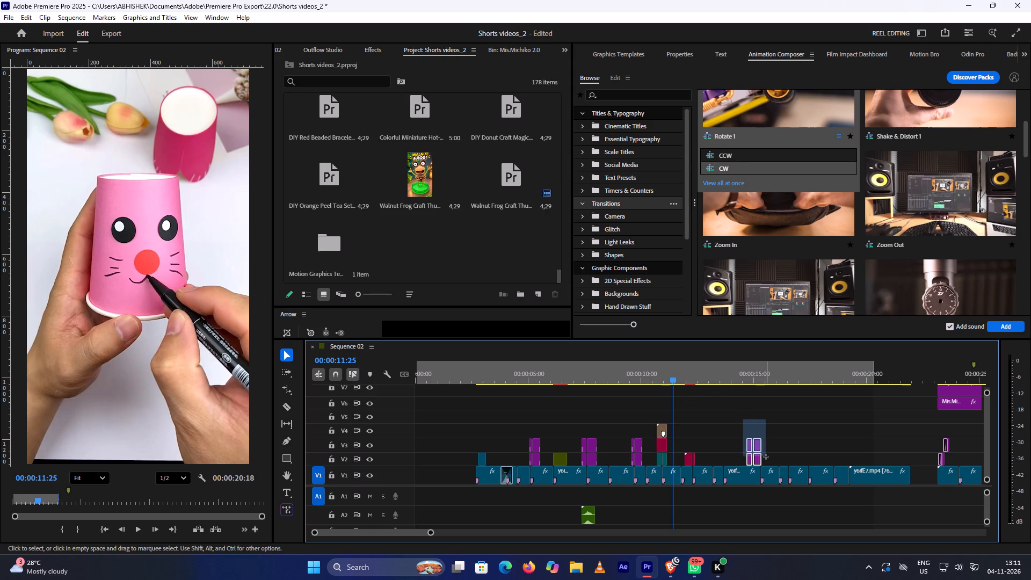
{"action": "left_click_drag", "start_coordinate": [766, 456], "coordinate": [766, 458]}
{"action": "left_click_drag", "start_coordinate": [759, 446], "coordinate": [615, 443]}
{"action": "left_click", "coordinate": [615, 443]}
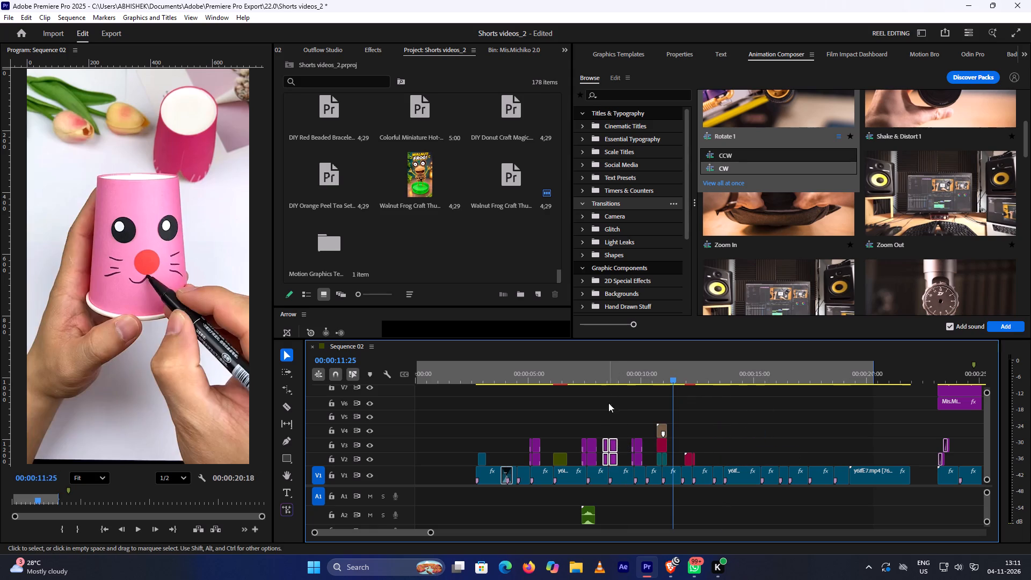
{"action": "left_click", "coordinate": [596, 372]}
{"action": "key", "text": "space"}
{"action": "key", "text": "space"}
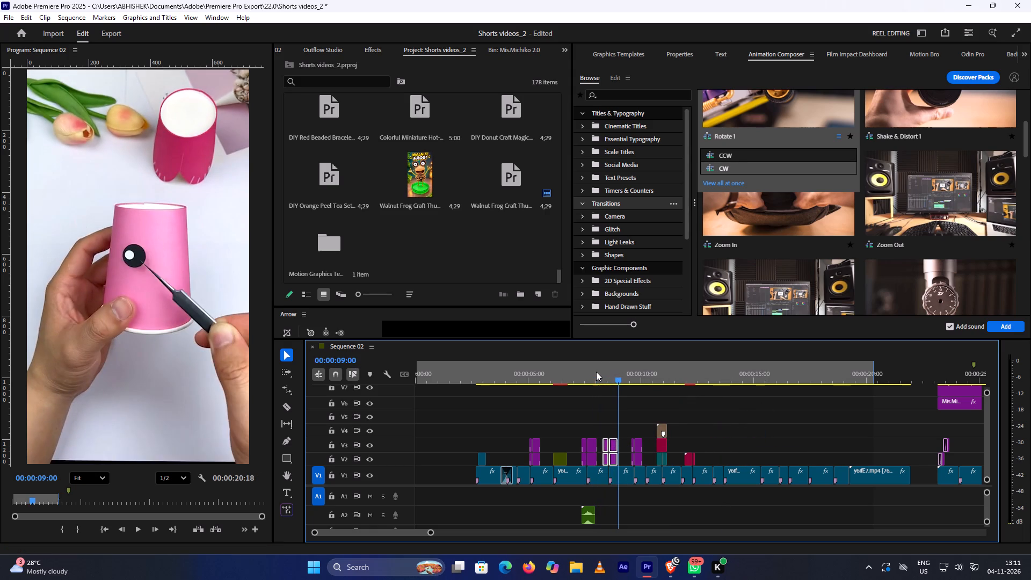
Play back the bunny section between about 9 s and 14 s repeatedly to check the rearranged transitions and following cuts.
{"action": "key", "text": "space"}
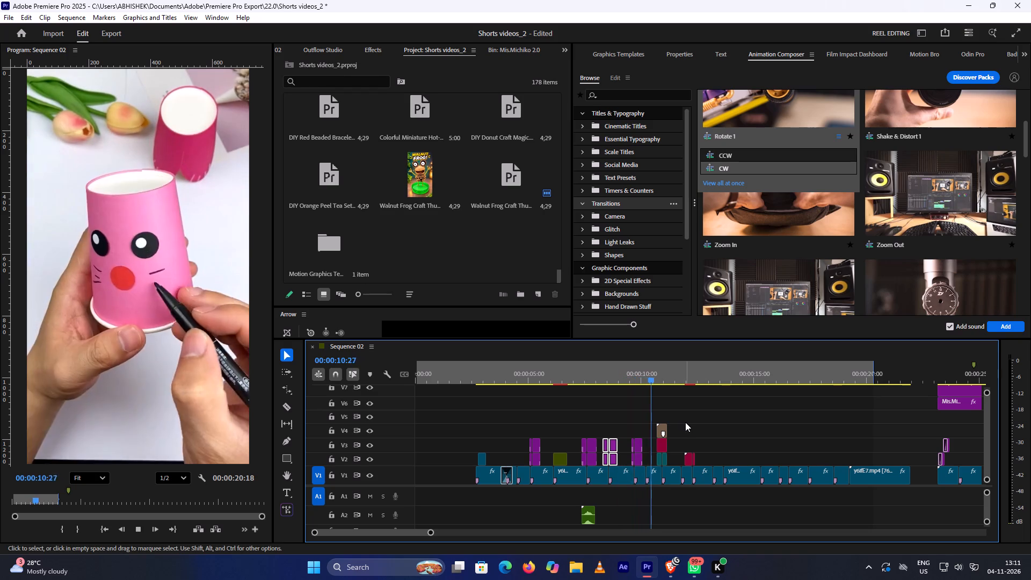
{"action": "key", "text": "space"}
{"action": "key", "text": "space"}
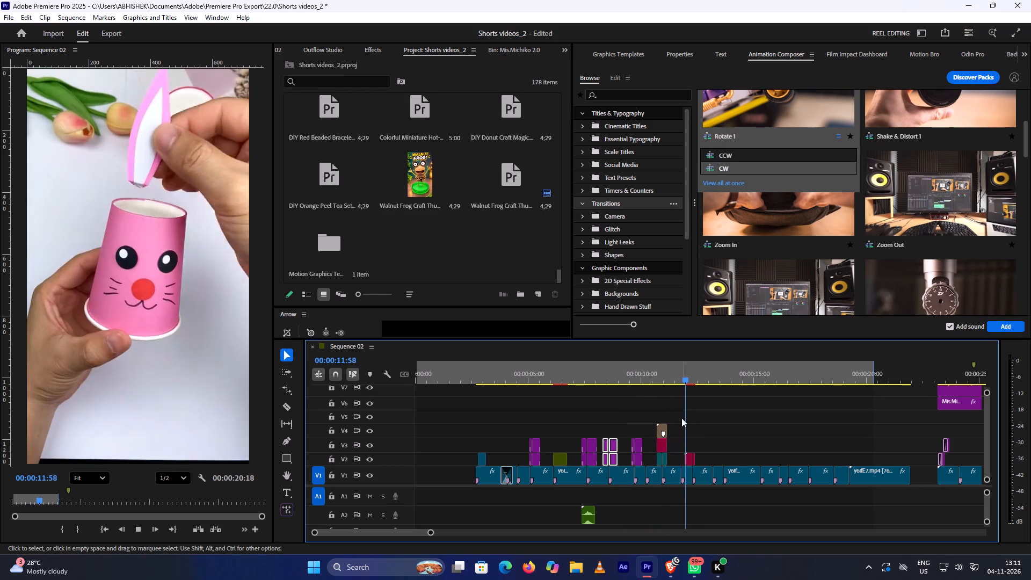
{"action": "key", "text": "space"}
{"action": "left_click", "coordinate": [666, 375]}
{"action": "key", "text": "space"}
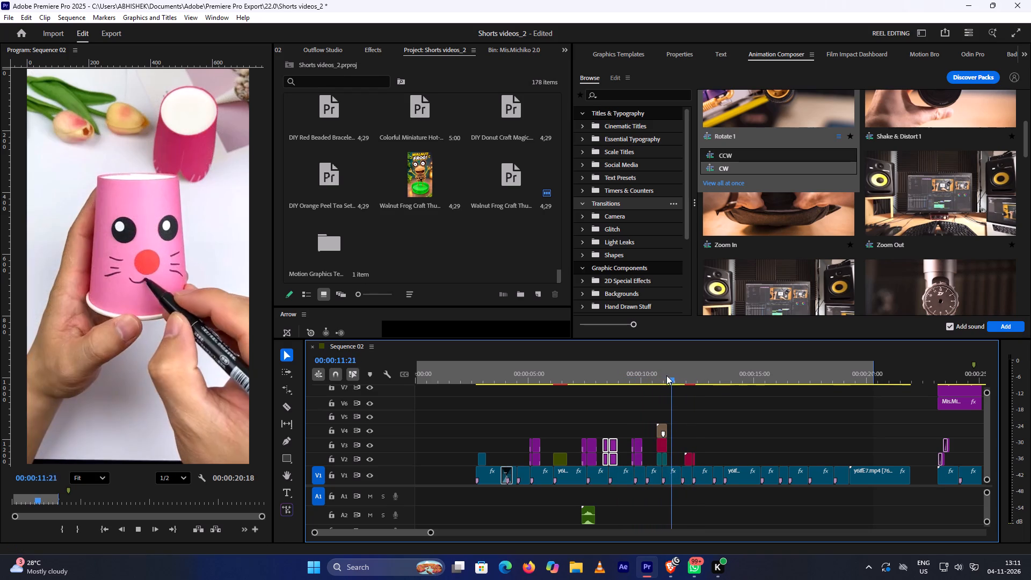
{"action": "key", "text": "space"}
{"action": "scroll", "coordinate": [750, 412], "scroll_direction": "up", "scroll_amount": 4, "text": "alt"}
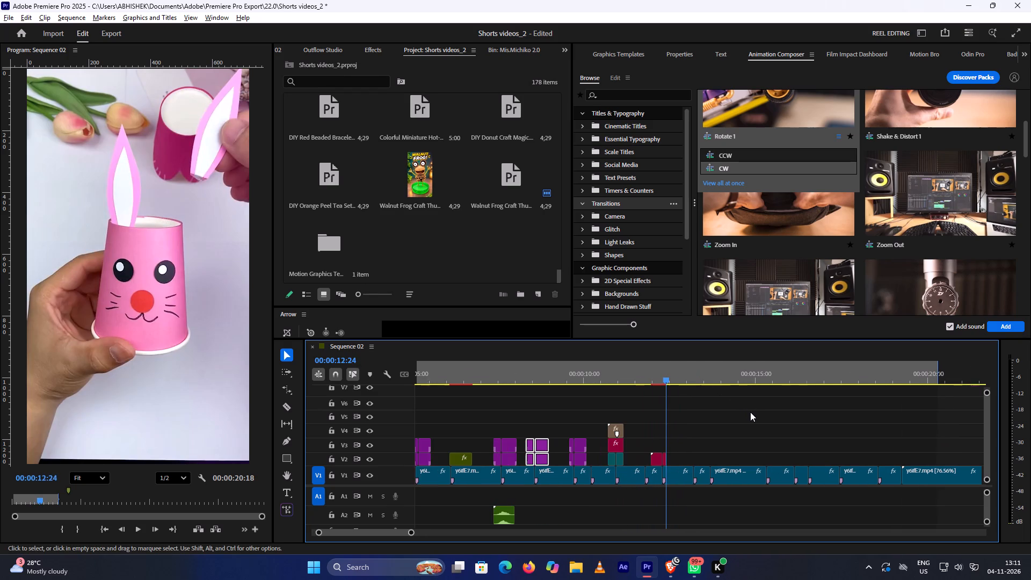
{"action": "scroll", "coordinate": [750, 412], "scroll_direction": "up", "scroll_amount": 1}
{"action": "left_click", "coordinate": [651, 373]}
{"action": "key", "text": "space"}
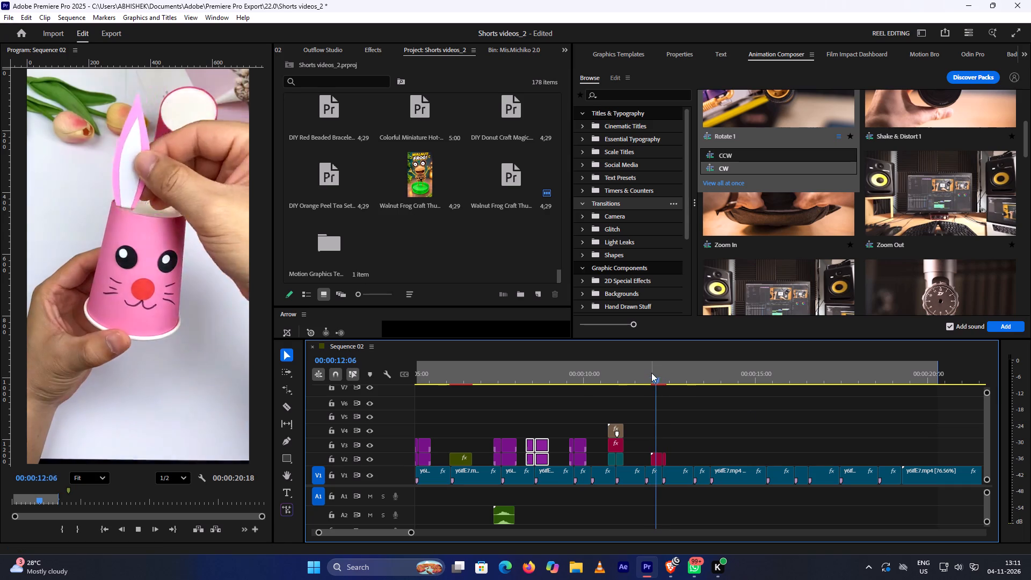
{"action": "key", "text": "space"}
{"action": "left_click", "coordinate": [651, 373]}
{"action": "key", "text": "space"}
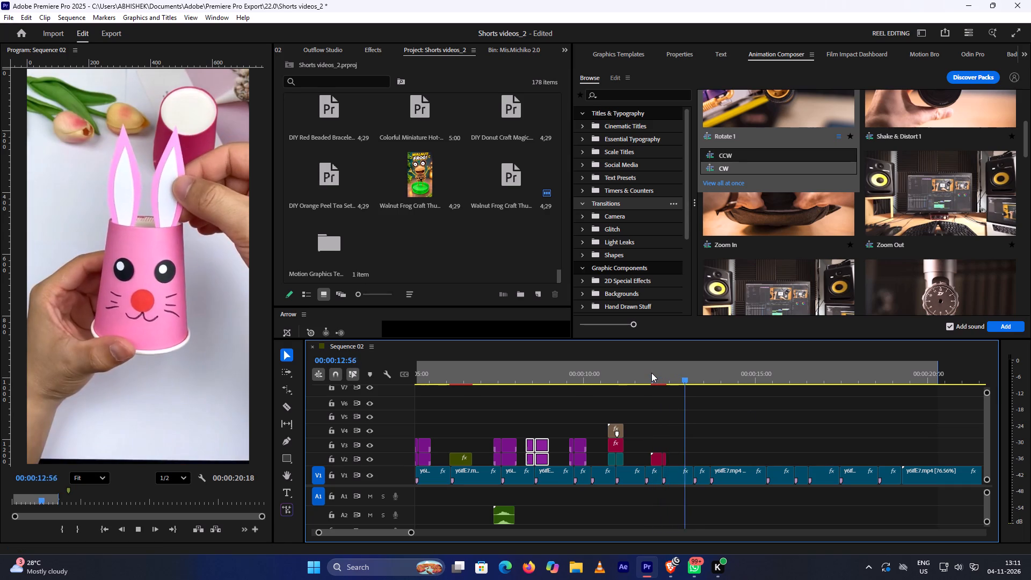
{"action": "key", "text": "space"}
{"action": "key", "text": "space"}
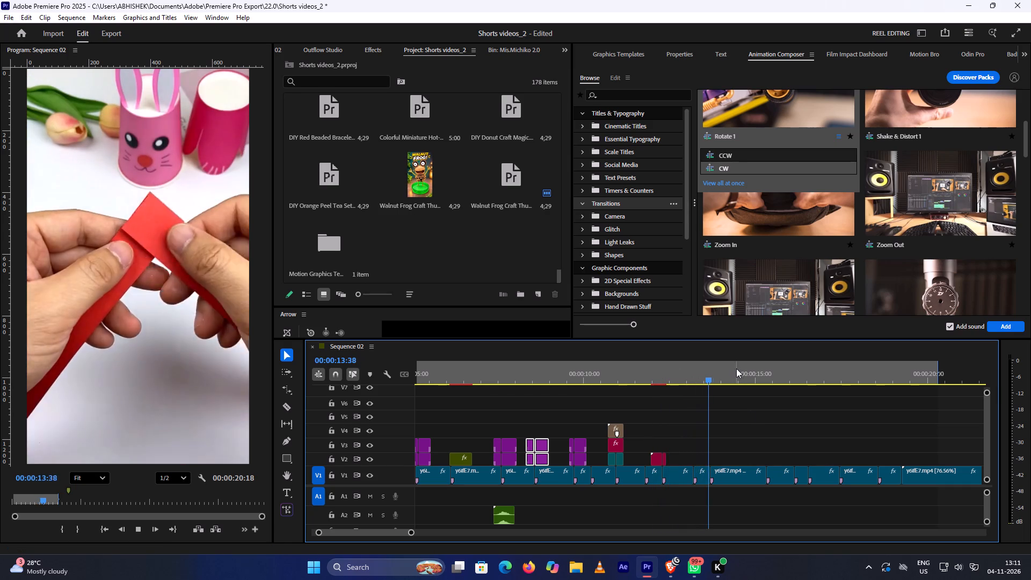
{"action": "key", "text": "space"}
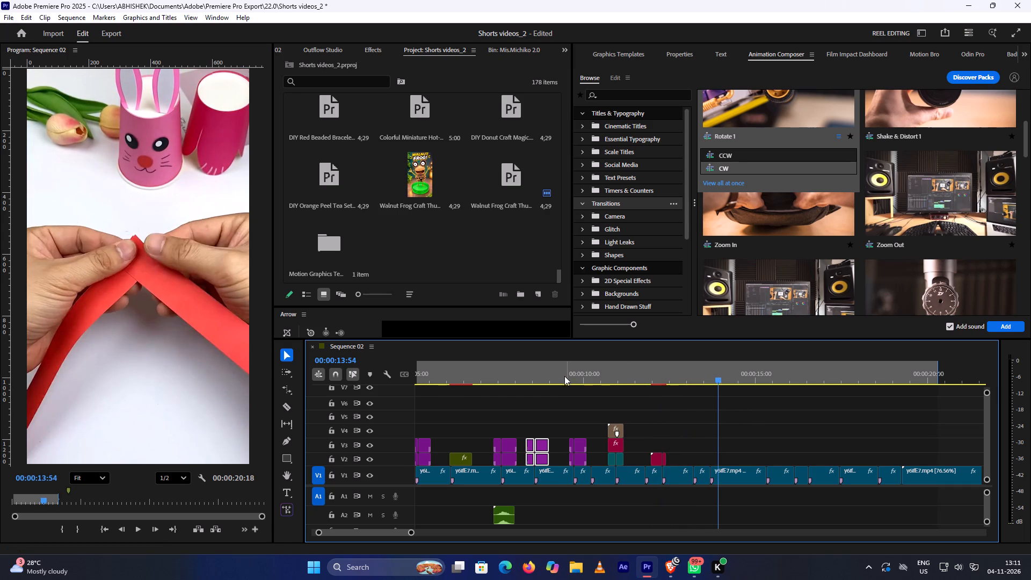
{"action": "left_click", "coordinate": [561, 375]}
{"action": "key", "text": "space"}
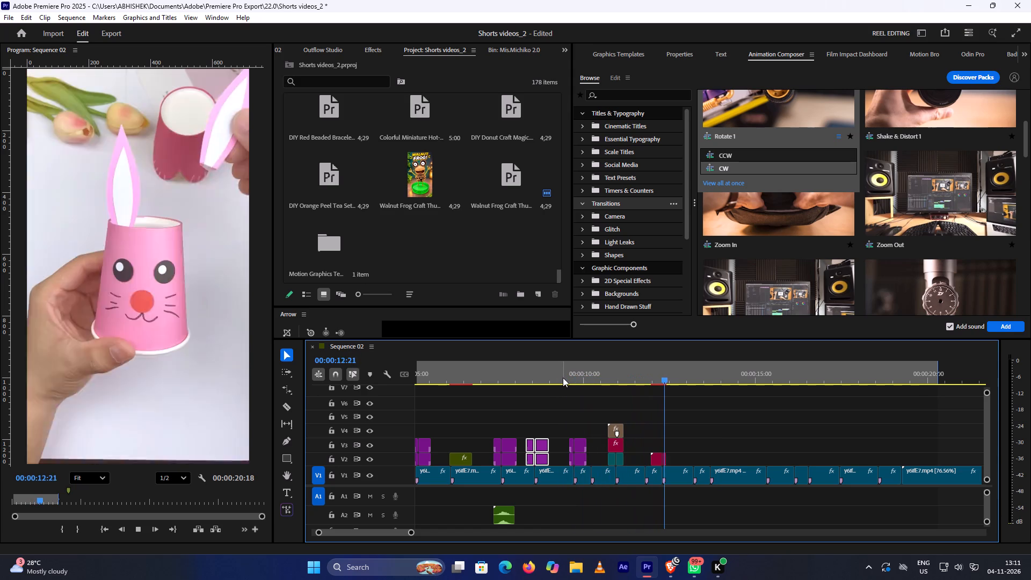
Play back the bunny section from about 7 s to 13.5 s to check the rearranged transitions and the next cuts.
{"action": "key", "text": "space"}
{"action": "left_click", "coordinate": [485, 374]}
{"action": "key", "text": "space"}
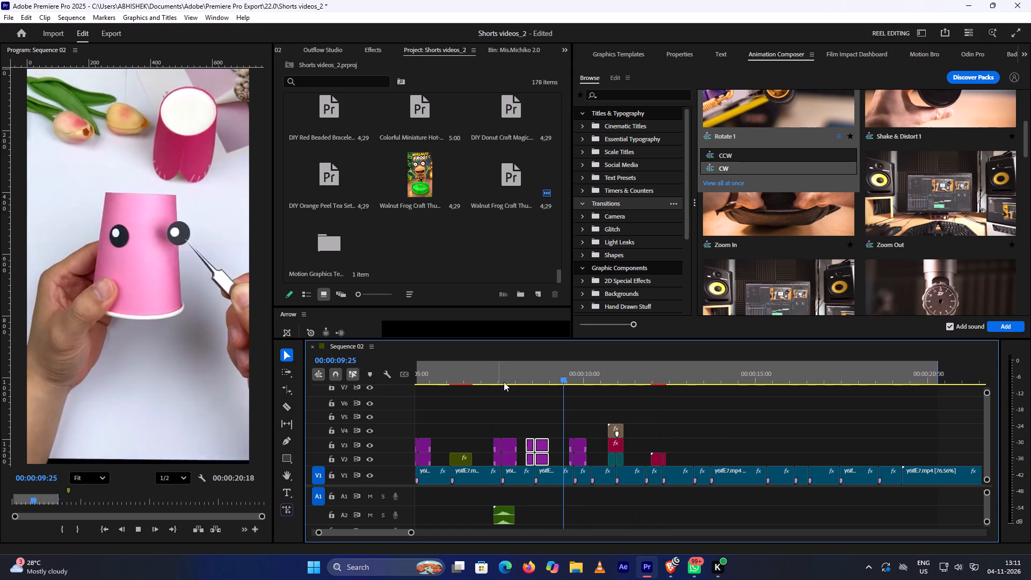
{"action": "key", "text": "space"}
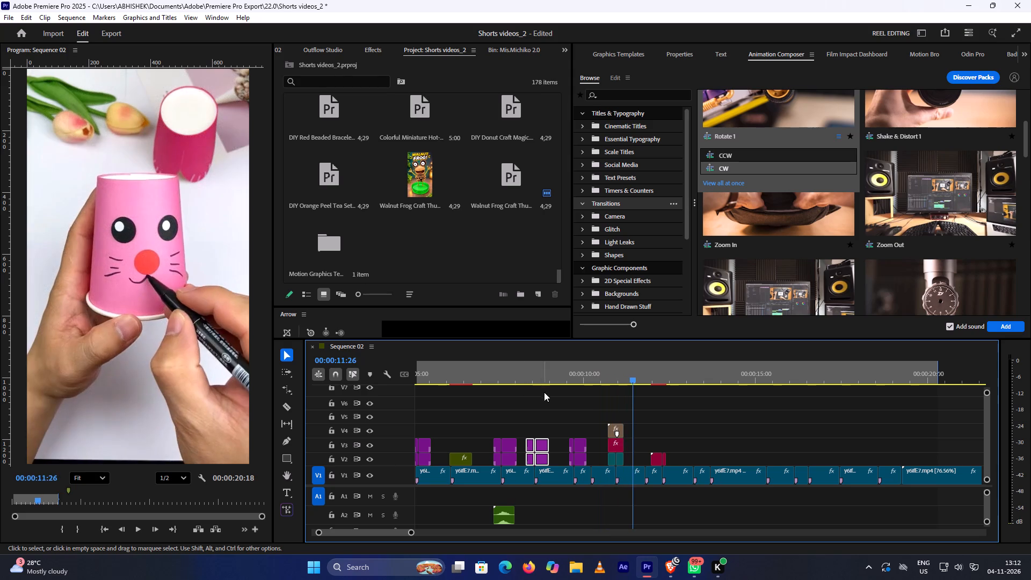
{"action": "key", "text": "space"}
{"action": "key", "text": "space"}
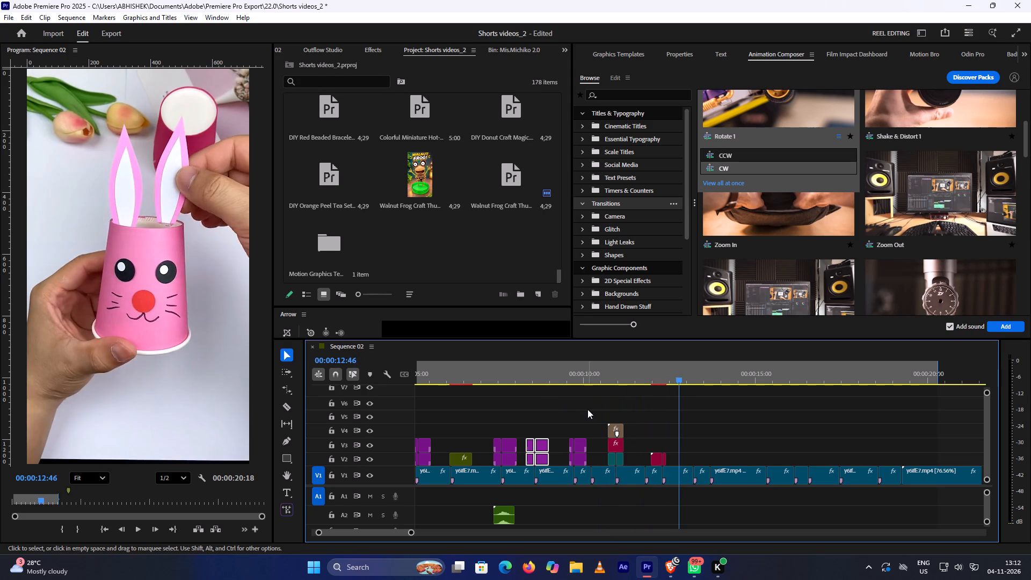
{"action": "key", "text": "space"}
{"action": "key", "text": "space"}
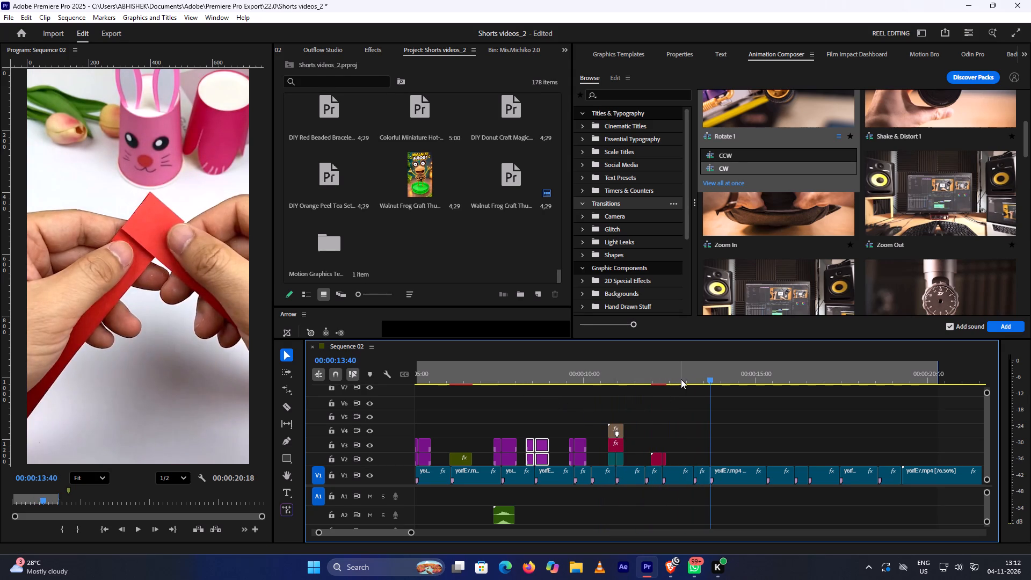
{"action": "left_click", "coordinate": [681, 379]}
{"action": "key", "text": "space"}
{"action": "key", "text": "space"}
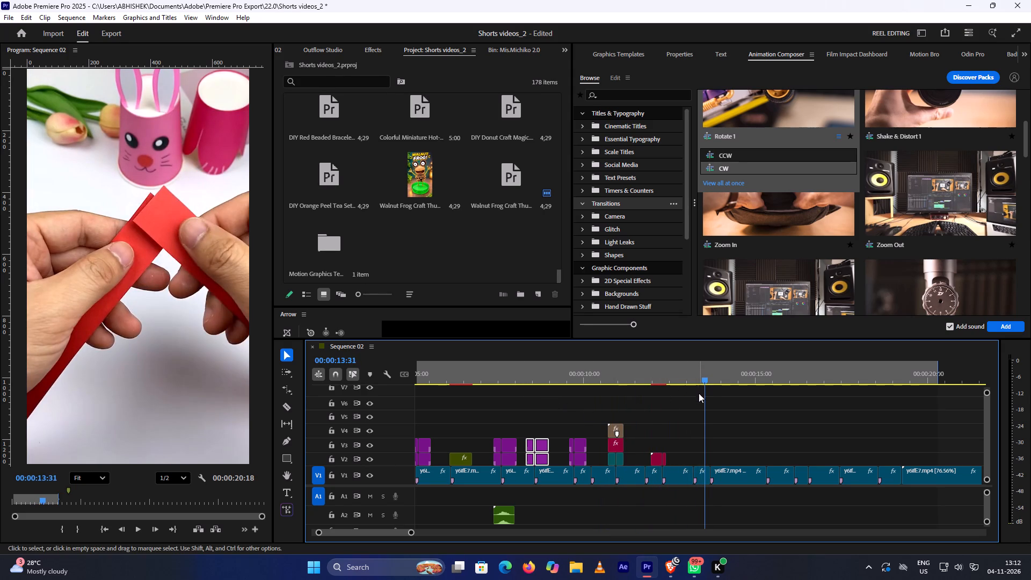
Add the Rotate 1 CCW transition preset with its sound on V2, V3 and A2 at the bunny cut near 13.2 s.
{"action": "left_click", "coordinate": [778, 166]}
{"action": "scroll", "coordinate": [778, 168], "scroll_direction": "up", "scroll_amount": 1}
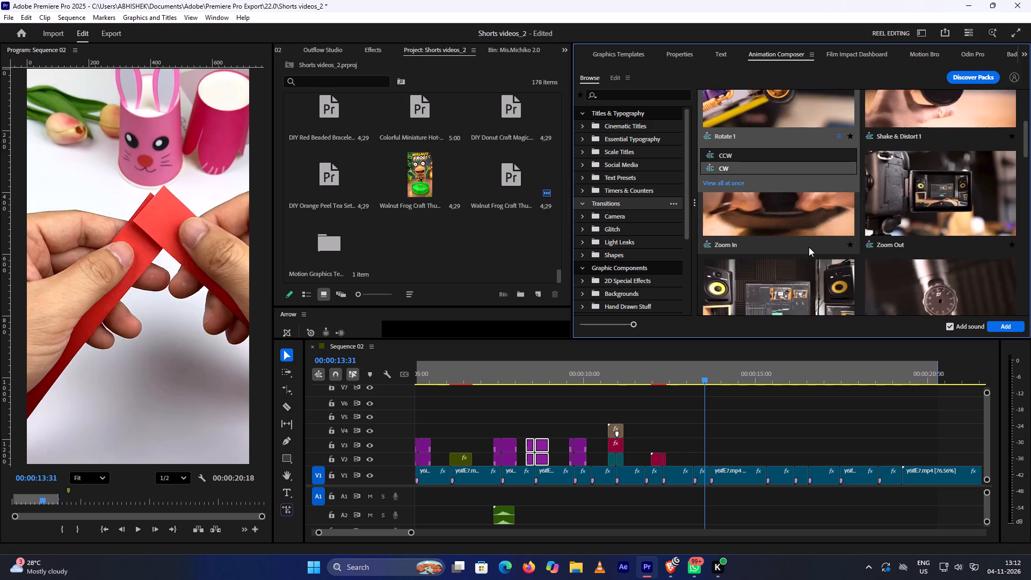
{"action": "scroll", "coordinate": [808, 251], "scroll_direction": "up", "scroll_amount": 4}
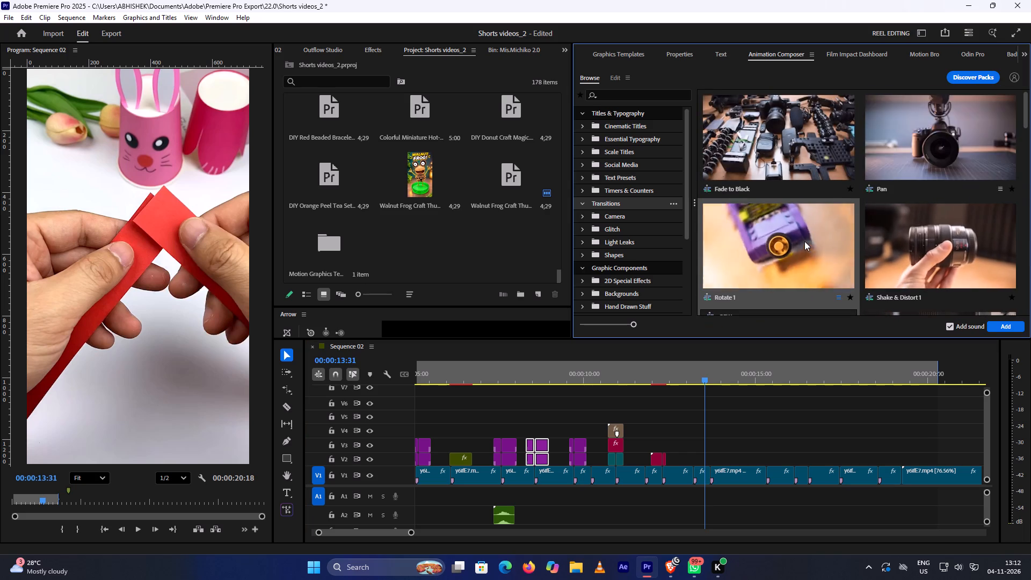
{"action": "left_click", "coordinate": [687, 382]}
{"action": "key", "text": "space"}
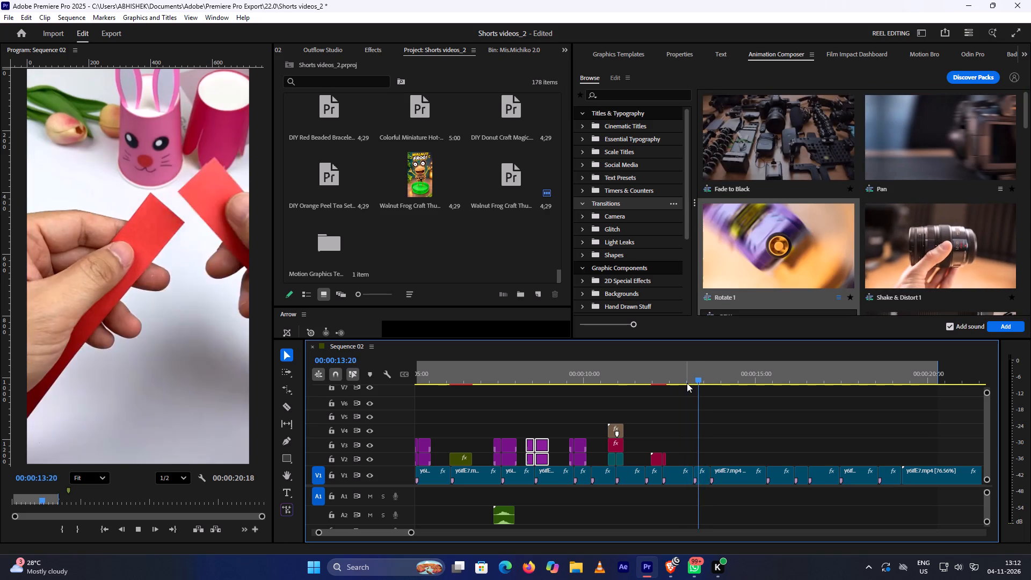
{"action": "key", "text": "space"}
{"action": "left_click", "coordinate": [678, 381]}
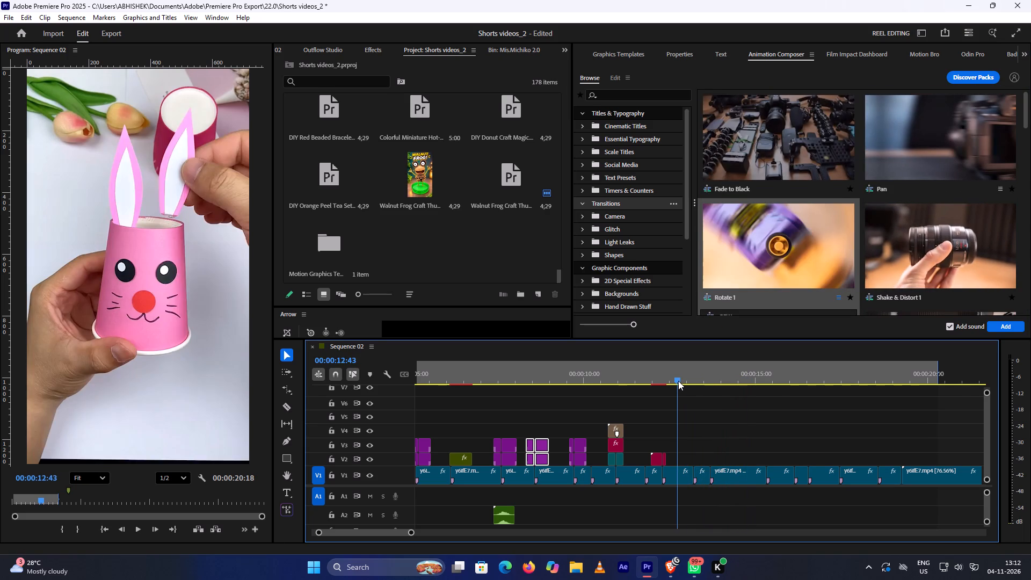
{"action": "scroll", "coordinate": [787, 287], "scroll_direction": "down", "scroll_amount": 1}
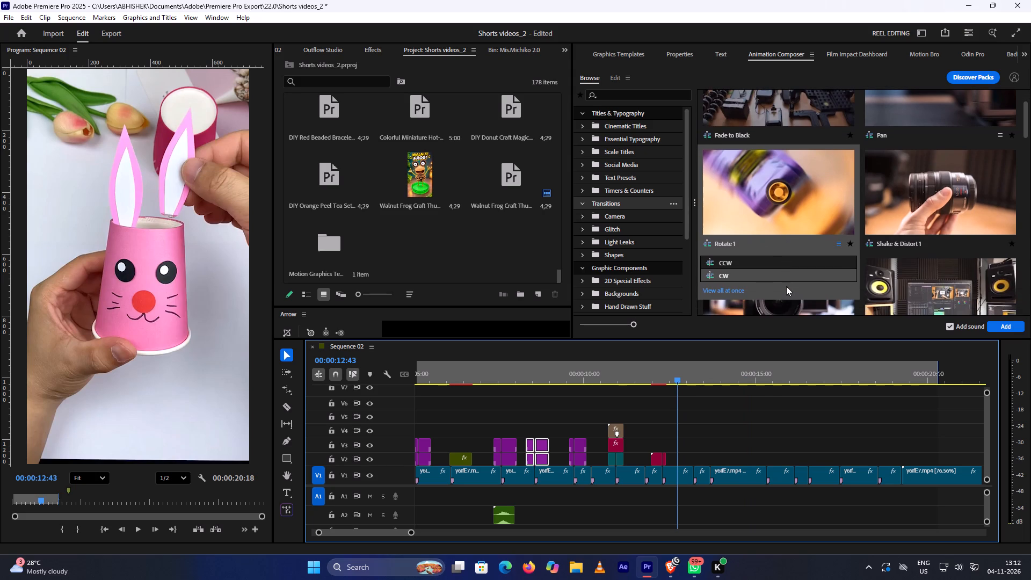
{"action": "left_click", "coordinate": [782, 272]}
{"action": "left_click", "coordinate": [782, 262]}
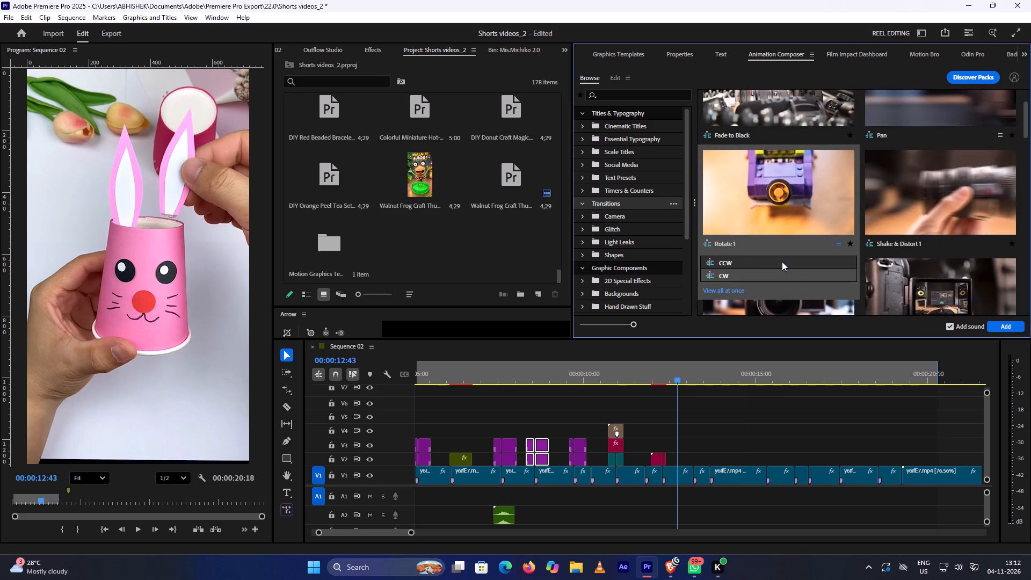
{"action": "left_click_drag", "start_coordinate": [778, 204], "coordinate": [676, 421]}
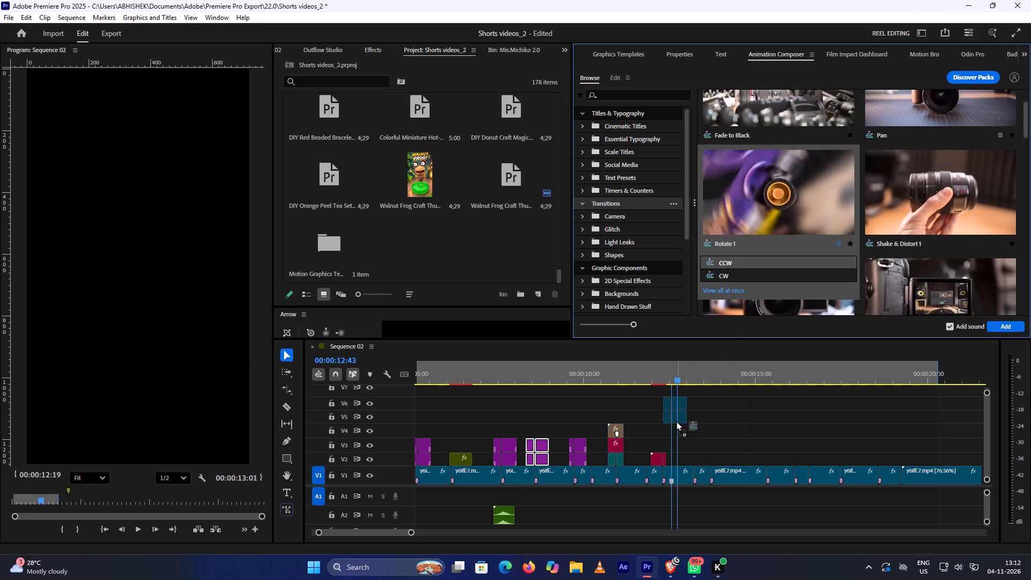
{"action": "left_click_drag", "start_coordinate": [676, 421], "coordinate": [693, 455]}
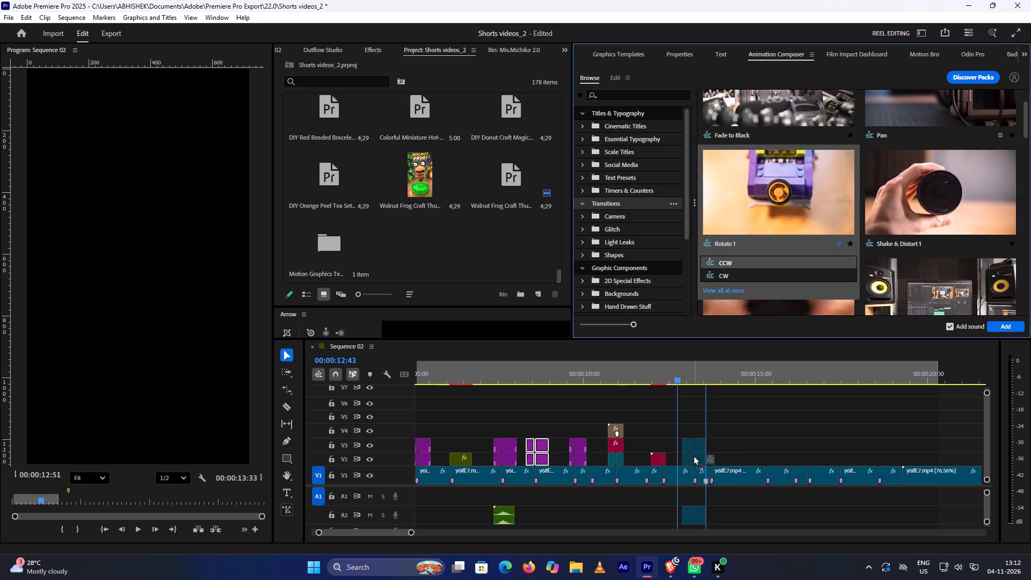
{"action": "left_click_drag", "start_coordinate": [693, 455], "coordinate": [698, 458]}
{"action": "scroll", "coordinate": [705, 419], "scroll_direction": "up", "scroll_amount": 5, "text": "alt"}
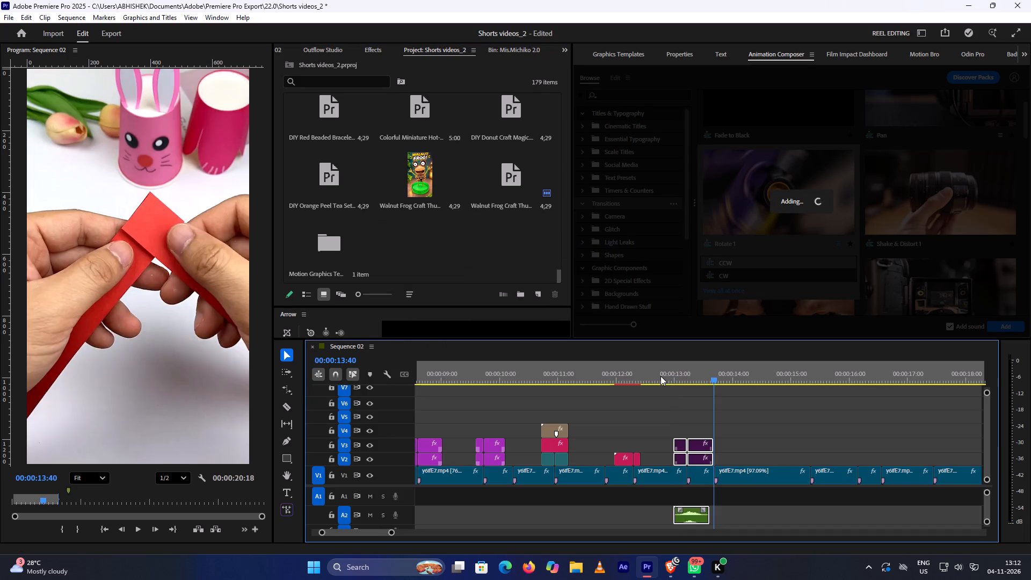
Play back from about 12 s to 16 s to check the rotate transition and the red paper-strip cuts that follow.
{"action": "left_click", "coordinate": [660, 376]}
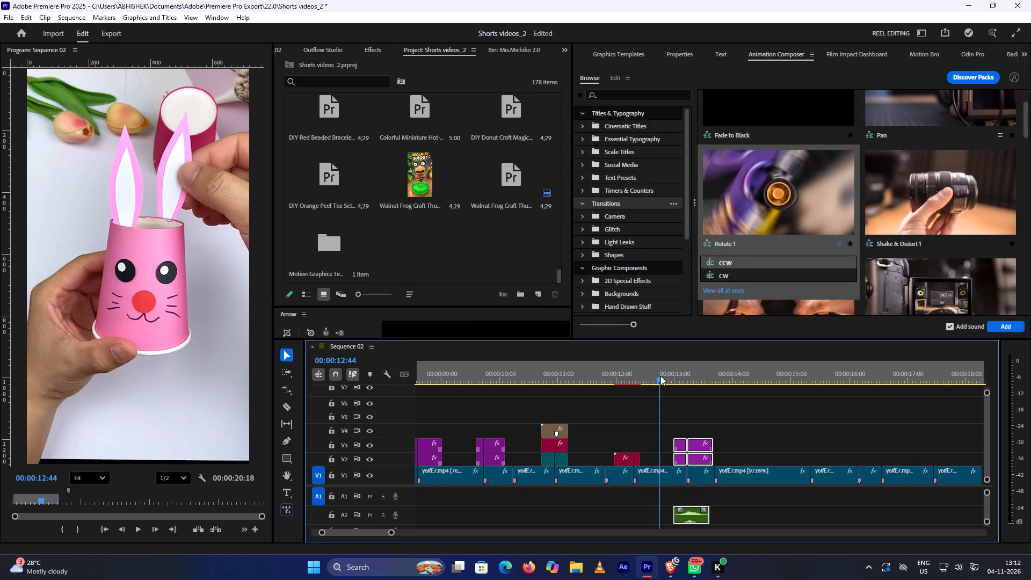
{"action": "key", "text": "space"}
{"action": "key", "text": "space"}
{"action": "left_click", "coordinate": [618, 375]}
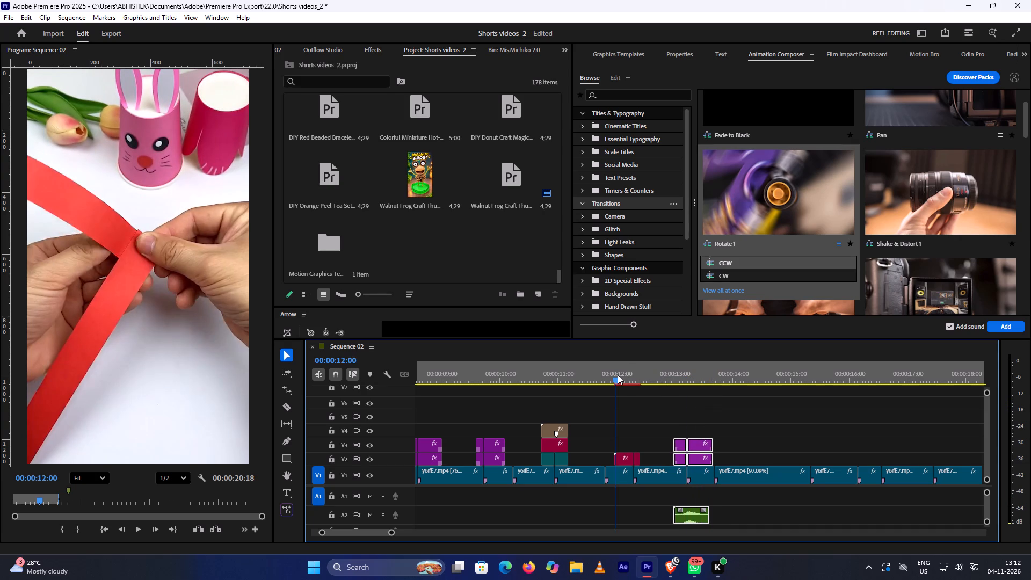
{"action": "key", "text": "space"}
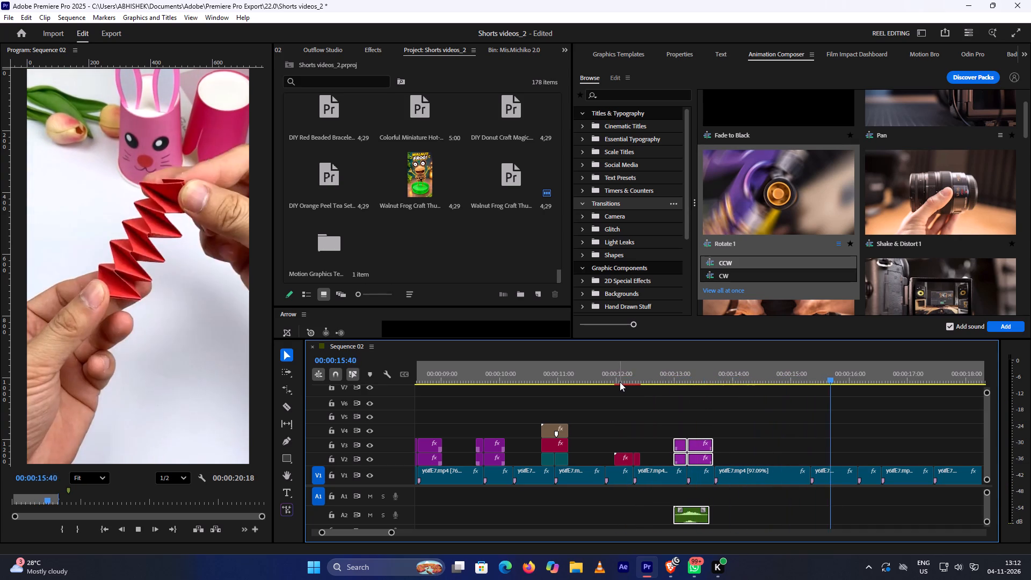
{"action": "key", "text": "space"}
{"action": "left_click", "coordinate": [800, 378]}
{"action": "key", "text": "space"}
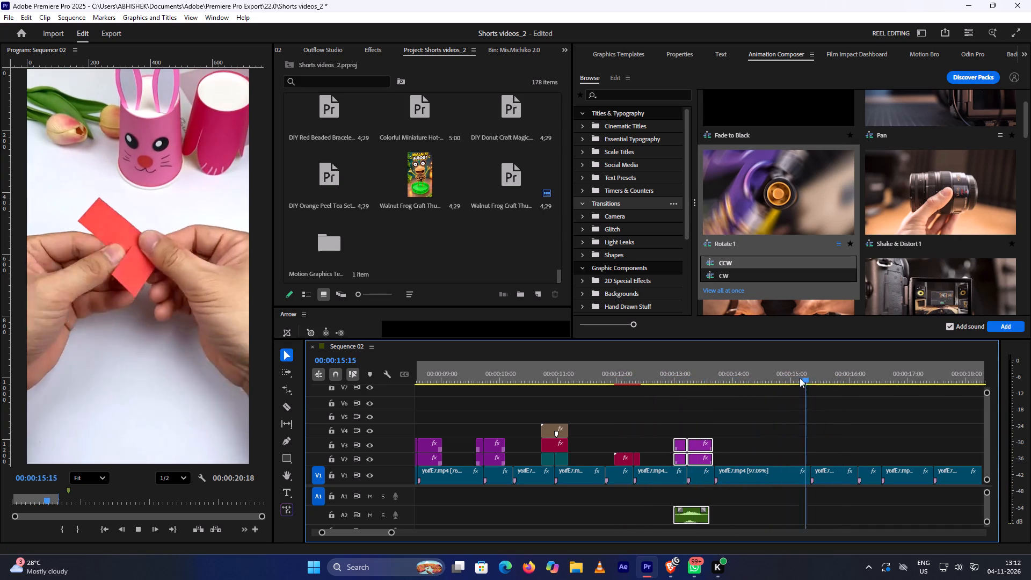
{"action": "key", "text": "space"}
{"action": "left_click", "coordinate": [795, 378]}
{"action": "key", "text": "space"}
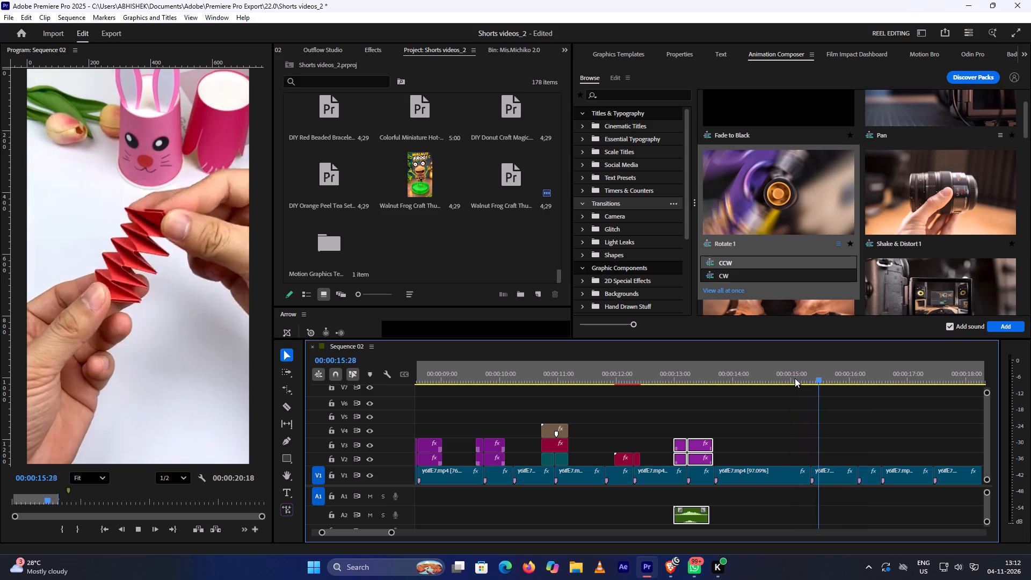
{"action": "key", "text": "space"}
In the walnut section, extend the V3 flash clip near 23.5 s to about 24.1 s and lengthen its Flash transition.
{"action": "scroll", "coordinate": [812, 381], "scroll_direction": "down", "scroll_amount": 9, "text": "alt"}
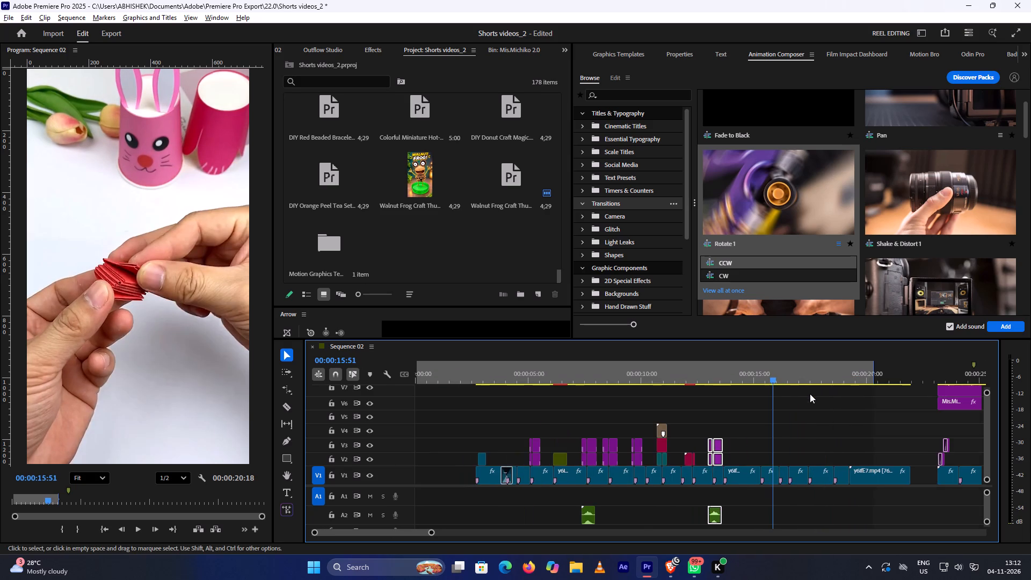
{"action": "scroll", "coordinate": [810, 394], "scroll_direction": "down", "scroll_amount": 10}
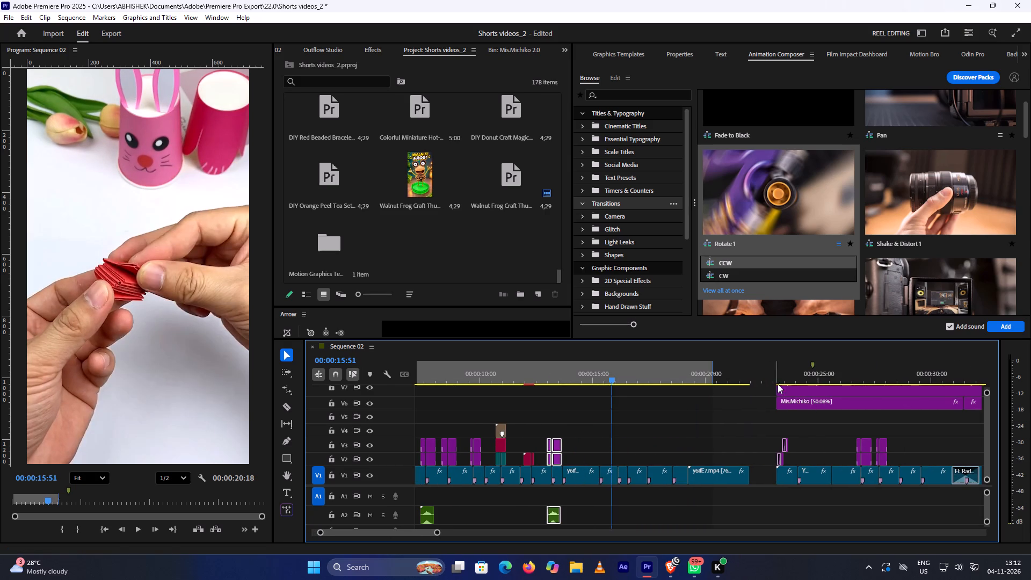
{"action": "left_click", "coordinate": [783, 376]}
{"action": "key", "text": "space"}
{"action": "key", "text": "space"}
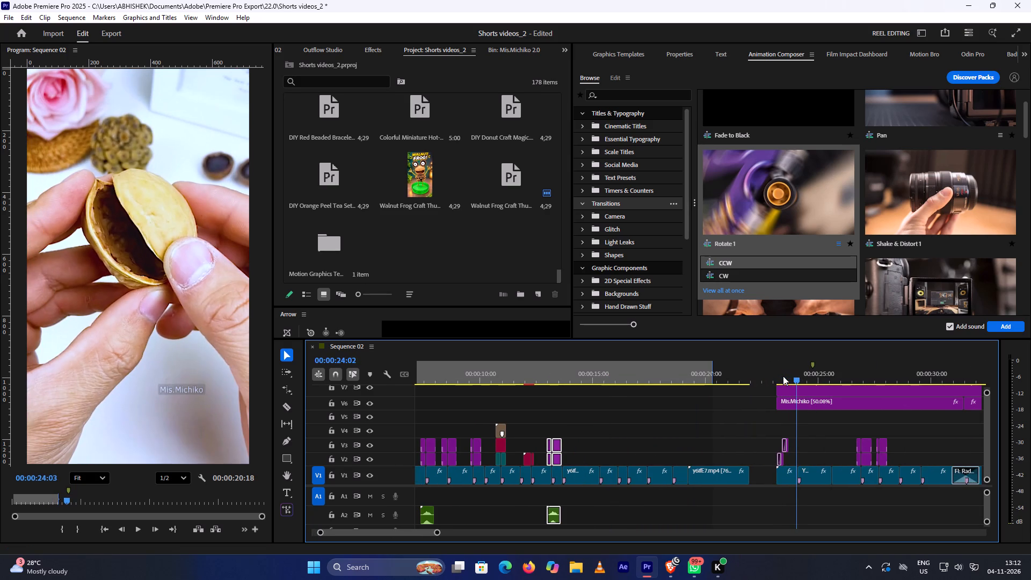
{"action": "scroll", "coordinate": [801, 401], "scroll_direction": "up", "scroll_amount": 10, "text": "alt"}
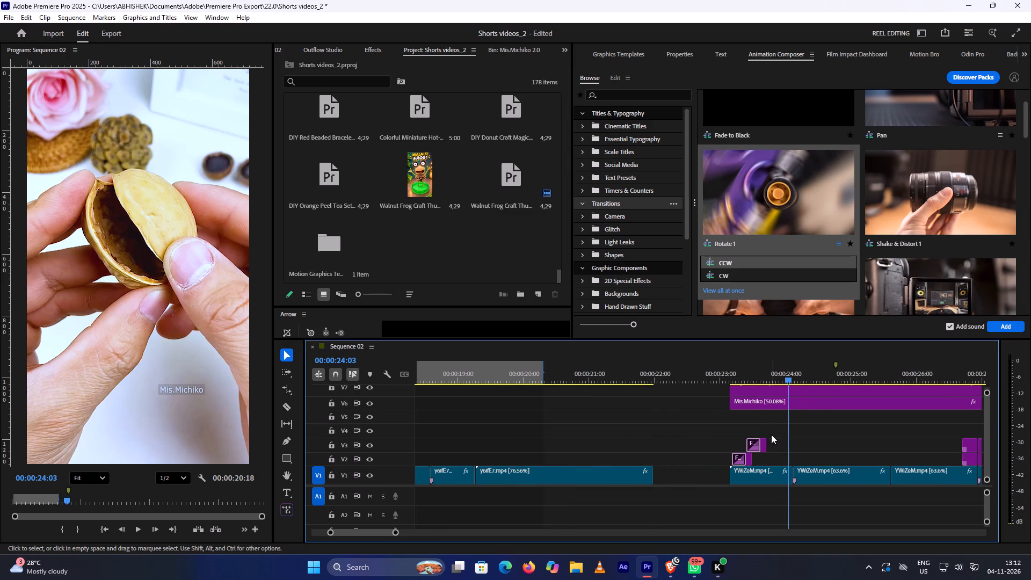
{"action": "left_click_drag", "start_coordinate": [766, 445], "coordinate": [792, 443]}
{"action": "left_click", "coordinate": [792, 443]}
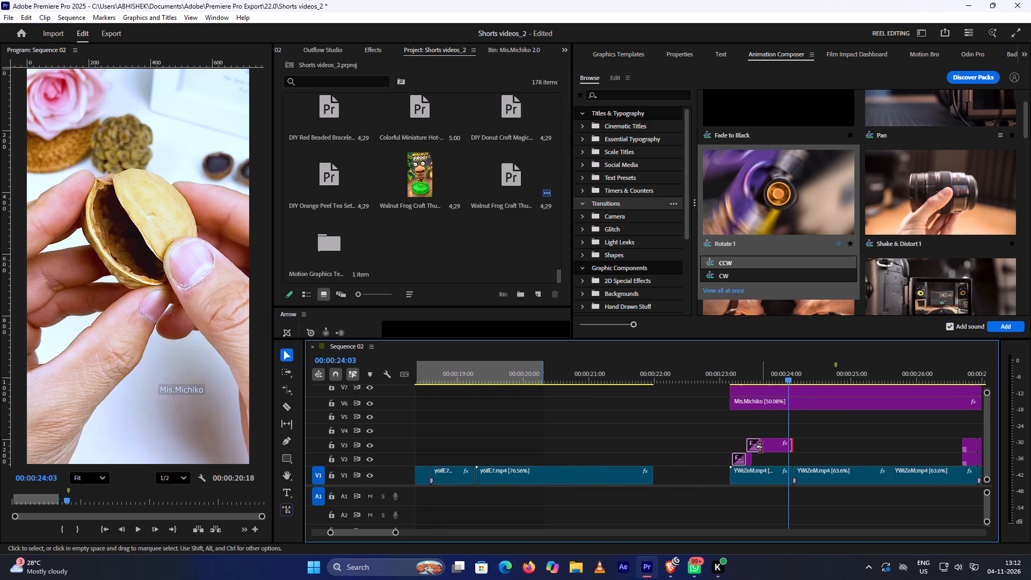
{"action": "left_click_drag", "start_coordinate": [759, 445], "coordinate": [780, 446]}
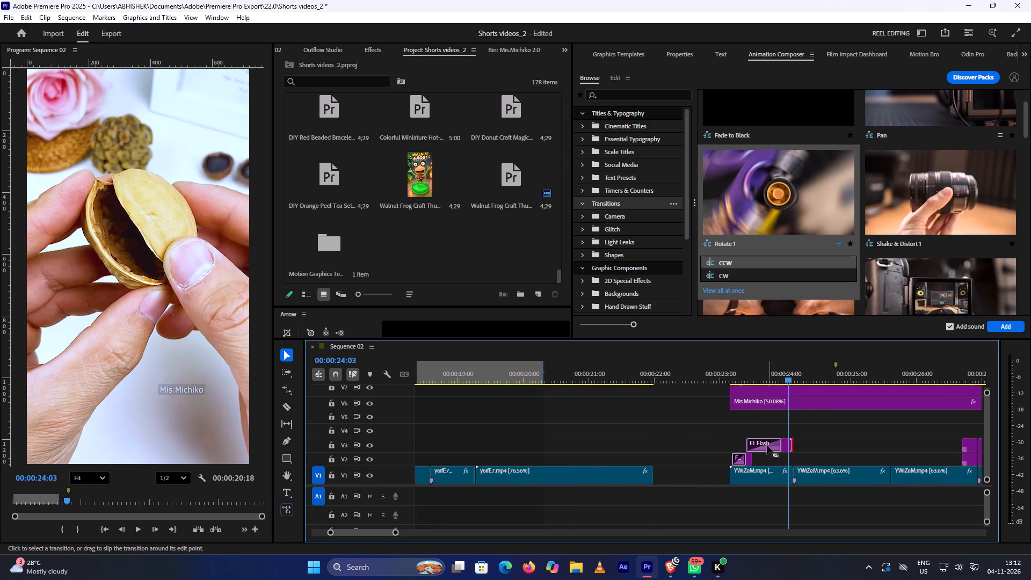
Move the extended flash clip on V3 from the walnut section to about 20.3 s in the bunny section.
{"action": "left_click_drag", "start_coordinate": [767, 444], "coordinate": [555, 439]}
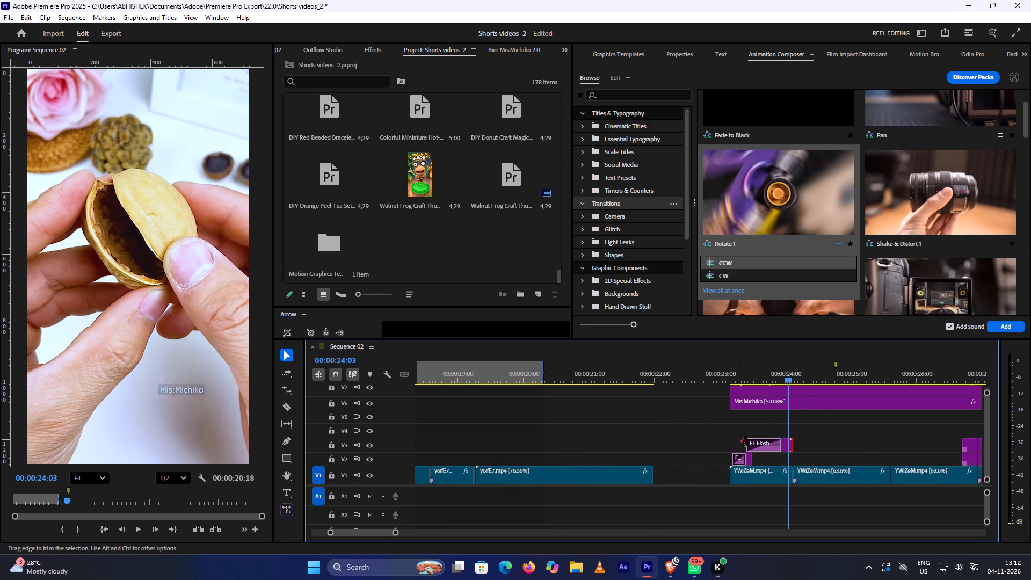
{"action": "left_click_drag", "start_coordinate": [785, 444], "coordinate": [577, 443]}
{"action": "scroll", "coordinate": [598, 424], "scroll_direction": "up", "scroll_amount": 17}
{"action": "scroll", "coordinate": [592, 421], "scroll_direction": "down", "scroll_amount": 5, "text": "alt"}
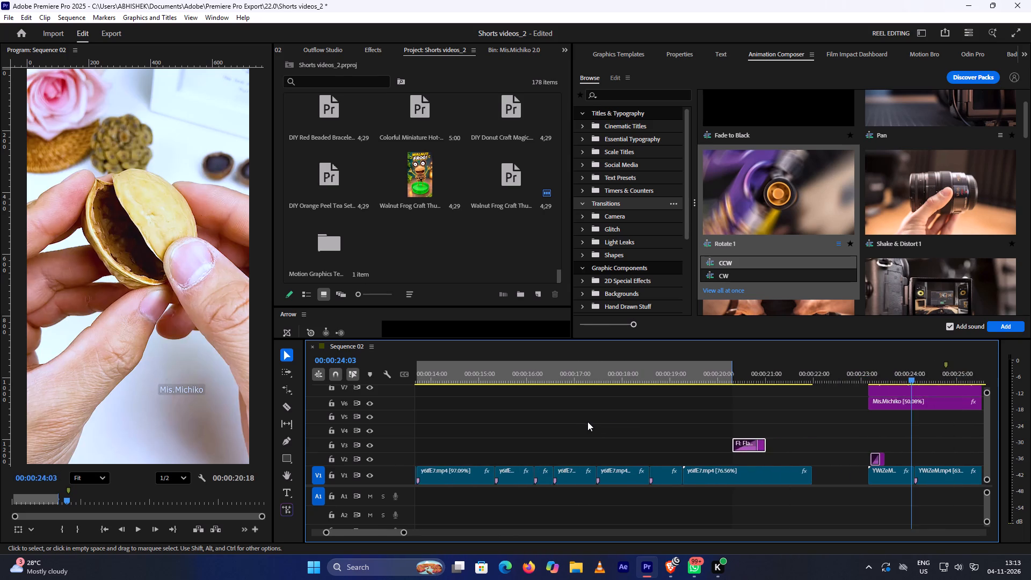
Play back the bunny section from about 12.5 s to 17.4 s to find the cut for the flash clip.
{"action": "scroll", "coordinate": [583, 421], "scroll_direction": "up", "scroll_amount": 6}
{"action": "left_click", "coordinate": [527, 372]}
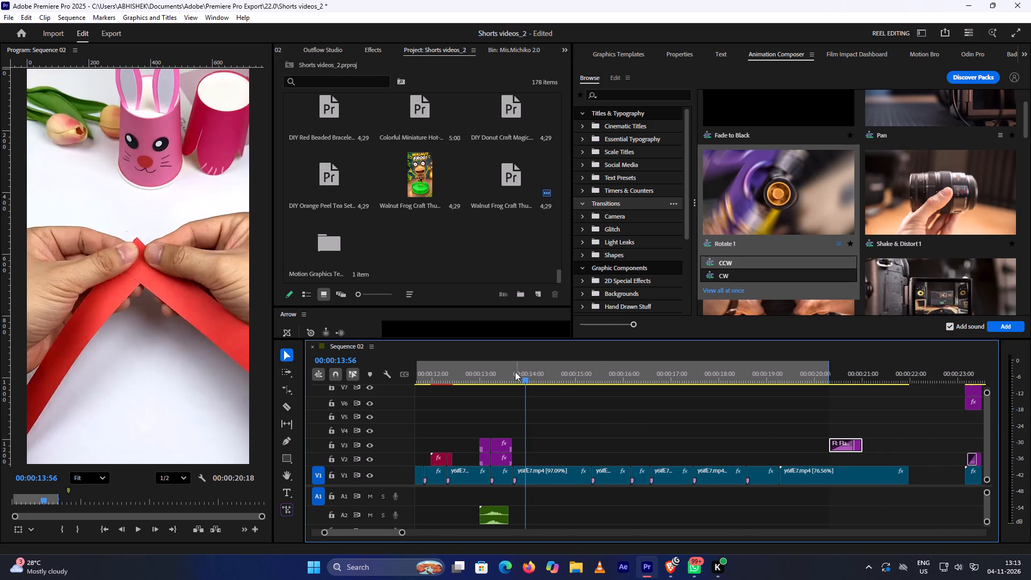
{"action": "left_click", "coordinate": [508, 368]}
{"action": "key", "text": "space"}
{"action": "key", "text": "space"}
{"action": "left_click", "coordinate": [475, 368]}
{"action": "key", "text": "space"}
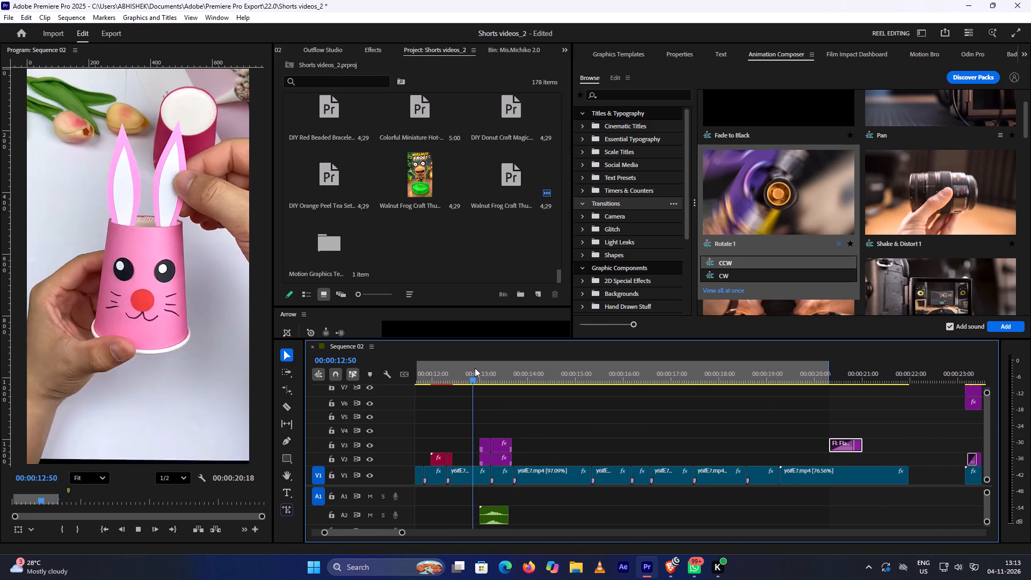
{"action": "key", "text": "space"}
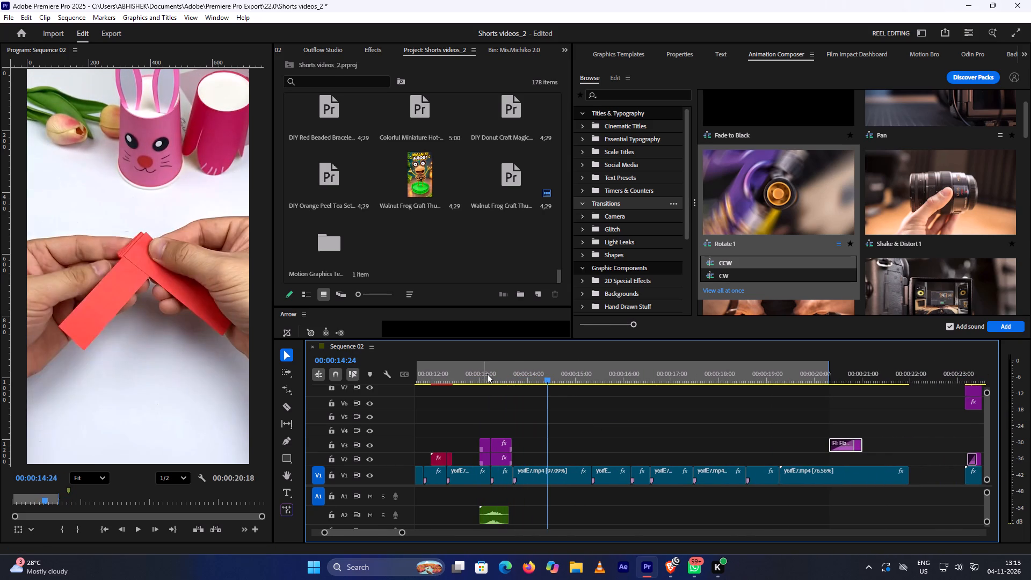
{"action": "key", "text": "space"}
{"action": "key", "text": "space"}
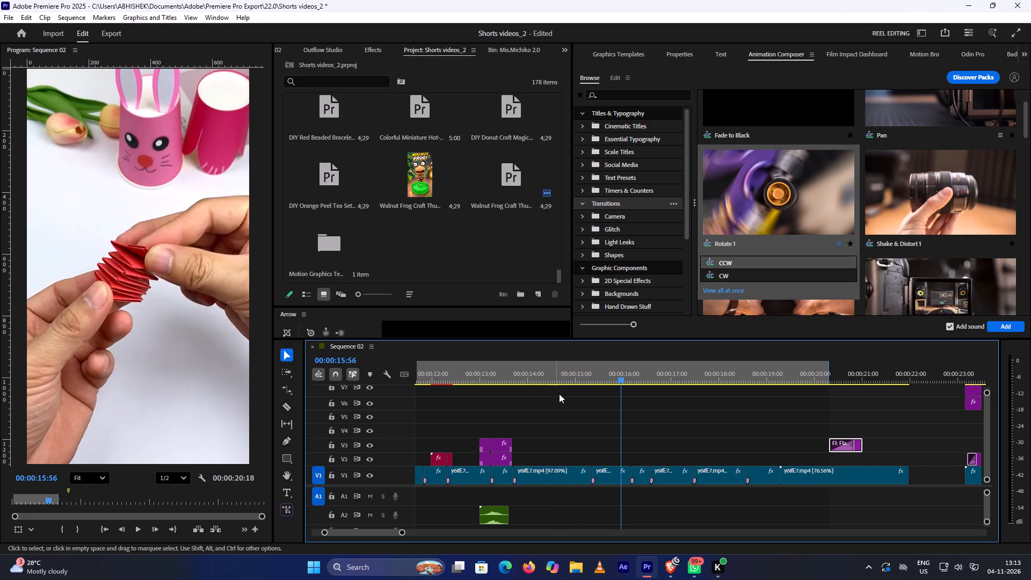
{"action": "key", "text": "space"}
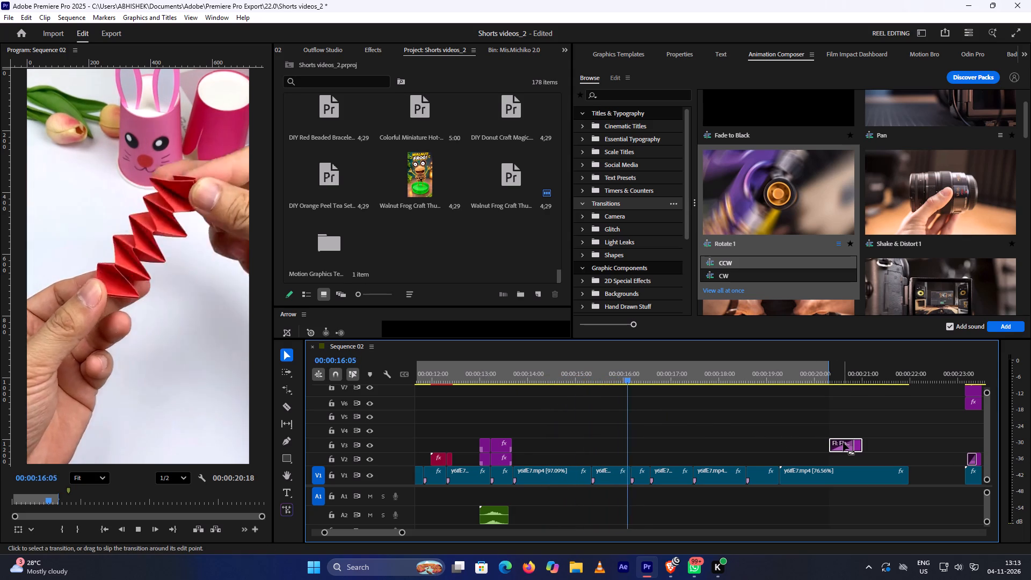
{"action": "key", "text": "space"}
{"action": "key", "text": "space"}
{"action": "key", "text": "space"}
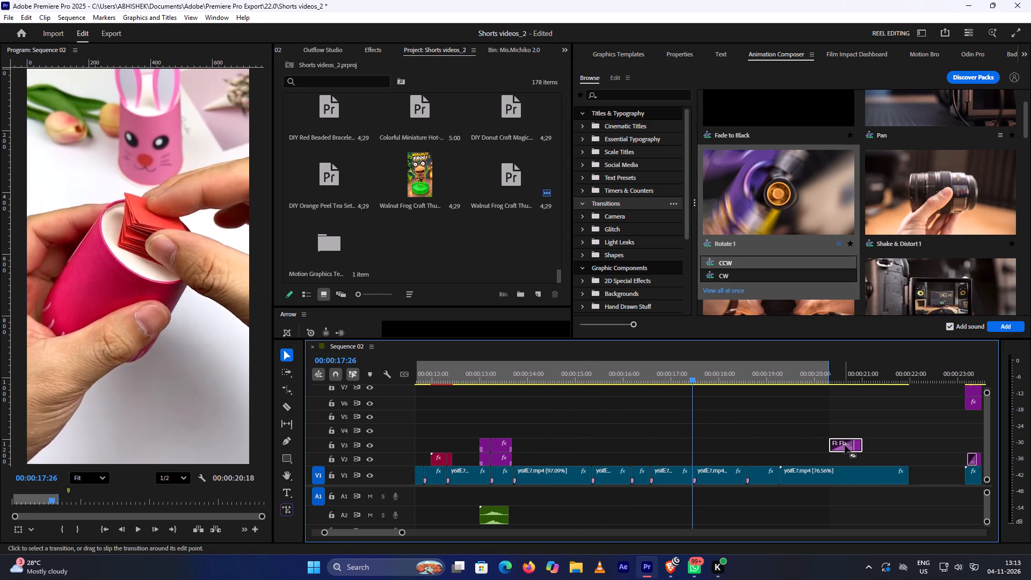
Move the flash clip from V3 near 20.3 s to V2 at about 15.9 s, over the folded red paper cut, and preview it.
{"action": "left_click_drag", "start_coordinate": [847, 447], "coordinate": [660, 443]}
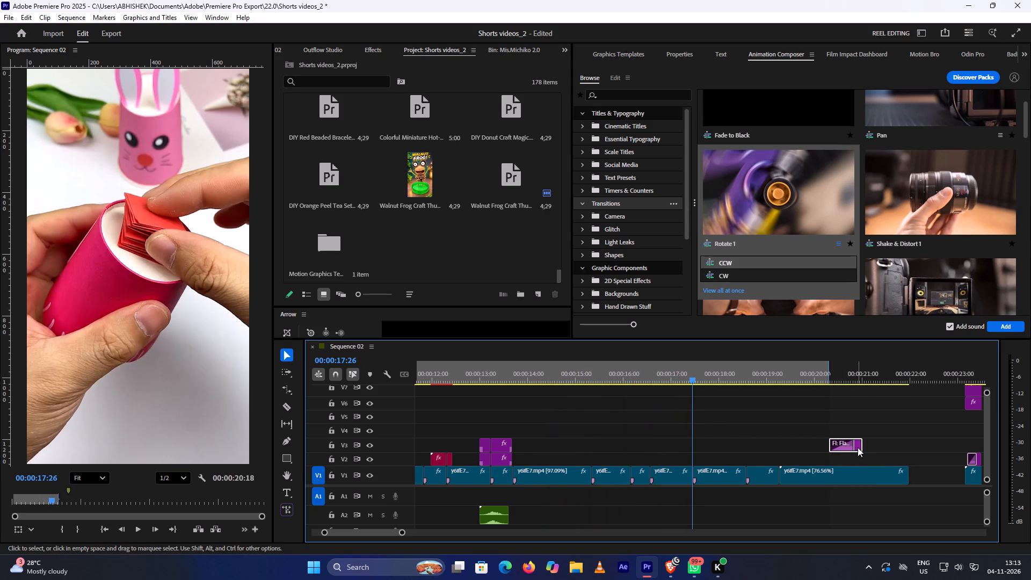
{"action": "left_click_drag", "start_coordinate": [858, 447], "coordinate": [651, 454]}
{"action": "left_click", "coordinate": [611, 379]}
{"action": "key", "text": "space"}
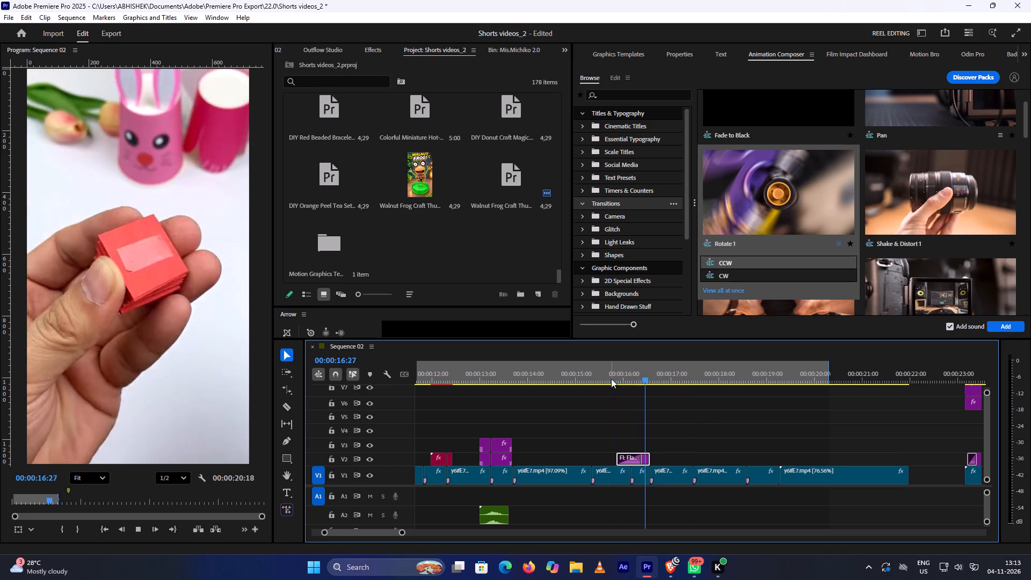
Play back the bunny section from about 15.8 s to 21.4 s to review the flash clip on V2 and the following cuts.
{"action": "key", "text": "space"}
{"action": "left_click", "coordinate": [611, 379]}
{"action": "key", "text": "space"}
{"action": "key", "text": "space"}
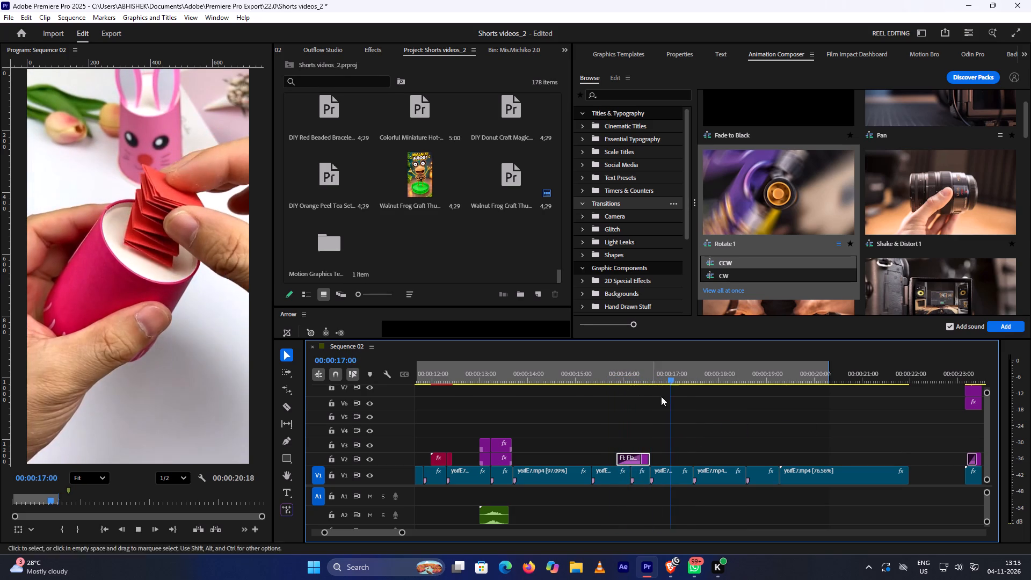
{"action": "key", "text": "space"}
{"action": "key", "text": "space"}
{"action": "key", "text": "space"}
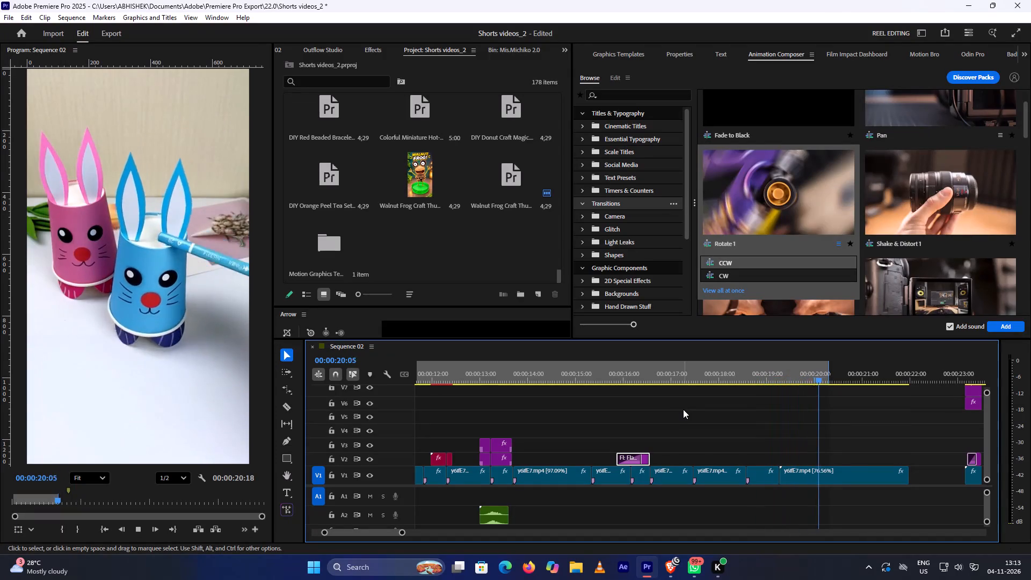
{"action": "key", "text": "space"}
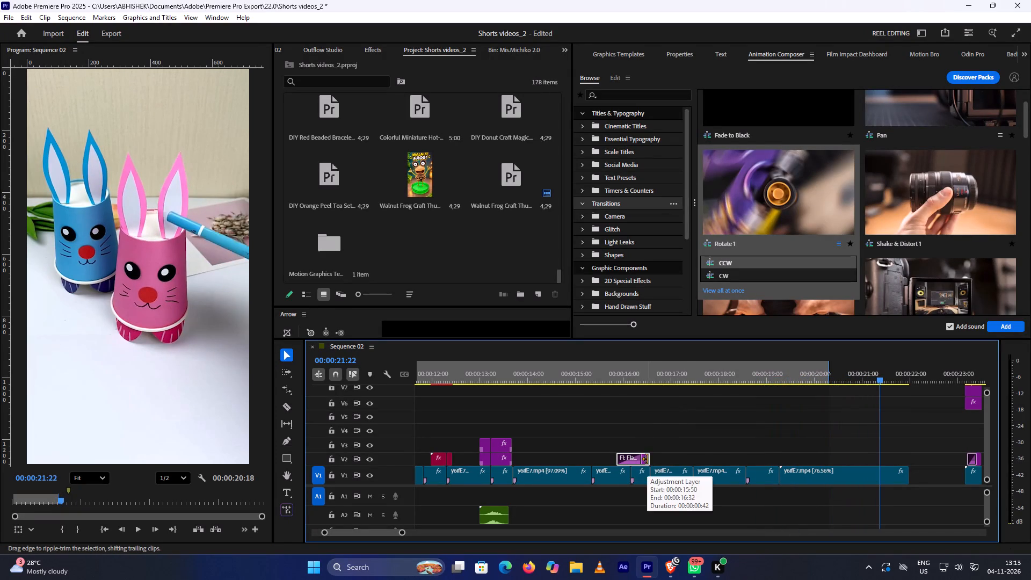
Undo the flash clip's moves into the bunny section, along with its extension and the lengthened Flash transition in the walnut section.
{"action": "key", "text": "ctrl+z"}
{"action": "key", "text": "ctrl+z"}
{"action": "scroll", "coordinate": [656, 458], "scroll_direction": "down", "scroll_amount": 5}
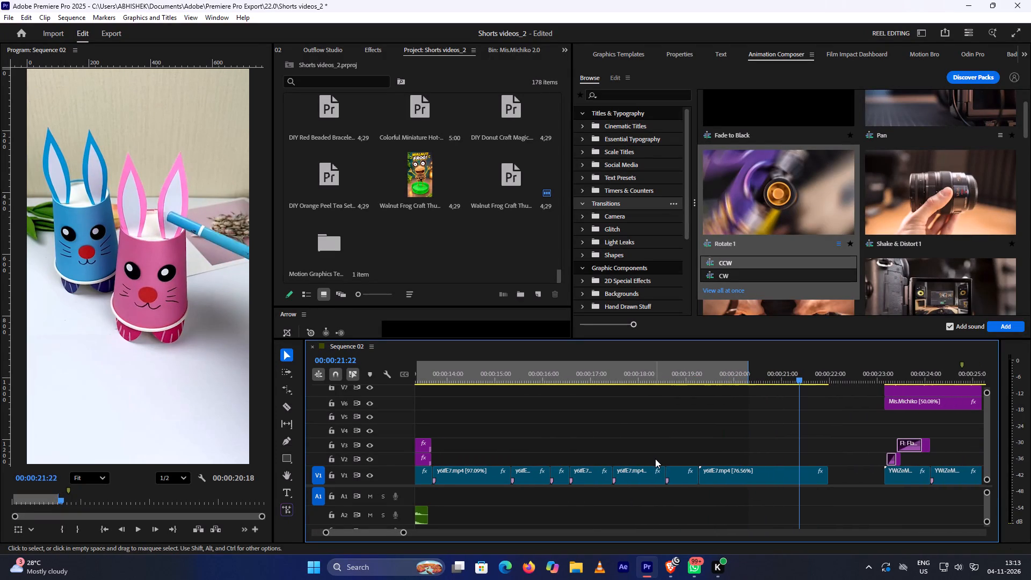
{"action": "key", "text": "ctrl+z"}
{"action": "key", "text": "ctrl+z"}
{"action": "scroll", "coordinate": [654, 460], "scroll_direction": "down", "scroll_amount": 6}
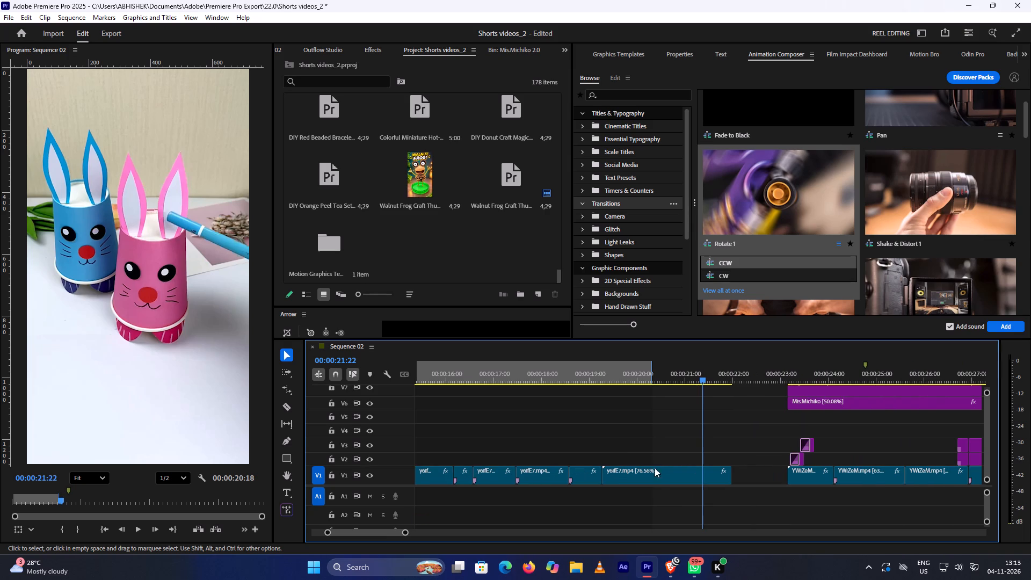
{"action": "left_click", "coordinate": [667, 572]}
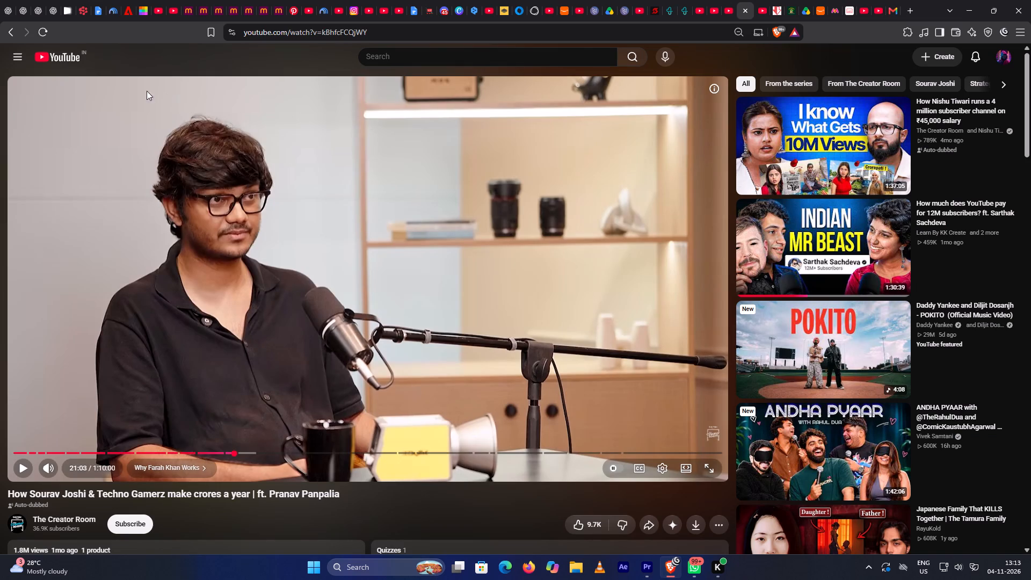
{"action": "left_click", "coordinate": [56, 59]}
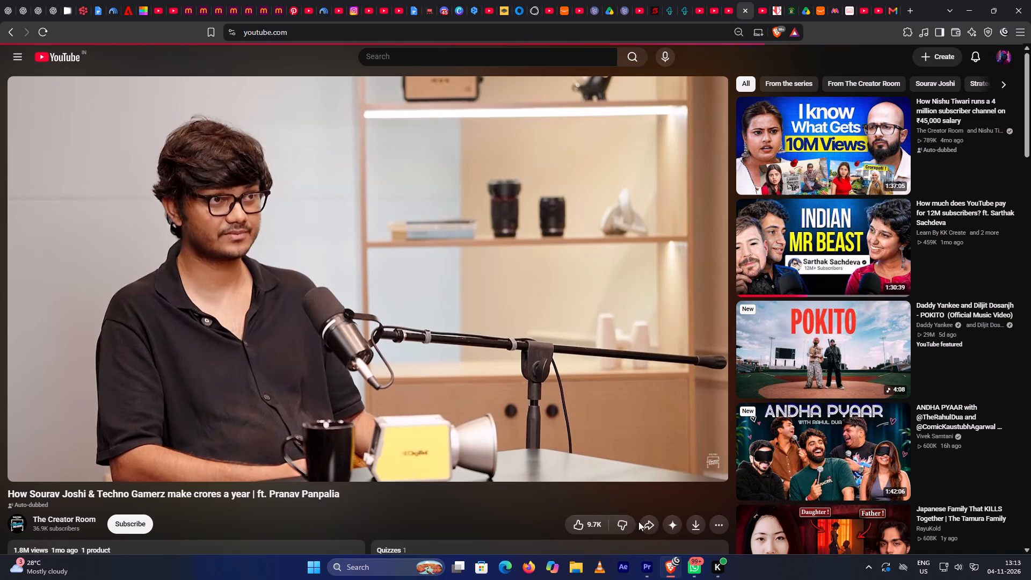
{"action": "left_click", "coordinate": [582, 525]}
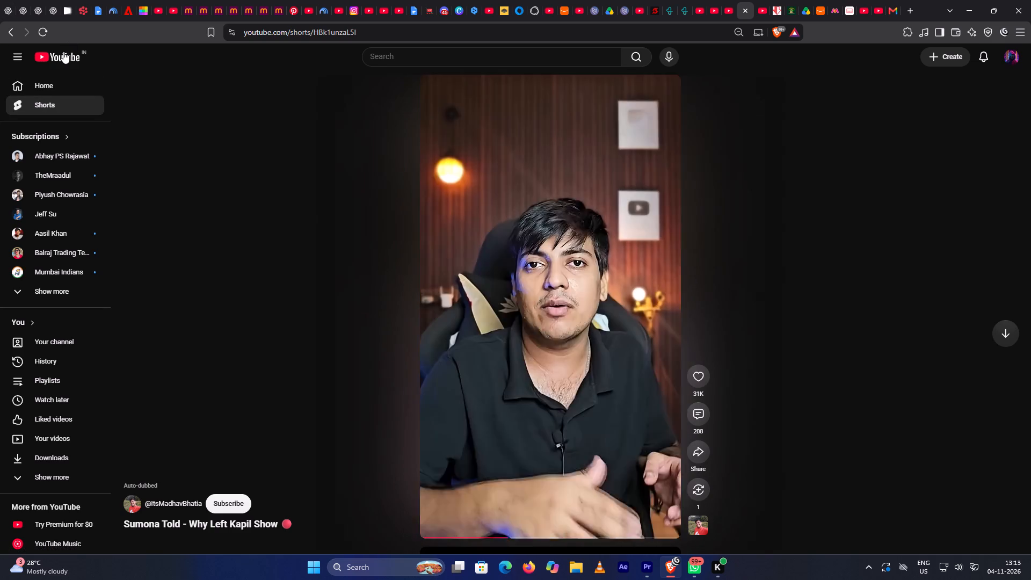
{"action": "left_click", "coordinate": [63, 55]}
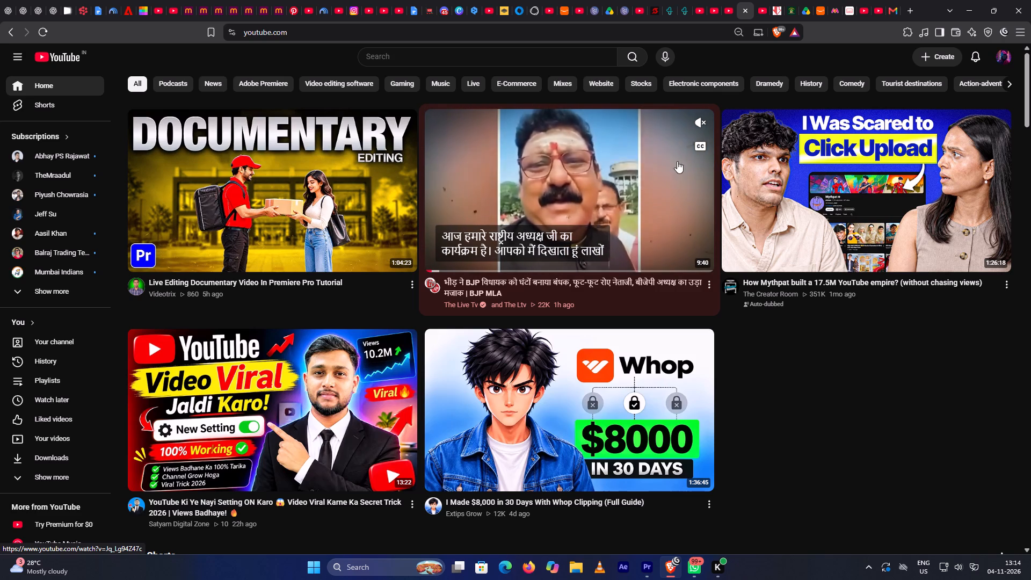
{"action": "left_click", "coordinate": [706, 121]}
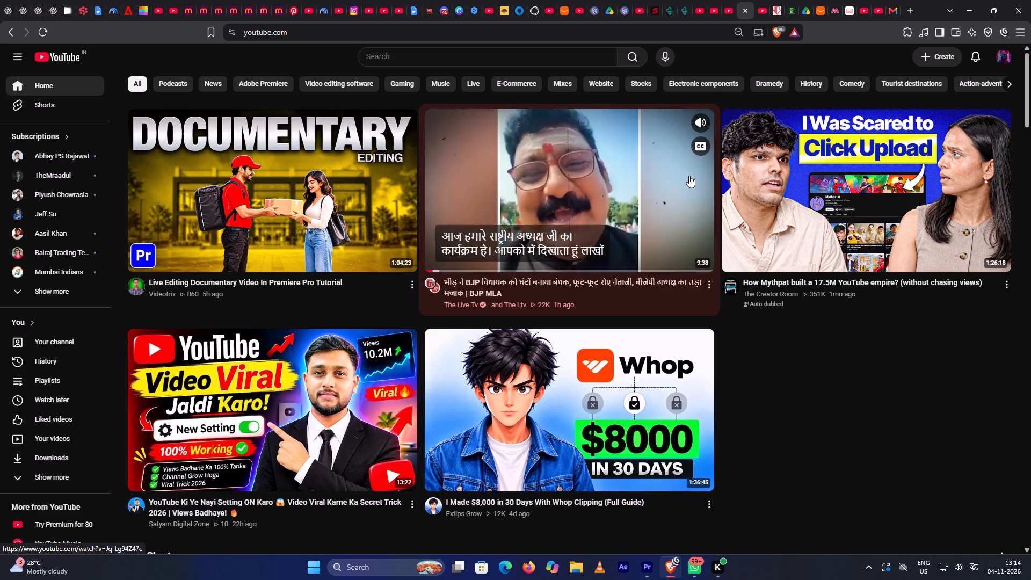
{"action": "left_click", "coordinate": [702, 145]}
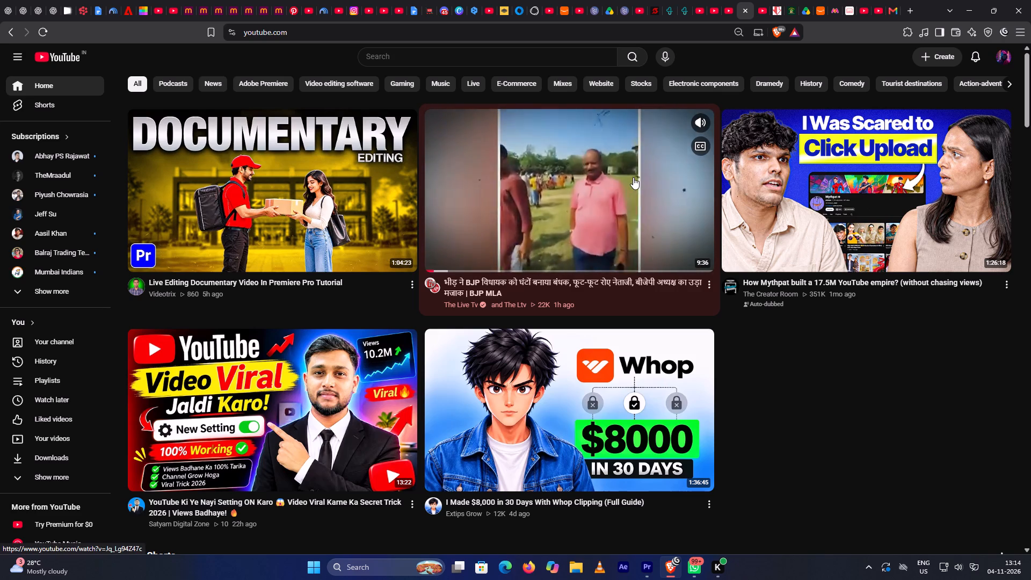
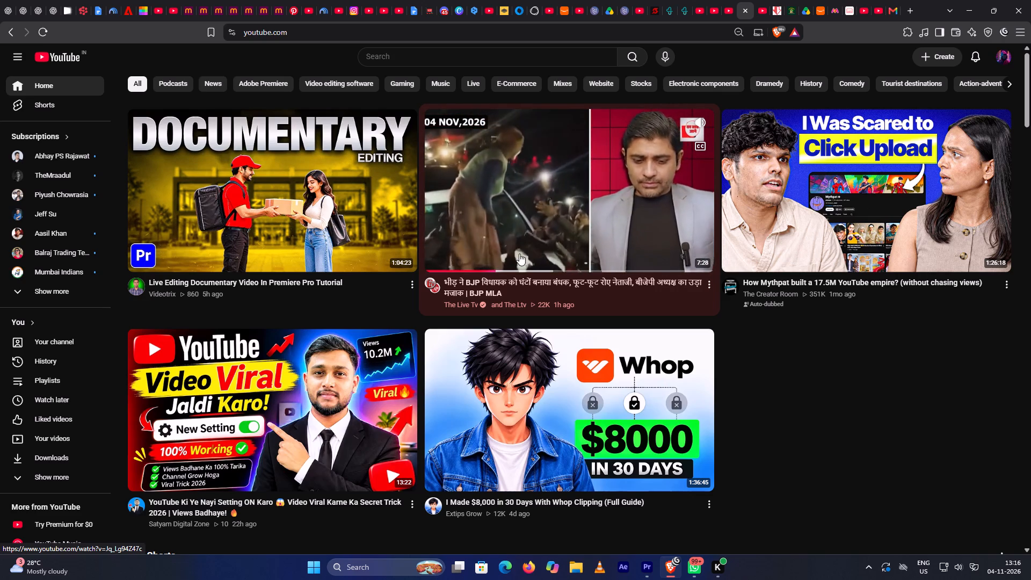
Skip ahead in the feed preview of The Live Tv news video about the BJP MLA to watch it.
{"action": "left_click", "coordinate": [510, 266]}
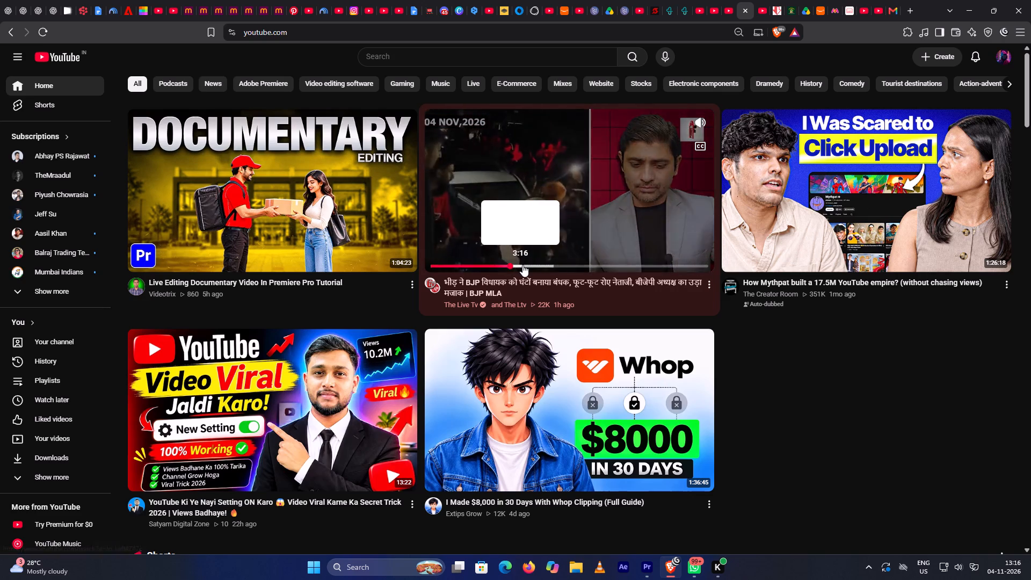
{"action": "left_click", "coordinate": [522, 265]}
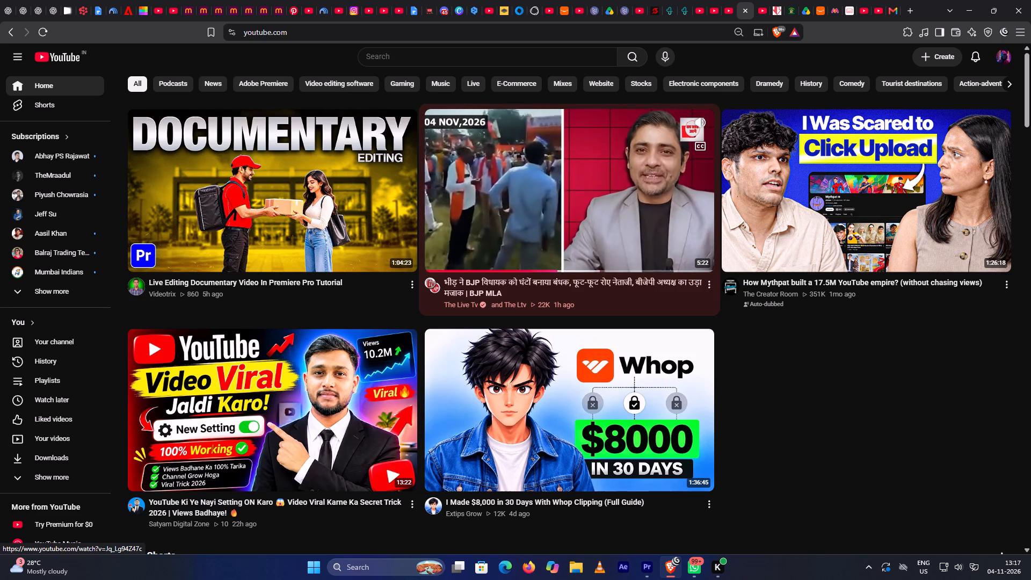
Browse the YouTube home feed for a video to play, previewing the Defender delivery, AI ads and DaVinci Resolve course videos with sound.
{"action": "scroll", "coordinate": [544, 160], "scroll_direction": "down", "scroll_amount": 4}
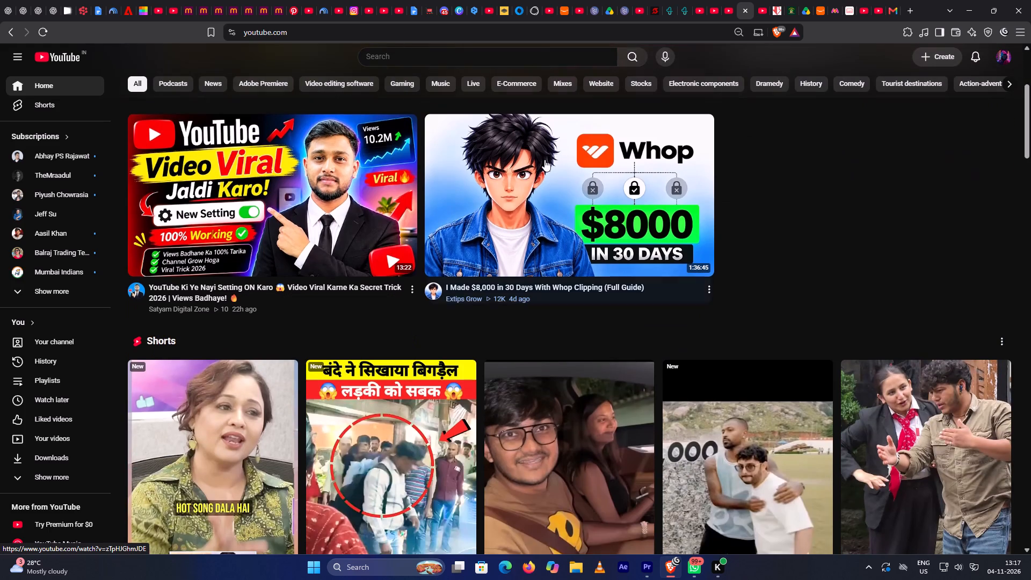
{"action": "scroll", "coordinate": [544, 160], "scroll_direction": "down", "scroll_amount": 4}
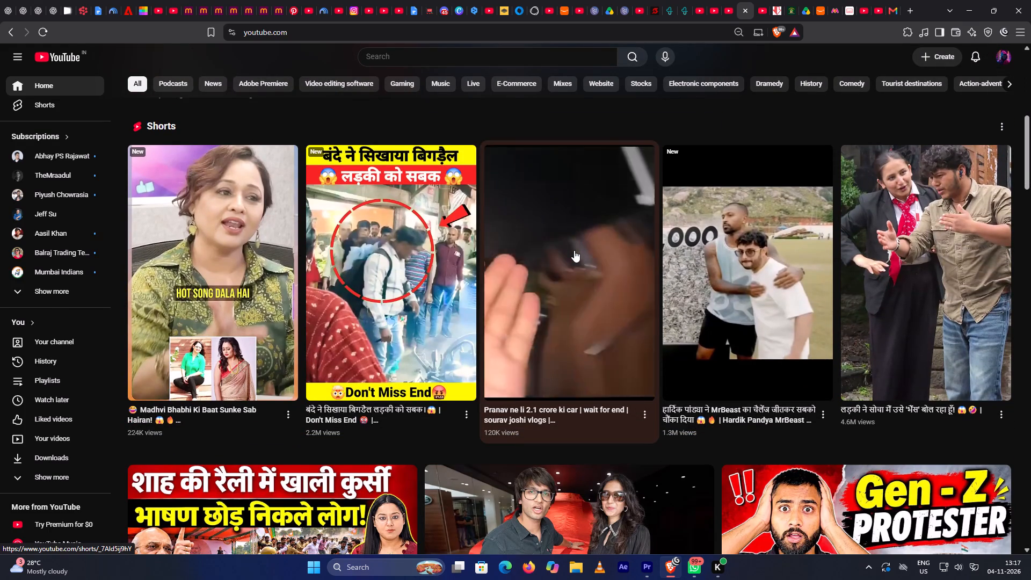
{"action": "scroll", "coordinate": [574, 252], "scroll_direction": "down", "scroll_amount": 4}
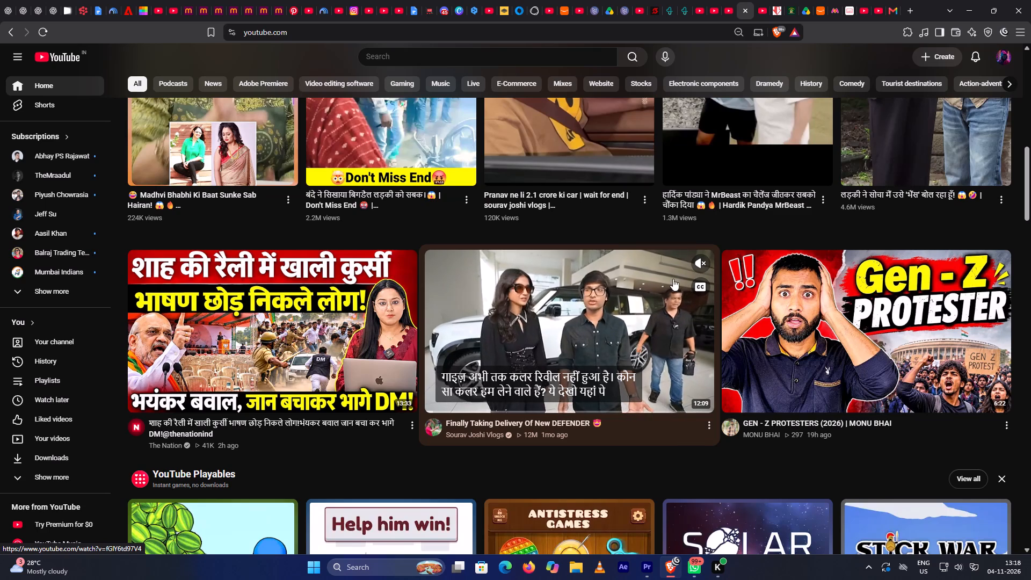
{"action": "left_click", "coordinate": [696, 265]}
{"action": "left_click", "coordinate": [701, 287]}
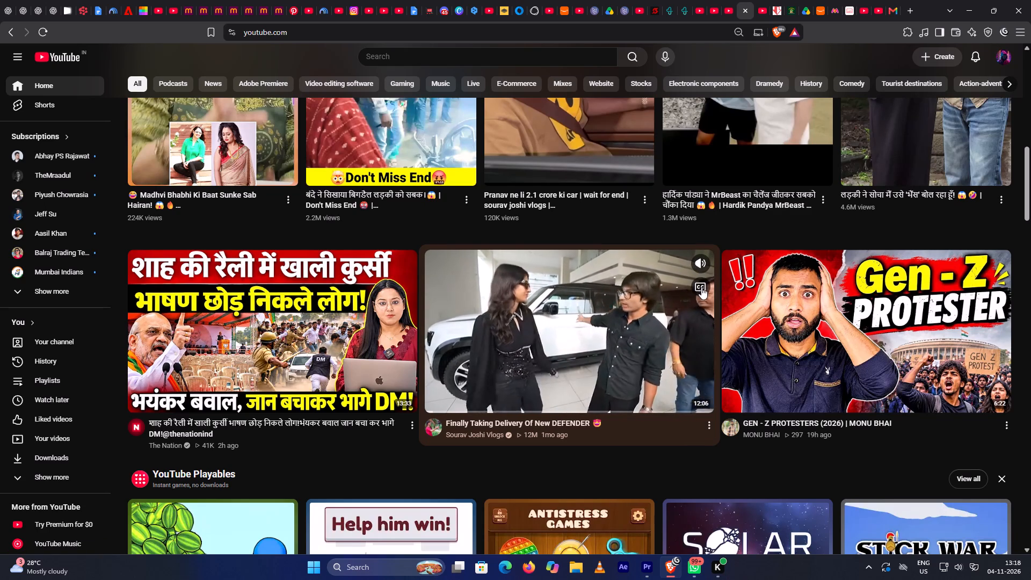
{"action": "scroll", "coordinate": [691, 307], "scroll_direction": "down", "scroll_amount": 4}
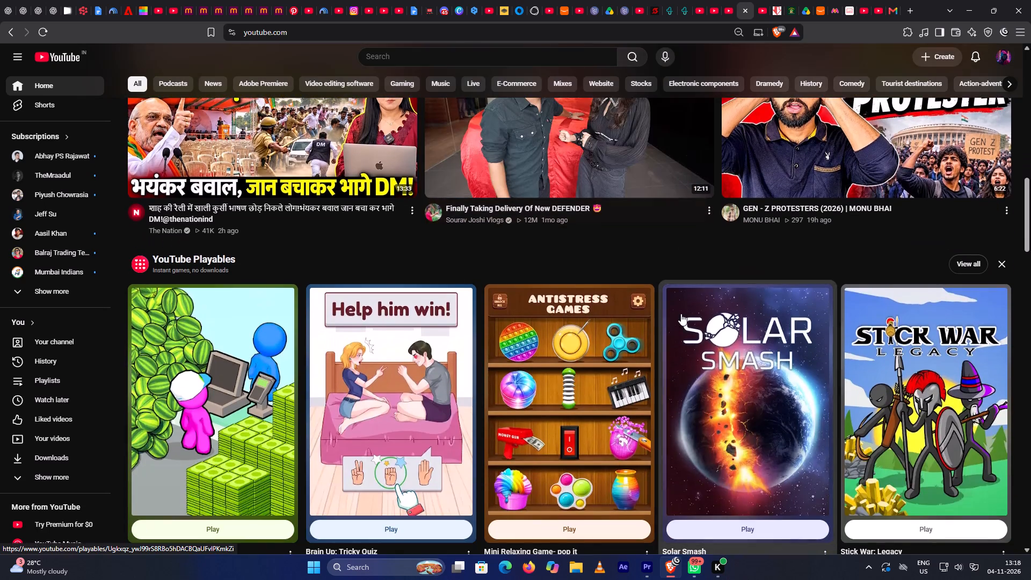
{"action": "scroll", "coordinate": [680, 311], "scroll_direction": "down", "scroll_amount": 7}
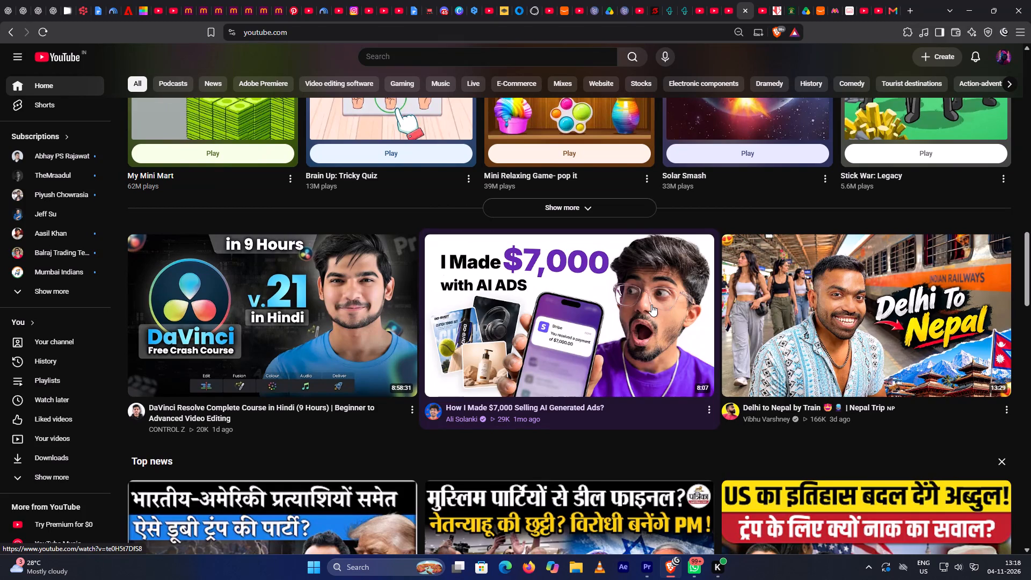
{"action": "left_click", "coordinate": [701, 271]}
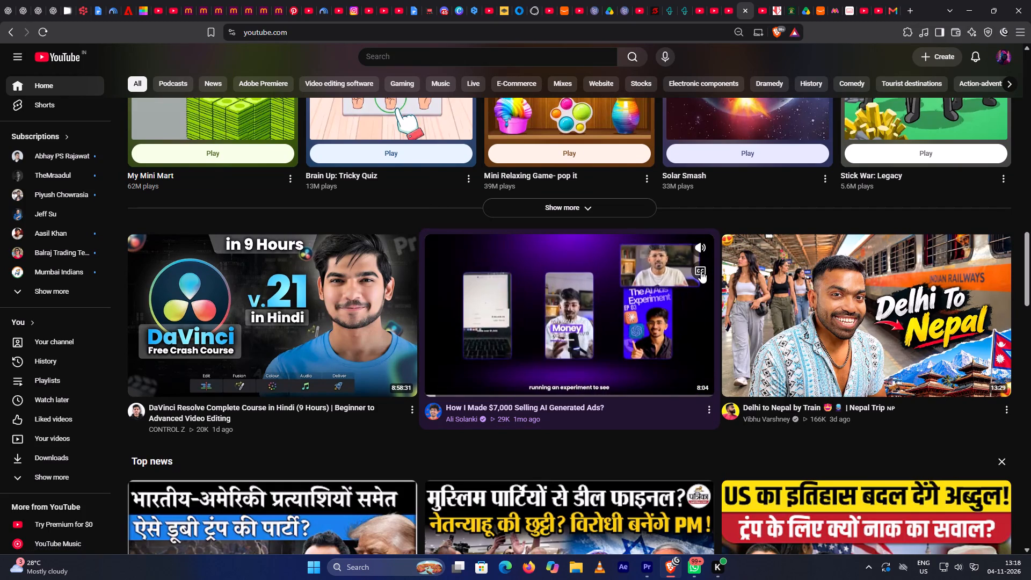
{"action": "scroll", "coordinate": [547, 363], "scroll_direction": "down", "scroll_amount": 5}
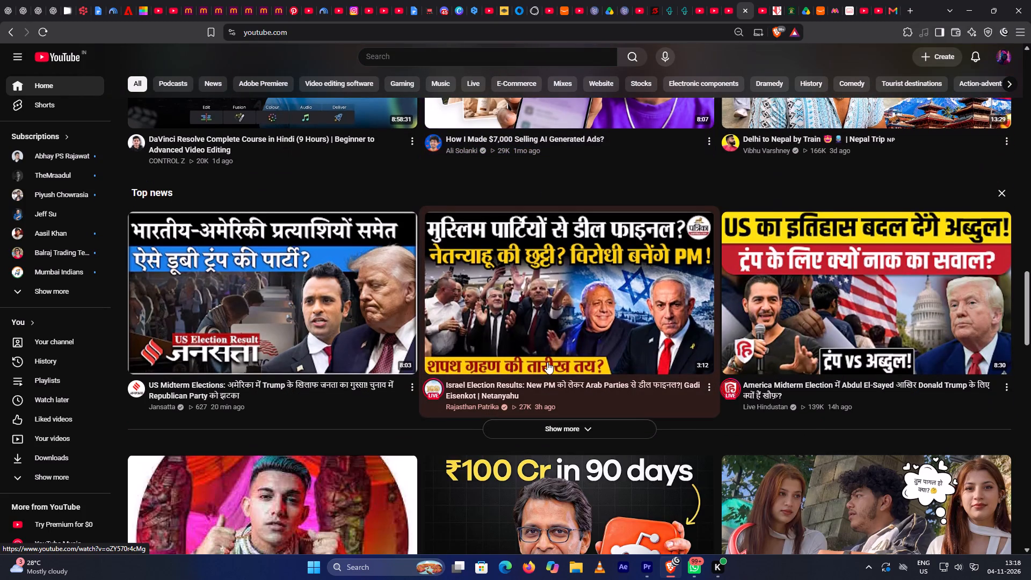
{"action": "scroll", "coordinate": [491, 335], "scroll_direction": "up", "scroll_amount": 4}
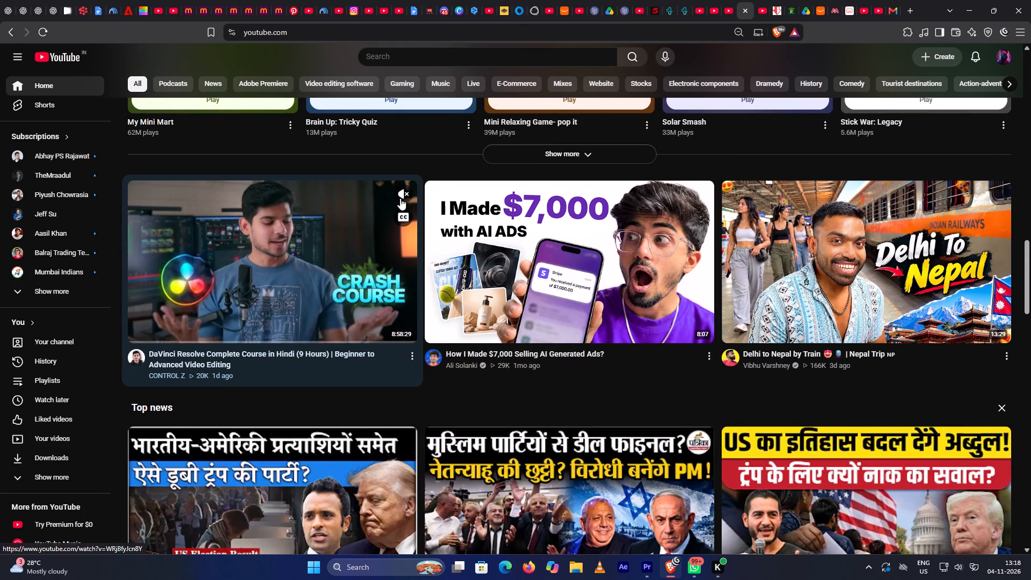
{"action": "left_click", "coordinate": [402, 192]}
{"action": "left_click", "coordinate": [404, 215]}
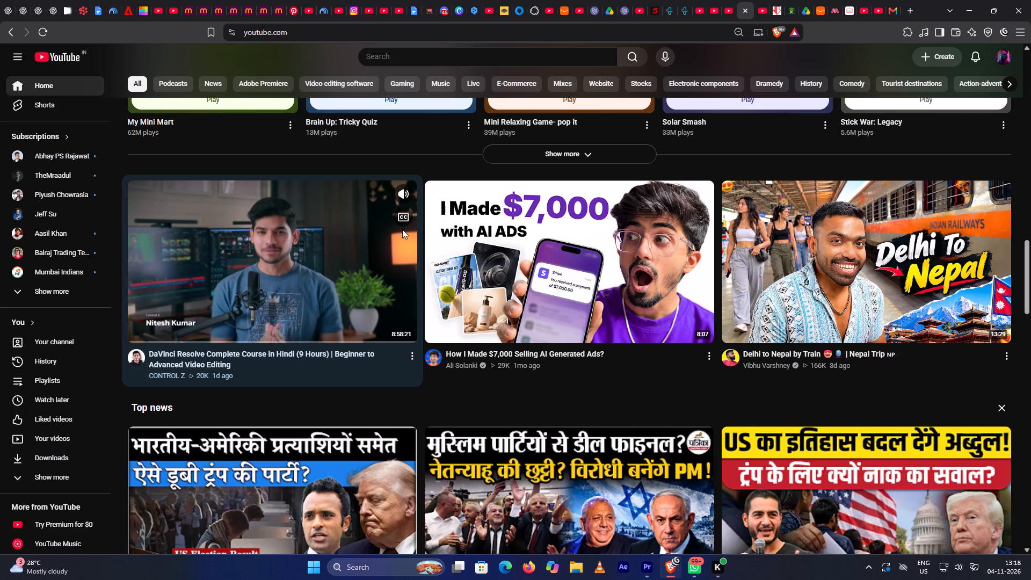
{"action": "scroll", "coordinate": [403, 234], "scroll_direction": "down", "scroll_amount": 2}
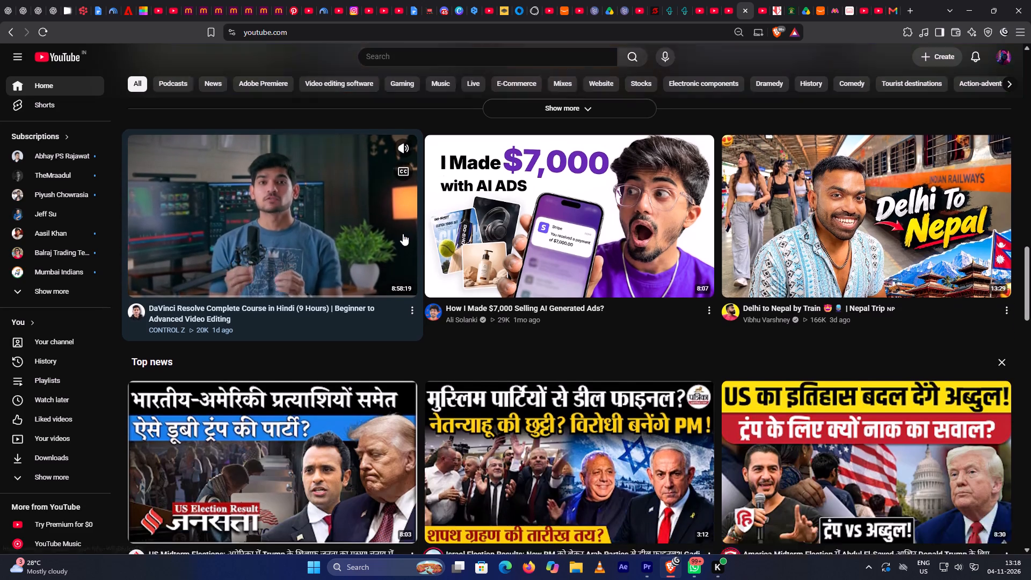
{"action": "scroll", "coordinate": [401, 240], "scroll_direction": "down", "scroll_amount": 5}
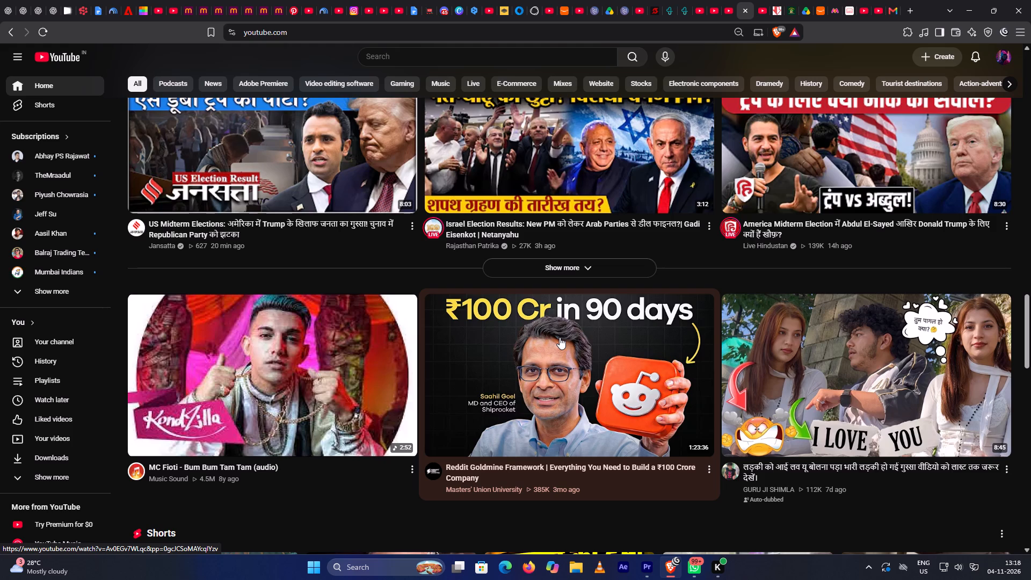
{"action": "scroll", "coordinate": [560, 337], "scroll_direction": "up", "scroll_amount": 2}
{"action": "scroll", "coordinate": [560, 337], "scroll_direction": "down", "scroll_amount": 3}
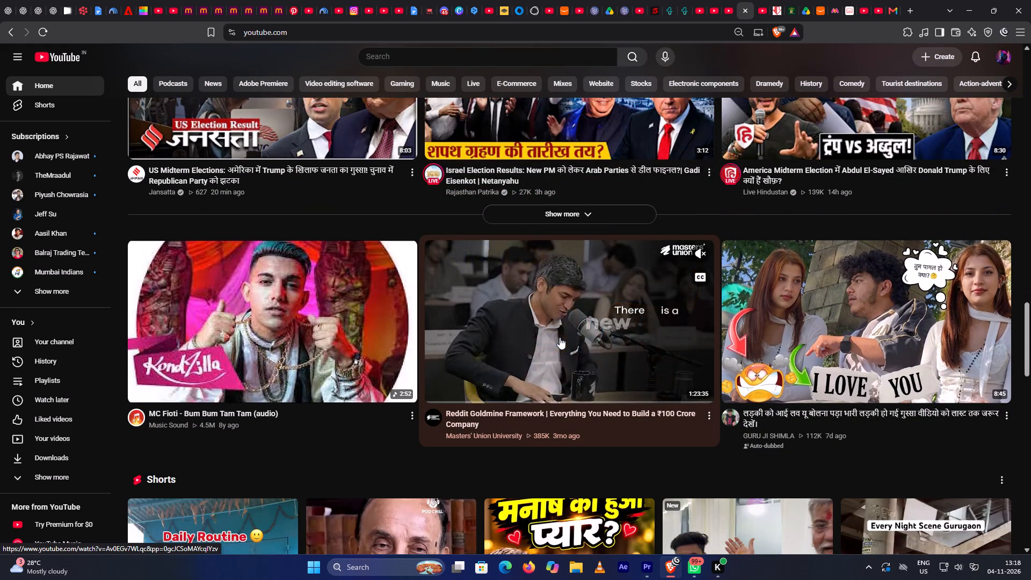
{"action": "scroll", "coordinate": [560, 337], "scroll_direction": "down", "scroll_amount": 1}
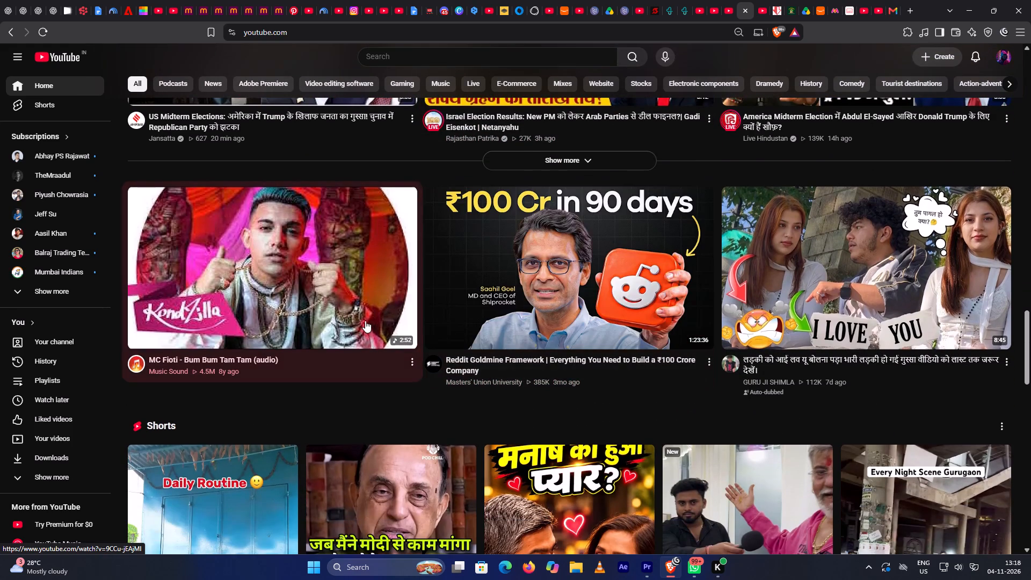
Play "MC Fioti - Bum Bum Tam Tam (audio)" and look through its comments and the recommended videos.
{"action": "left_click", "coordinate": [361, 317]}
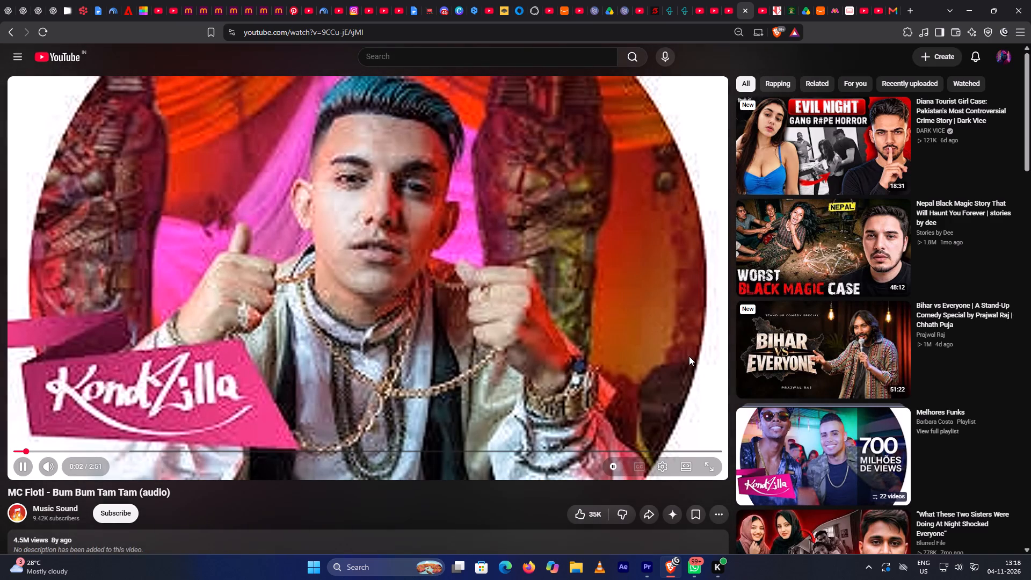
{"action": "scroll", "coordinate": [728, 392], "scroll_direction": "down", "scroll_amount": 6}
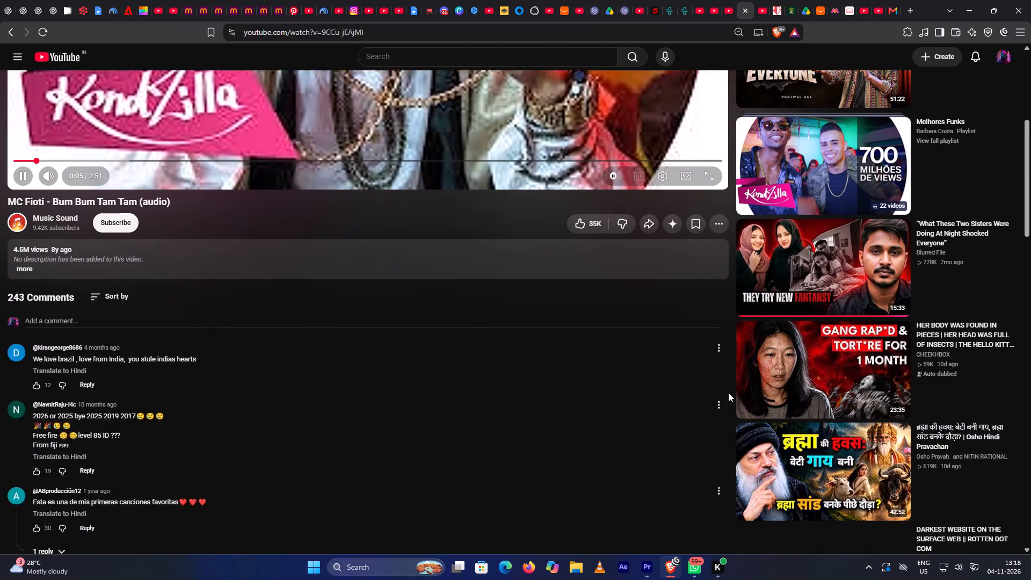
{"action": "scroll", "coordinate": [728, 393], "scroll_direction": "down", "scroll_amount": 1}
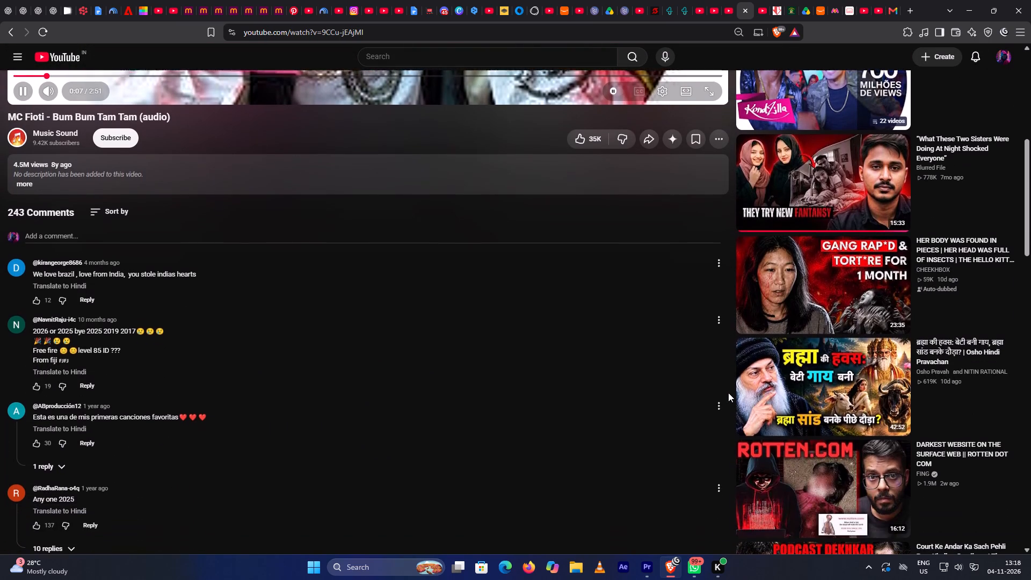
{"action": "scroll", "coordinate": [728, 393], "scroll_direction": "down", "scroll_amount": 1}
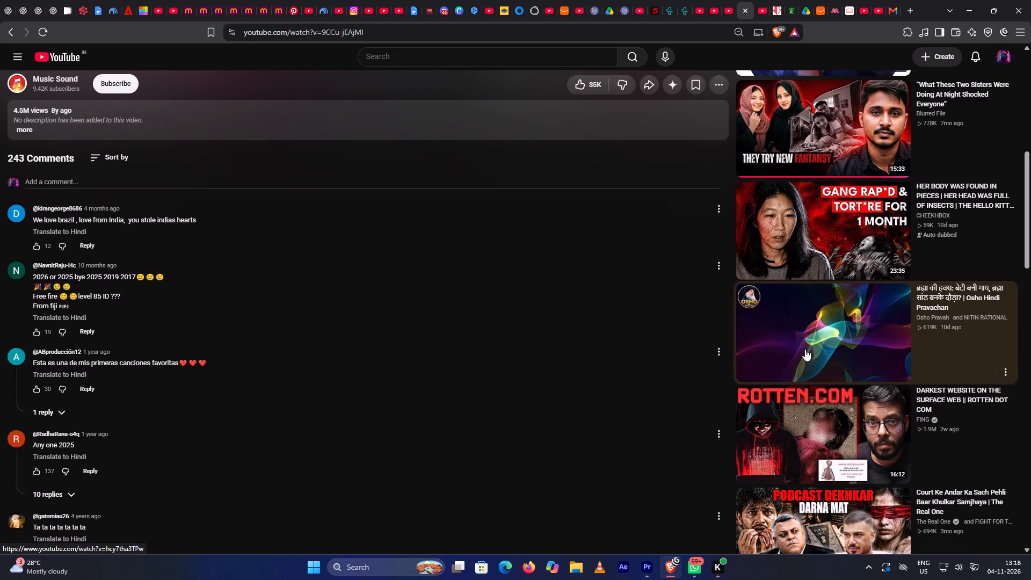
Play the recommended "Osho Hindi Pravachan" video and set its playback speed to 1.5.
{"action": "left_click", "coordinate": [896, 360]}
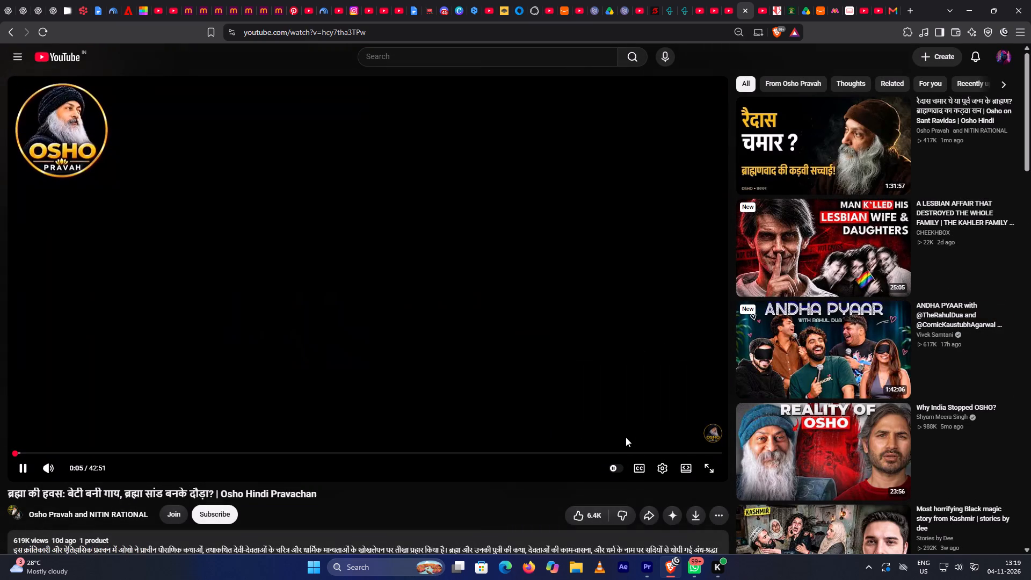
{"action": "left_click", "coordinate": [663, 467]}
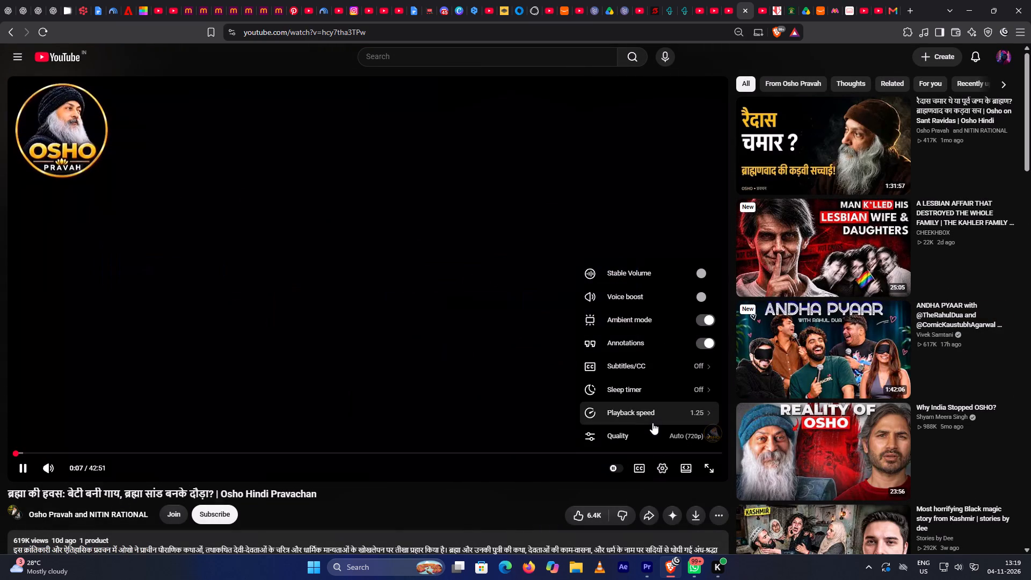
{"action": "left_click", "coordinate": [652, 422]}
{"action": "left_click", "coordinate": [642, 429]}
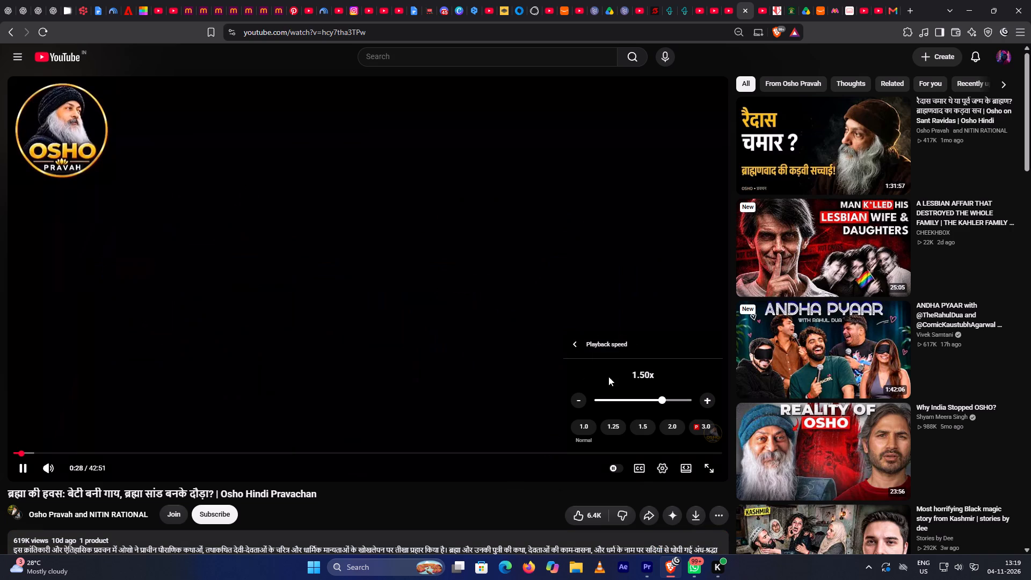
{"action": "left_click", "coordinate": [532, 497]}
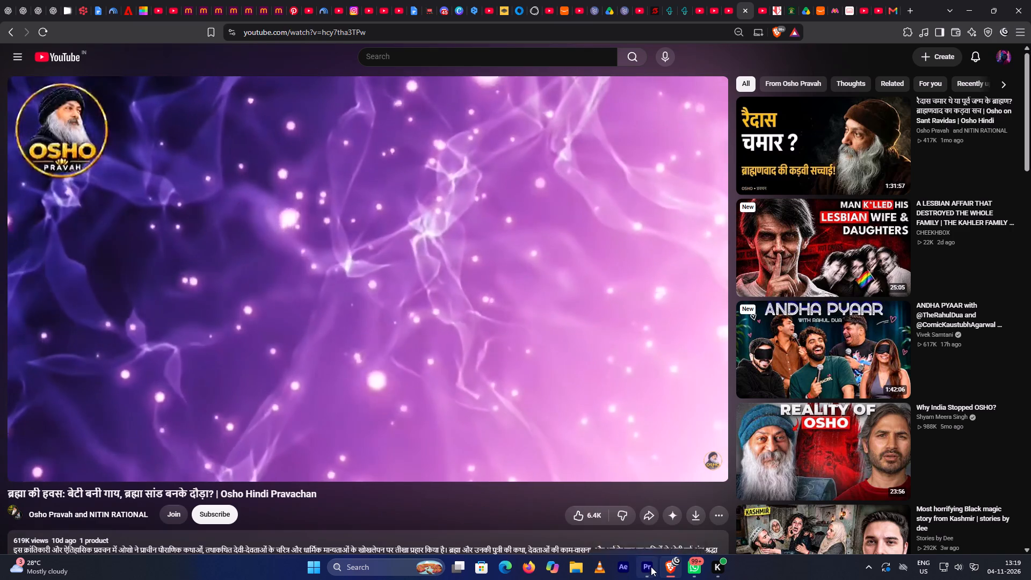
Switch to Premiere Pro and scrub the bunny section between about 21.4 s and 17.4 s to review its cuts, ending near 17.9 s.
{"action": "left_click", "coordinate": [650, 568]}
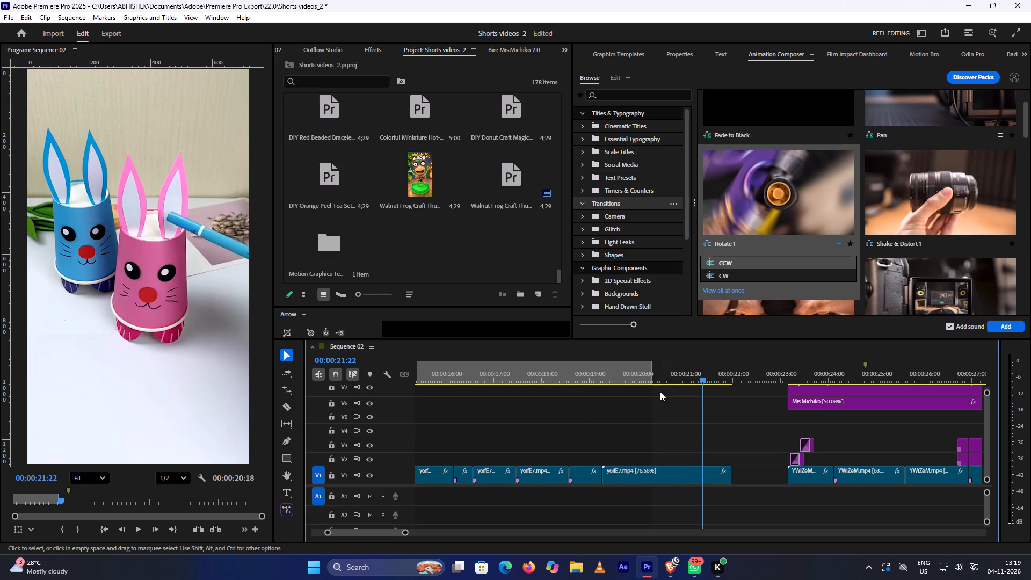
{"action": "left_click_drag", "start_coordinate": [702, 380], "coordinate": [608, 410]}
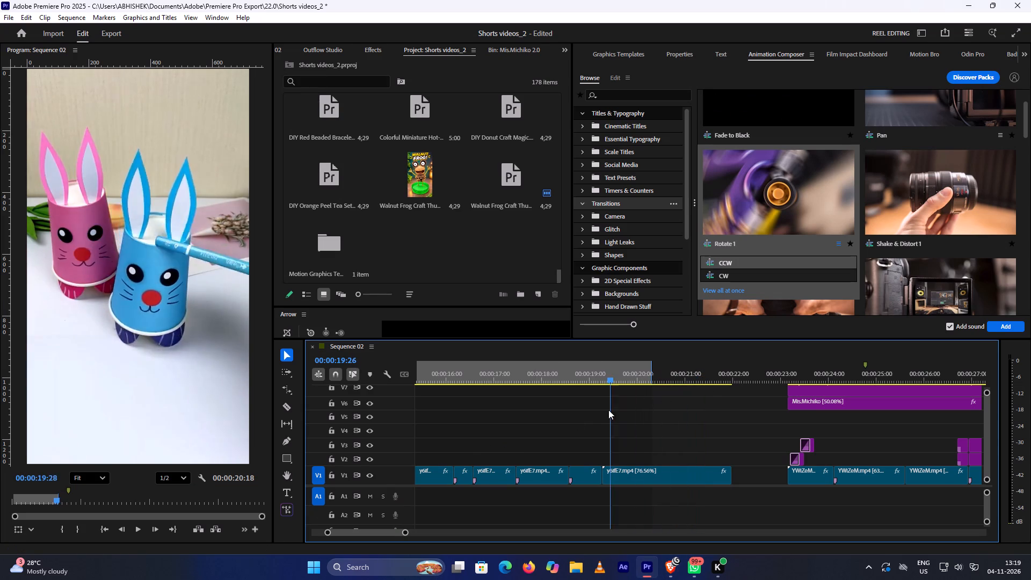
{"action": "left_click_drag", "start_coordinate": [608, 410], "coordinate": [578, 426]}
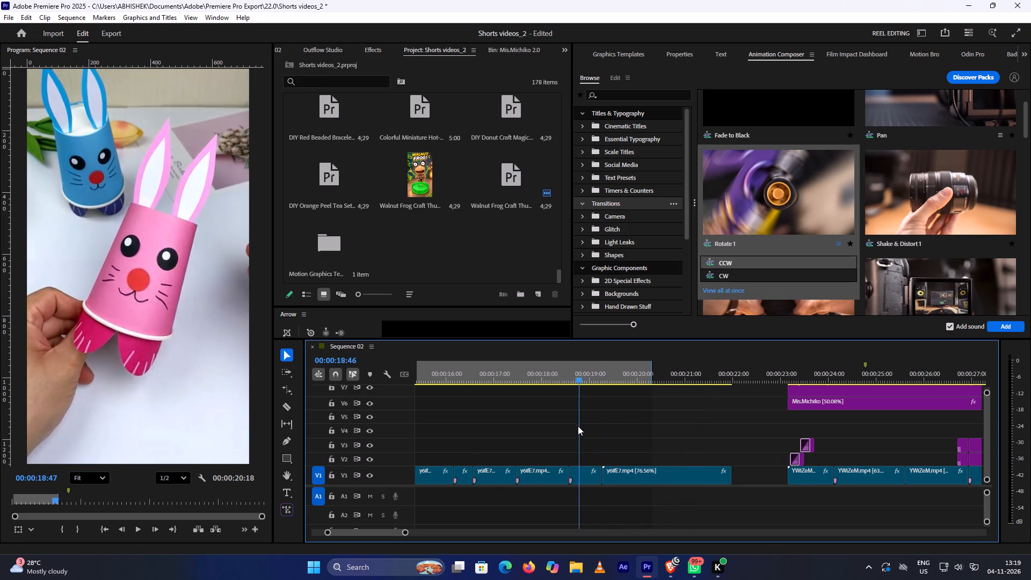
{"action": "left_click_drag", "start_coordinate": [578, 426], "coordinate": [517, 448]}
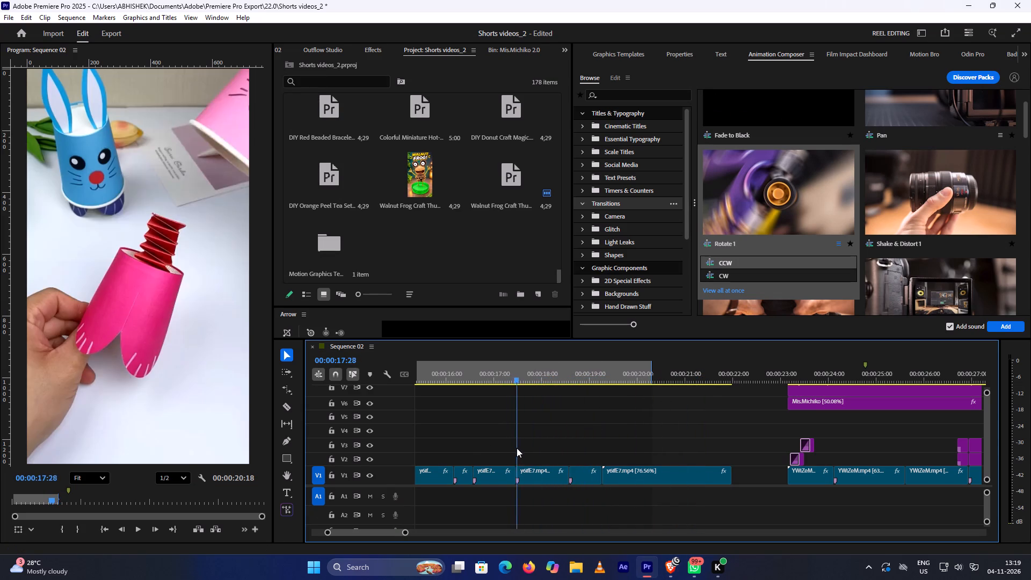
{"action": "left_click_drag", "start_coordinate": [517, 448], "coordinate": [511, 459]}
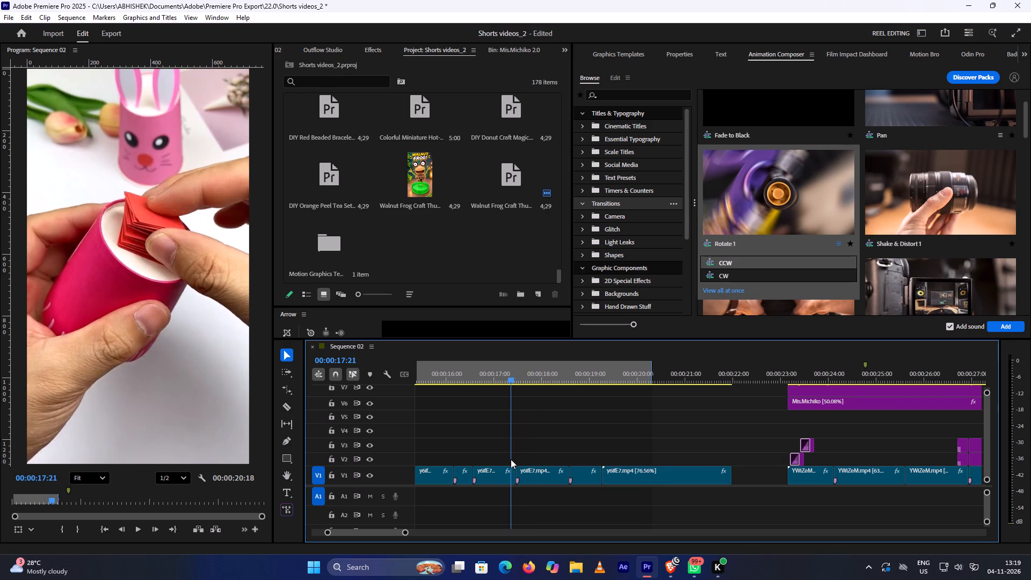
{"action": "left_click_drag", "start_coordinate": [511, 459], "coordinate": [526, 459]}
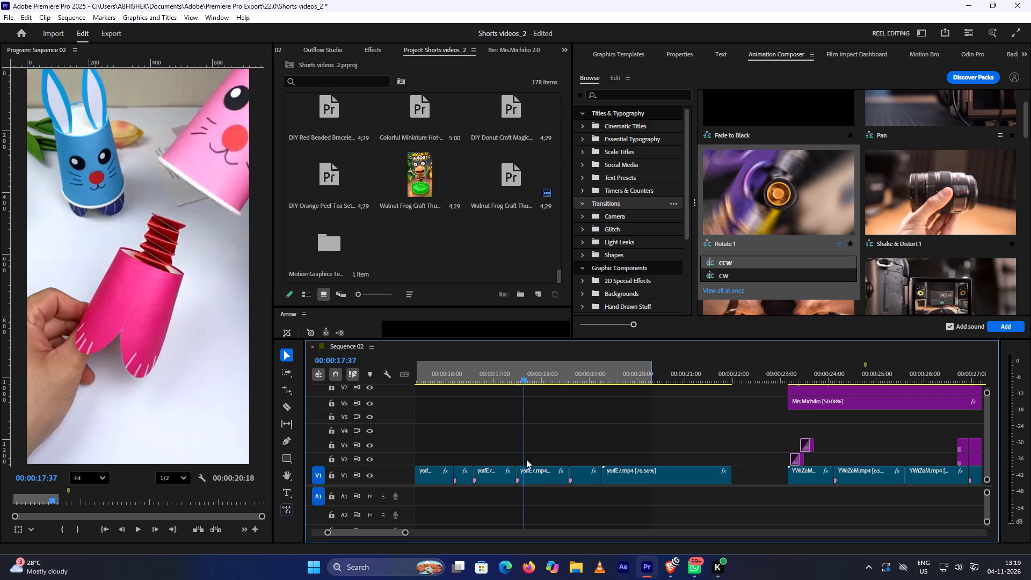
{"action": "left_click_drag", "start_coordinate": [526, 459], "coordinate": [540, 458]}
{"action": "double_click", "coordinate": [540, 458]}
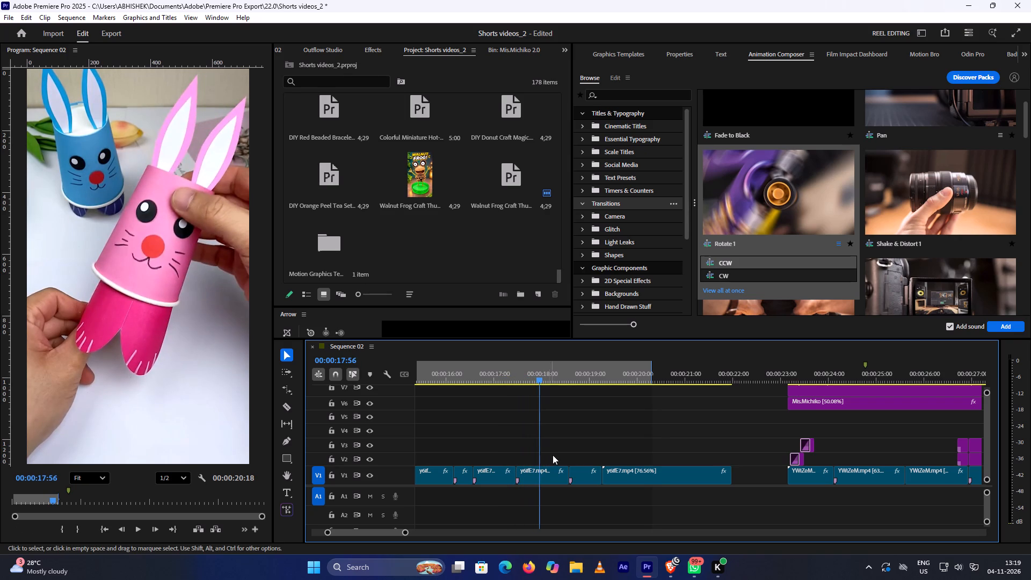
Play the pink bunny section repeatedly from about 00:00:11:46 to check the timing of the V2 transition against its cut.
{"action": "scroll", "coordinate": [563, 446], "scroll_direction": "up", "scroll_amount": 7}
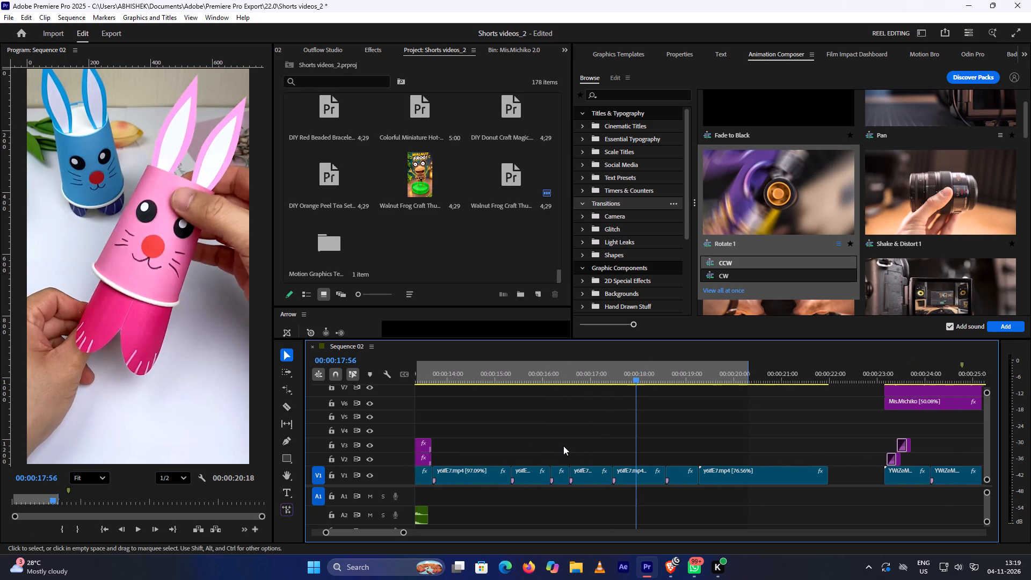
{"action": "scroll", "coordinate": [563, 446], "scroll_direction": "up", "scroll_amount": 5}
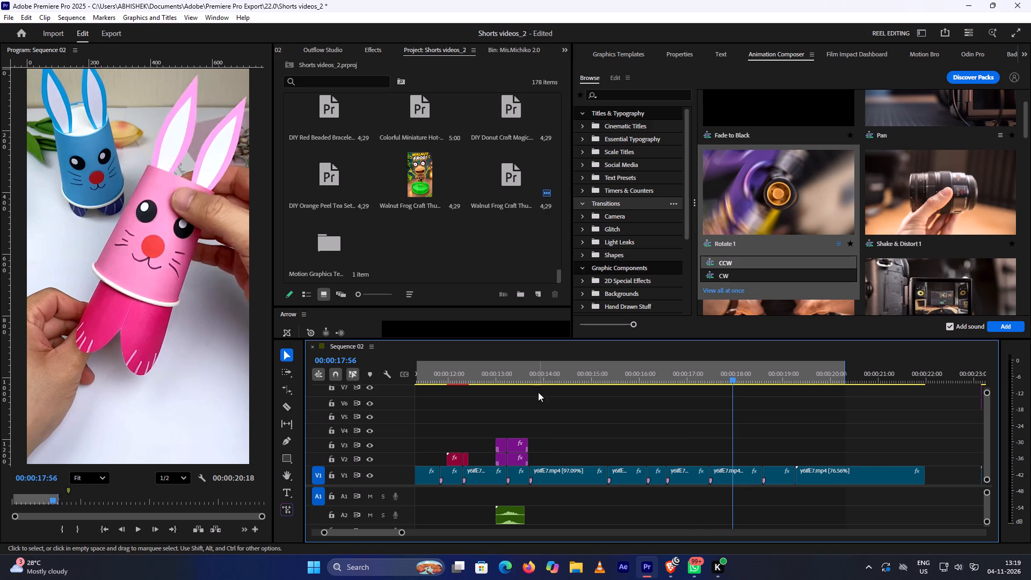
{"action": "scroll", "coordinate": [544, 431], "scroll_direction": "up", "scroll_amount": 16}
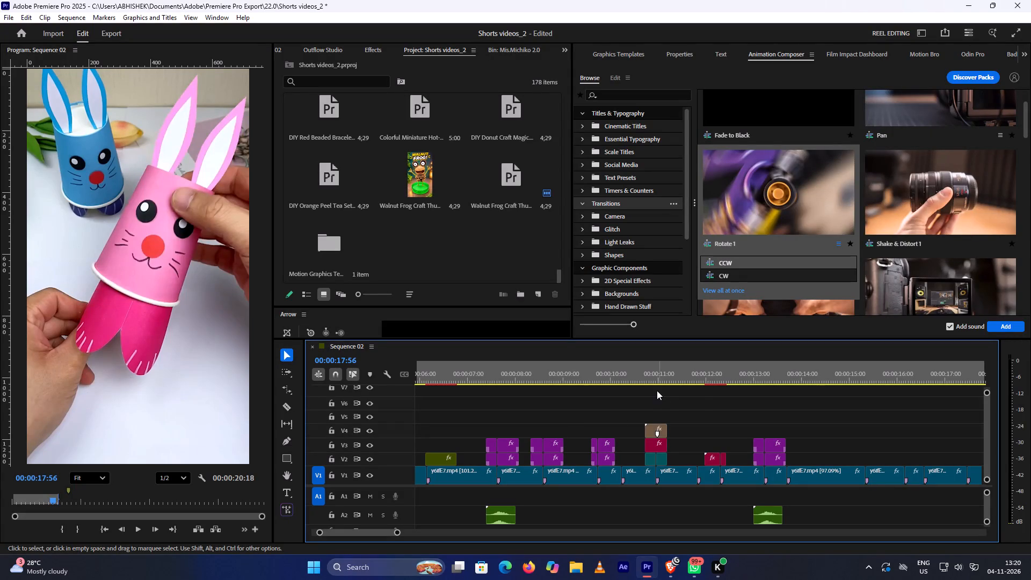
{"action": "left_click", "coordinate": [699, 383]}
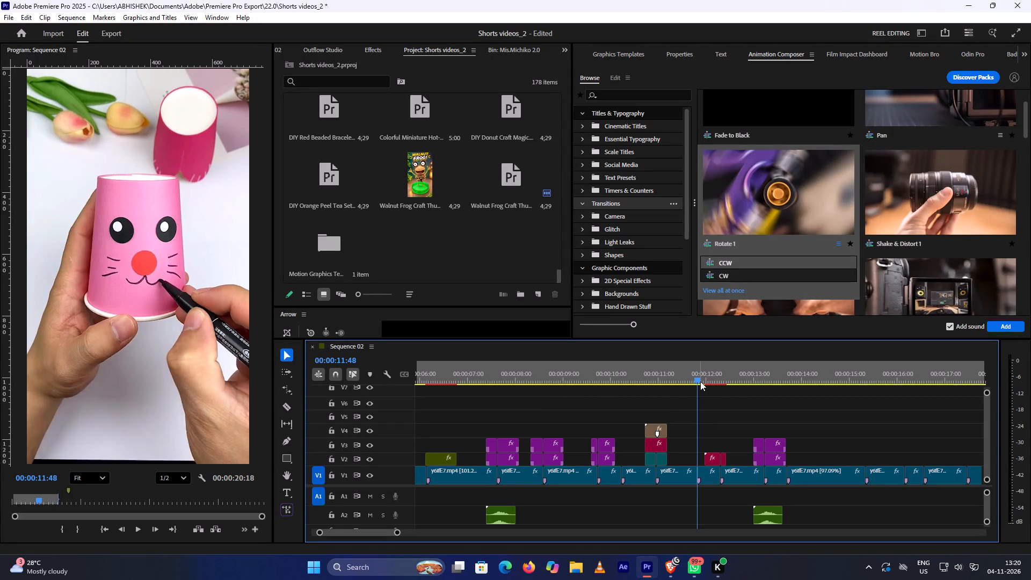
{"action": "key", "text": "space"}
{"action": "key", "text": "space"}
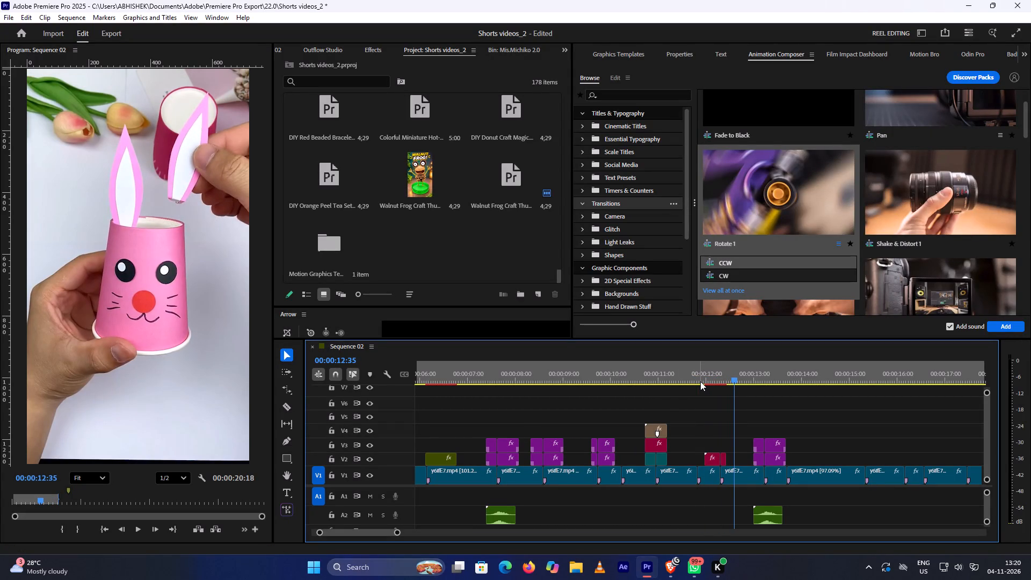
{"action": "left_click", "coordinate": [696, 380]}
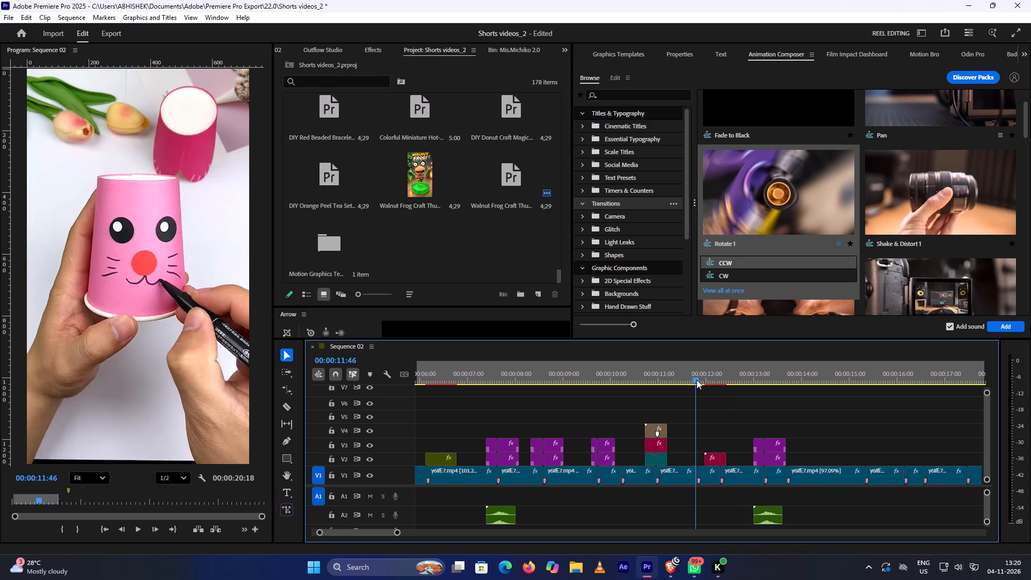
{"action": "key", "text": "space"}
{"action": "key", "text": "space"}
{"action": "left_click", "coordinate": [708, 383]}
{"action": "key", "text": "space"}
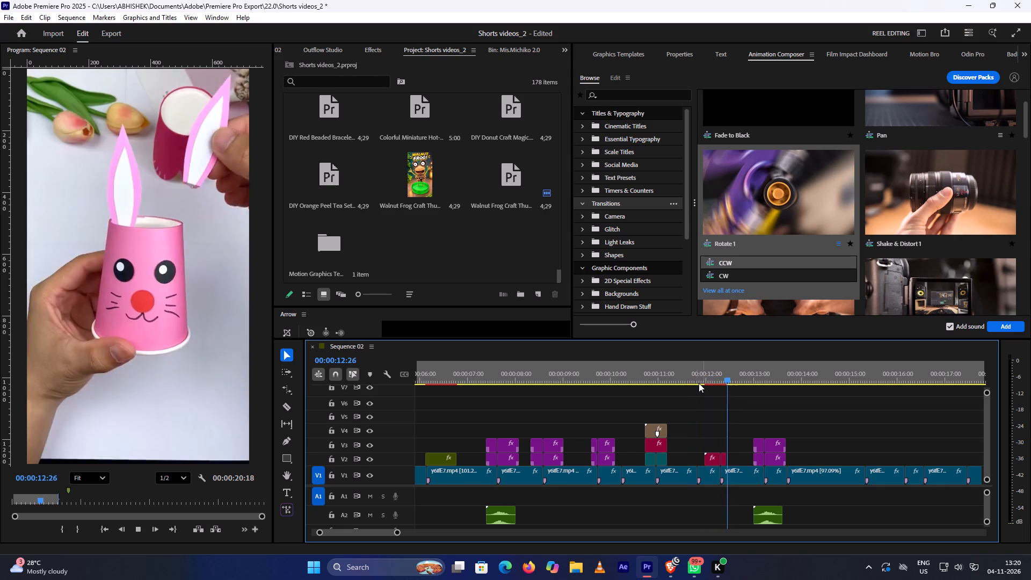
{"action": "key", "text": "space"}
{"action": "left_click", "coordinate": [690, 379]}
{"action": "key", "text": "space"}
{"action": "key", "text": "space"}
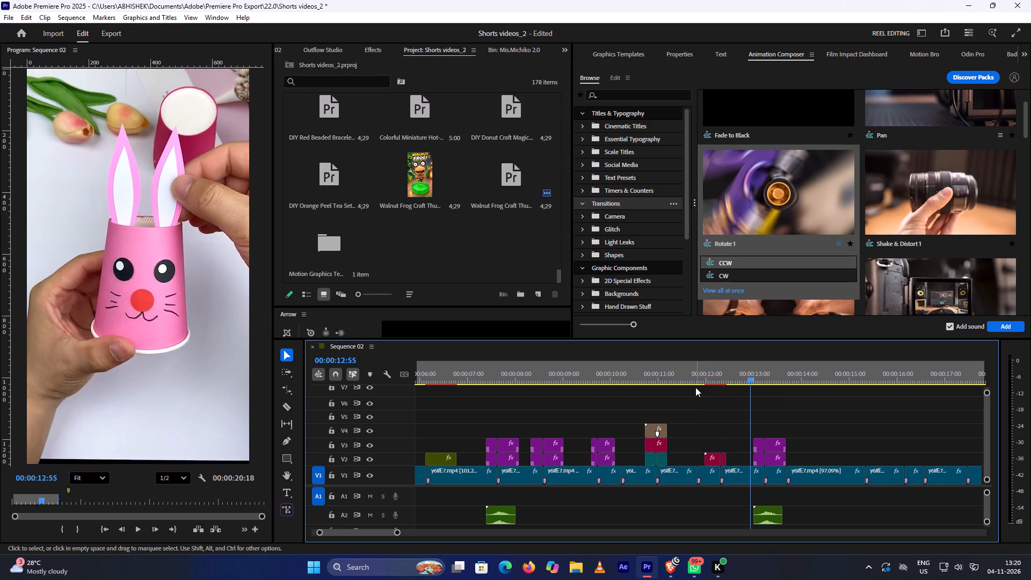
{"action": "left_click", "coordinate": [695, 381]}
{"action": "key", "text": "space"}
{"action": "key", "text": "space"}
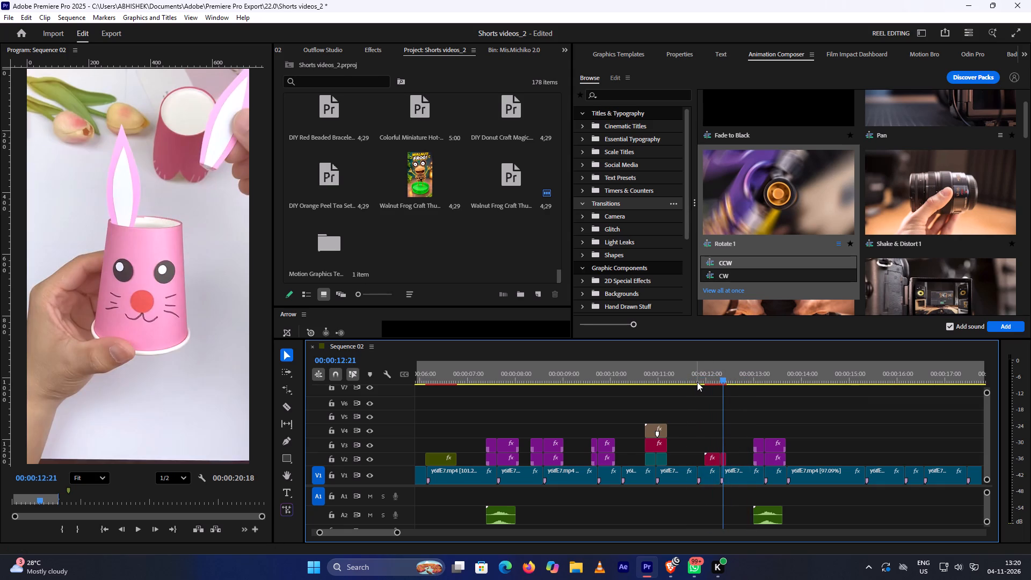
{"action": "left_click", "coordinate": [707, 379]}
{"action": "key", "text": "space"}
{"action": "key", "text": "space"}
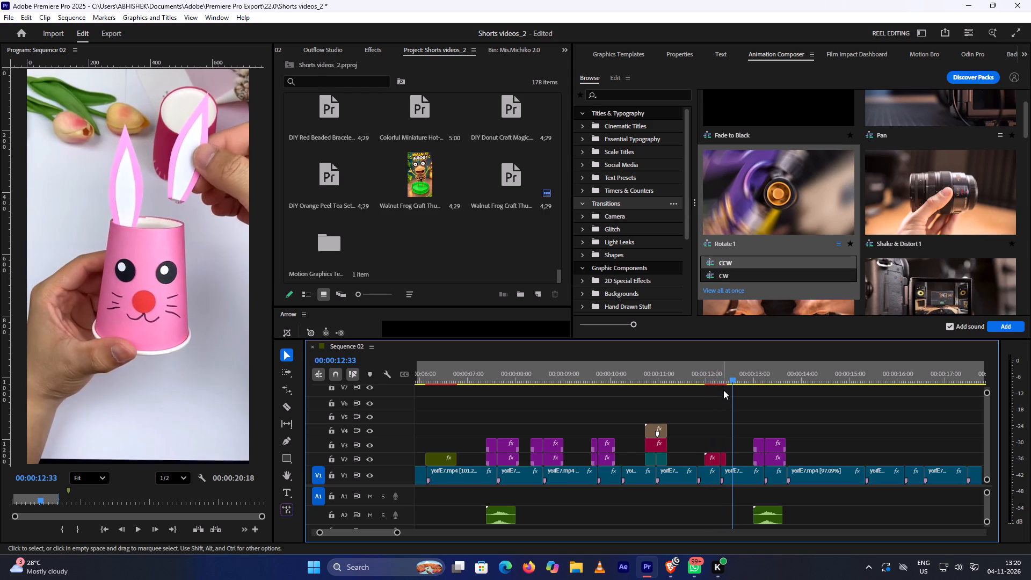
Move the two red V2 transition clips near 12 s earlier so they straddle the V1 cut at about 00:00:11:48.
{"action": "left_click_drag", "start_coordinate": [700, 433], "coordinate": [717, 454]}
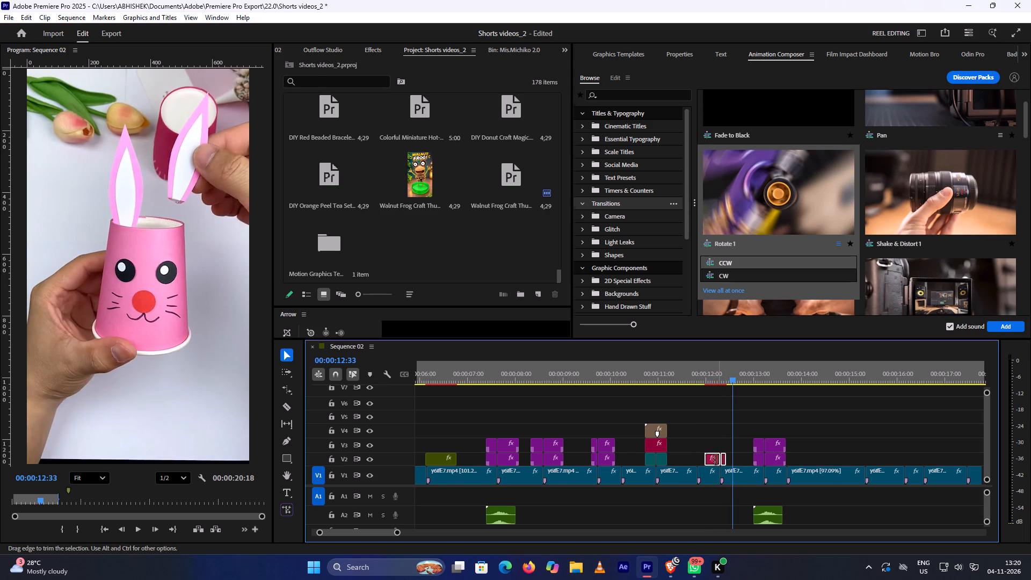
{"action": "left_click_drag", "start_coordinate": [713, 461], "coordinate": [688, 462]}
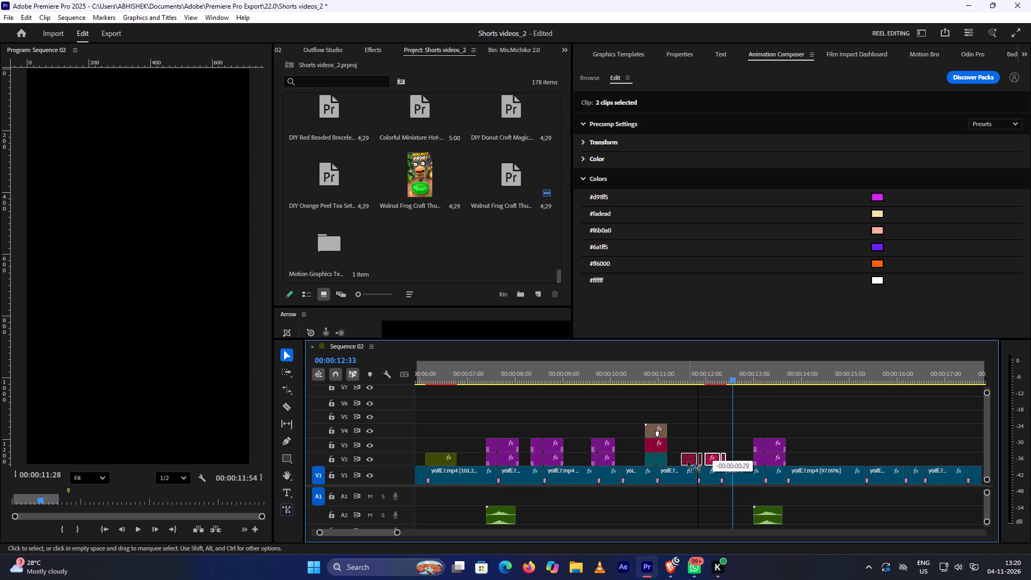
{"action": "left_click_drag", "start_coordinate": [688, 462], "coordinate": [689, 464]}
{"action": "left_click_drag", "start_coordinate": [689, 464], "coordinate": [695, 463]}
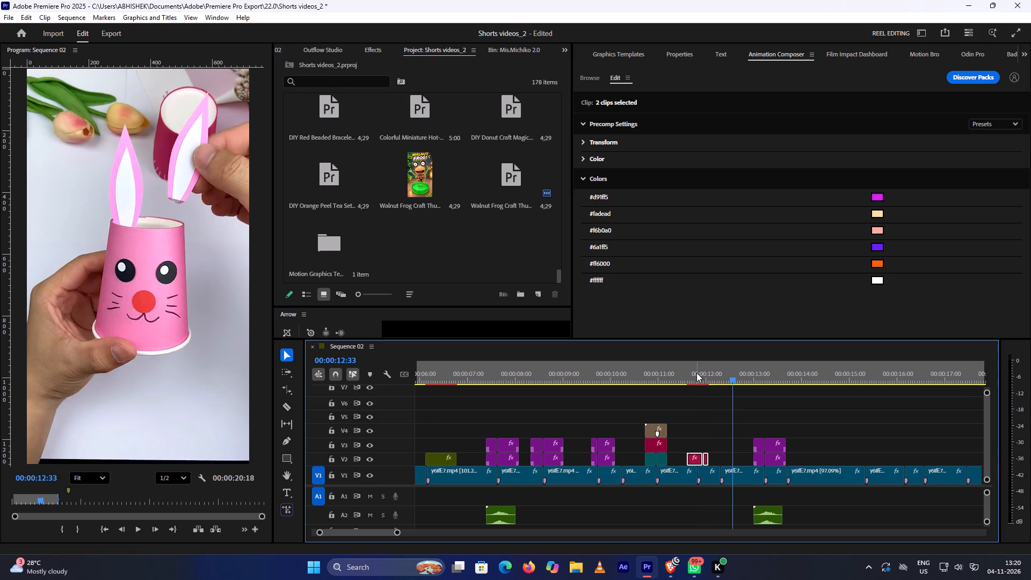
Play back the moved transition and the following red-paper section up to about 00:00:14:29 to check the cuts.
{"action": "left_click", "coordinate": [696, 373]}
{"action": "key", "text": "space"}
{"action": "key", "text": "space"}
{"action": "left_click", "coordinate": [680, 375]}
{"action": "key", "text": "space"}
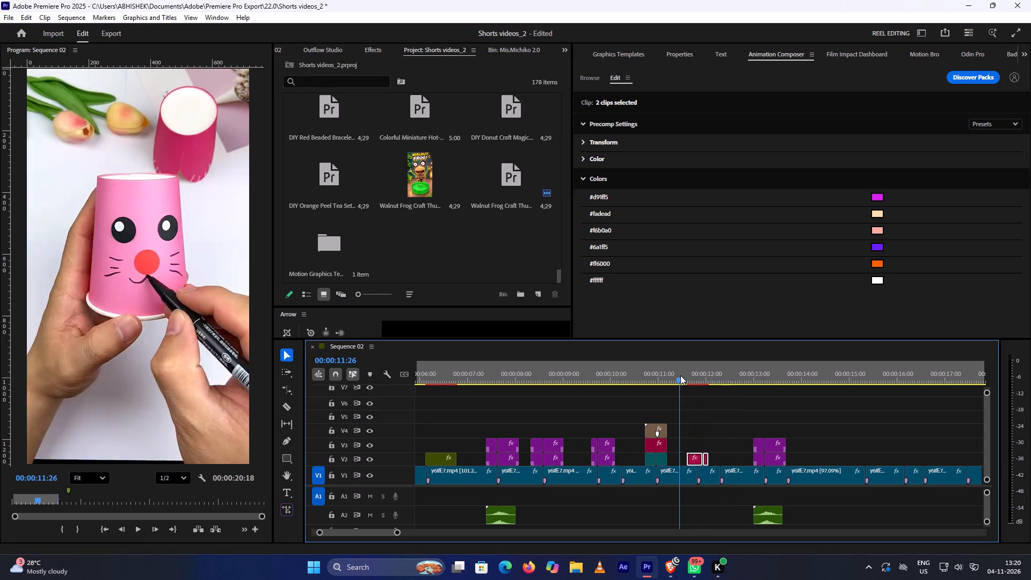
{"action": "key", "text": "space"}
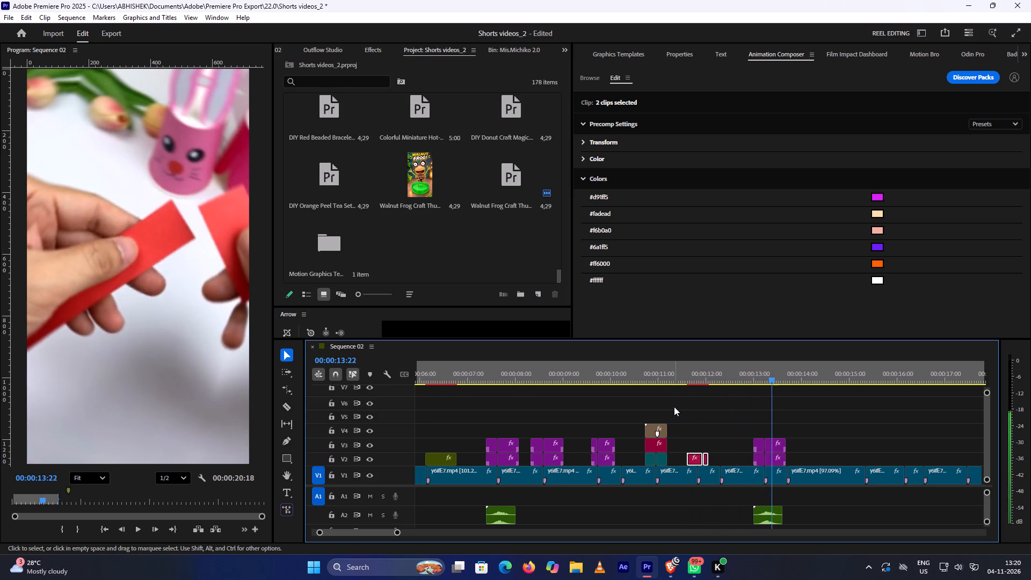
{"action": "key", "text": "space"}
{"action": "key", "text": "space"}
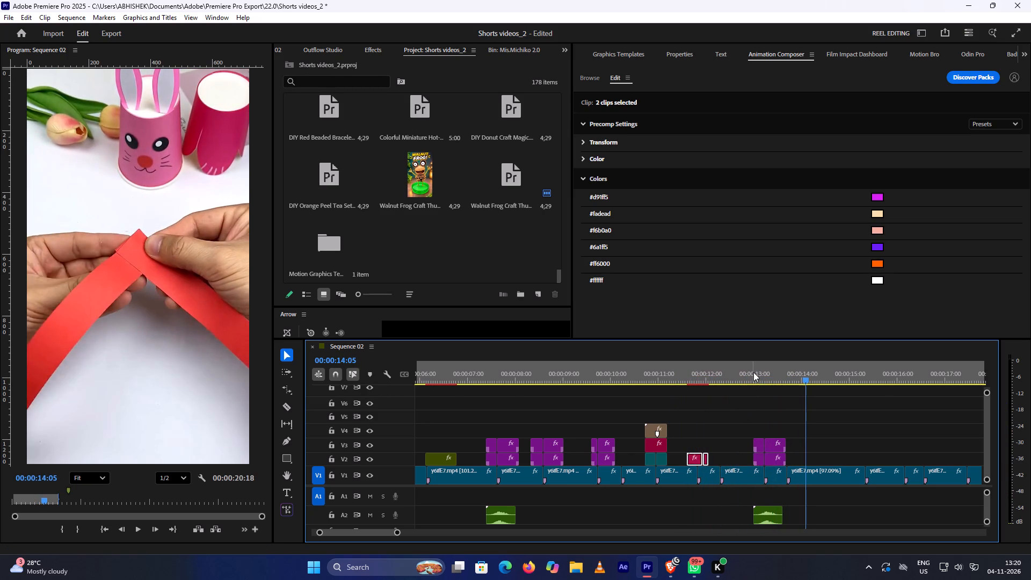
{"action": "left_click", "coordinate": [753, 372]}
{"action": "key", "text": "space"}
{"action": "key", "text": "space"}
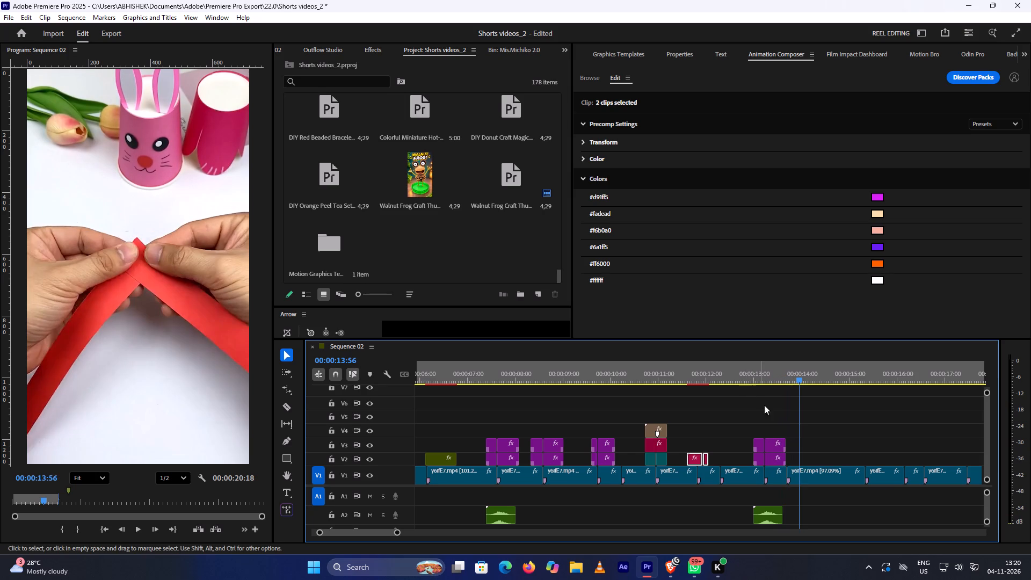
{"action": "scroll", "coordinate": [782, 417], "scroll_direction": "down", "scroll_amount": 5, "text": "alt"}
{"action": "scroll", "coordinate": [782, 419], "scroll_direction": "up", "scroll_amount": 10, "text": "alt"}
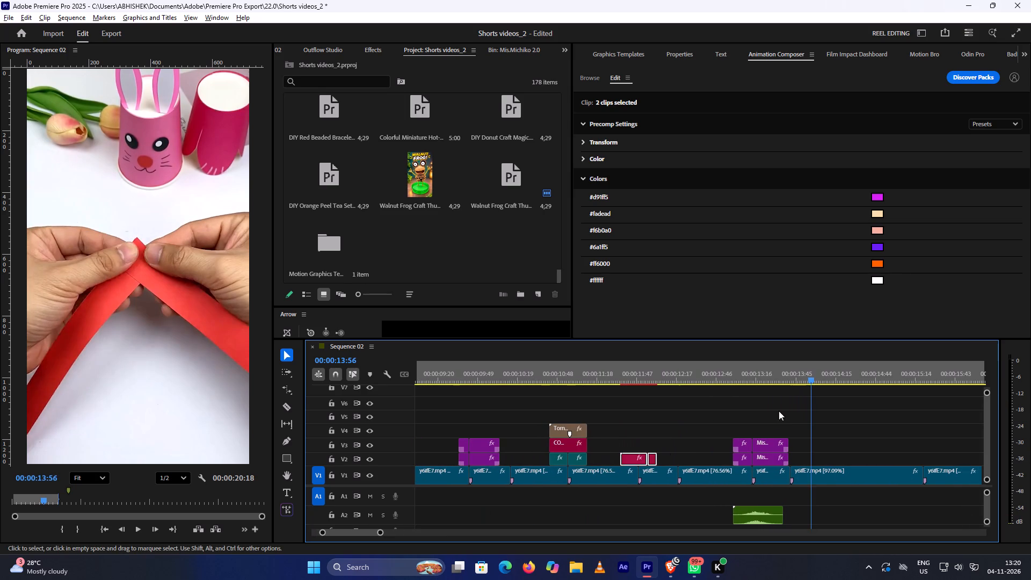
{"action": "left_click", "coordinate": [768, 375]}
{"action": "key", "text": "space"}
{"action": "key", "text": "space"}
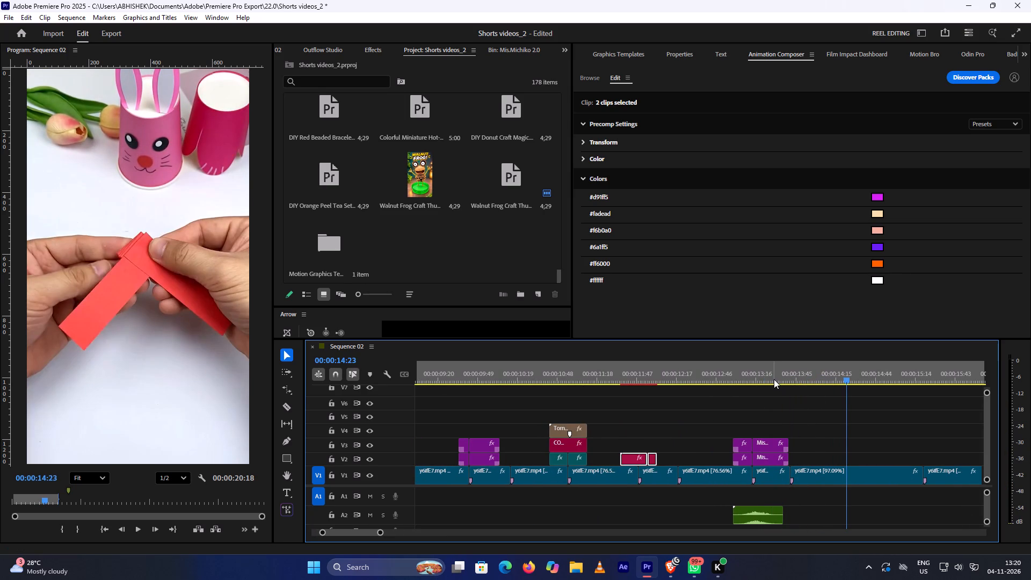
{"action": "left_click", "coordinate": [777, 376]}
{"action": "key", "text": "space"}
{"action": "key", "text": "space"}
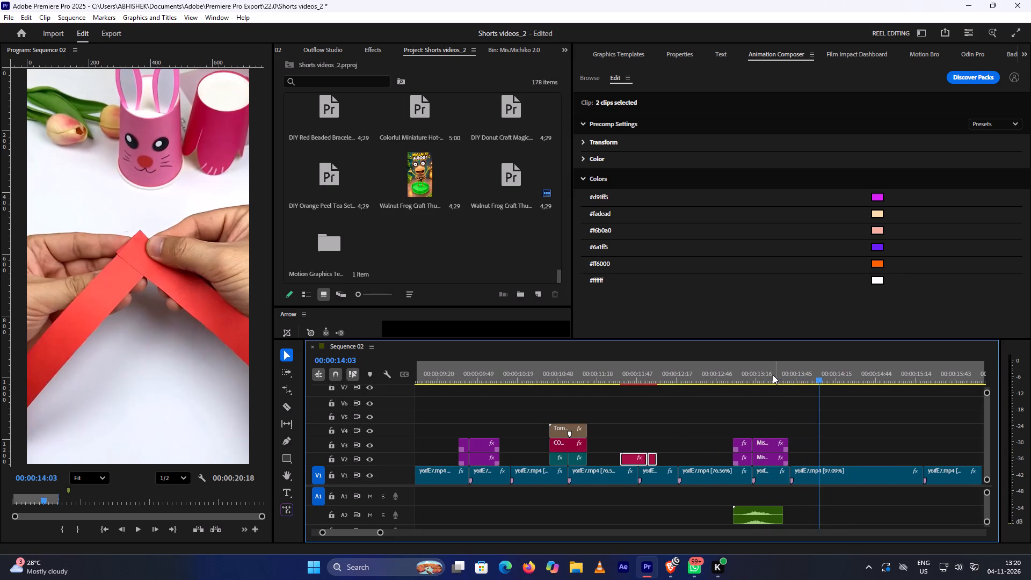
{"action": "left_click", "coordinate": [721, 376]}
{"action": "key", "text": "space"}
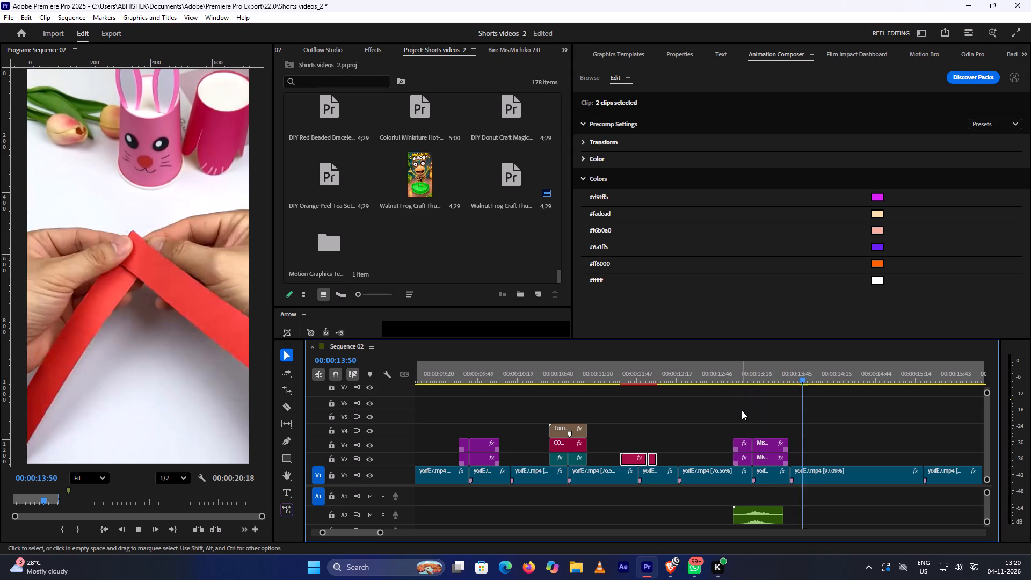
{"action": "key", "text": "space"}
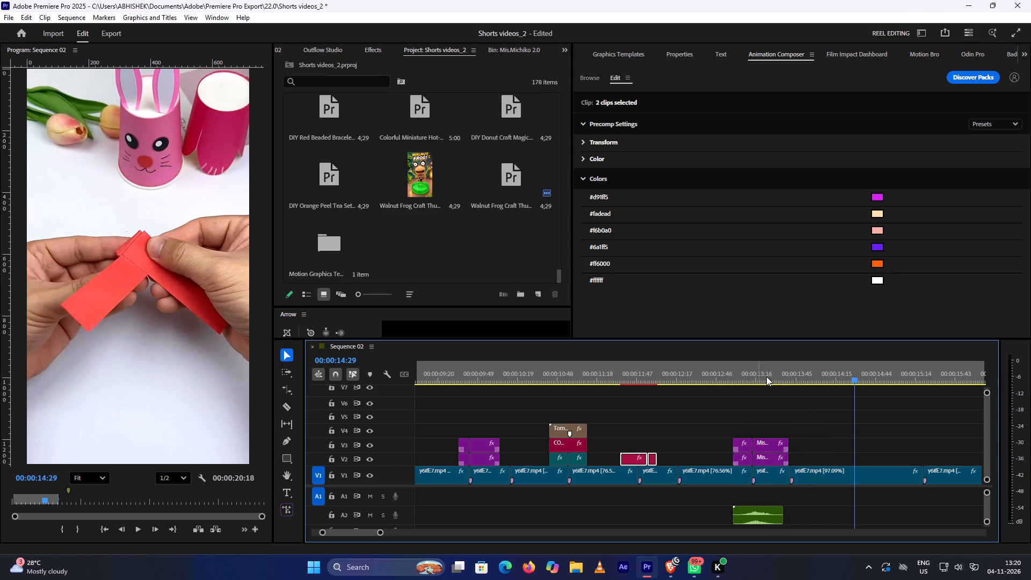
Apply Motion Bro's 6x shake preset from Seamless Transitions - Starter Pack to the two V1 clips, with the playhead at 00:00:13:38.
{"action": "key", "text": "Up"}
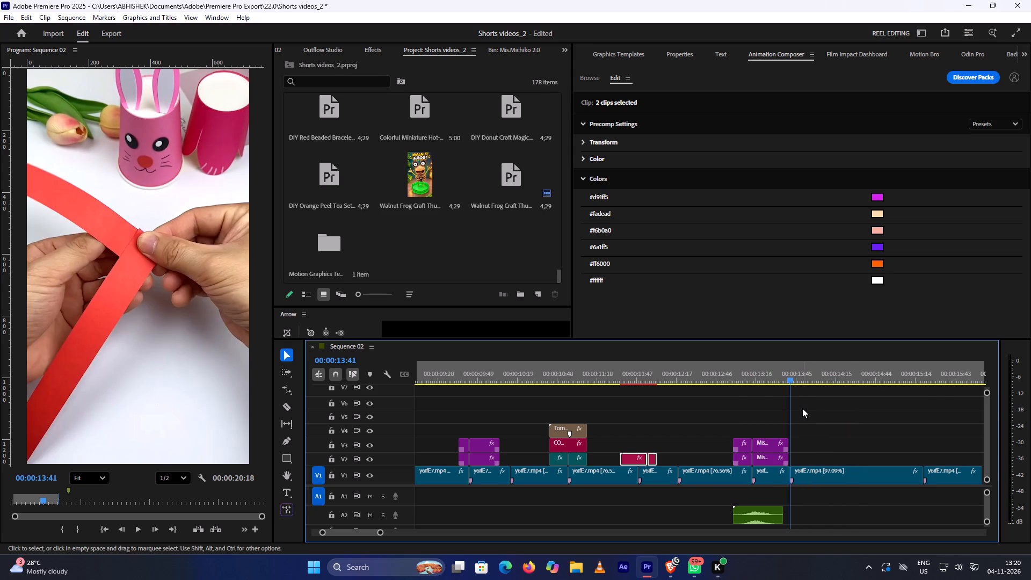
{"action": "key", "text": "Left"}
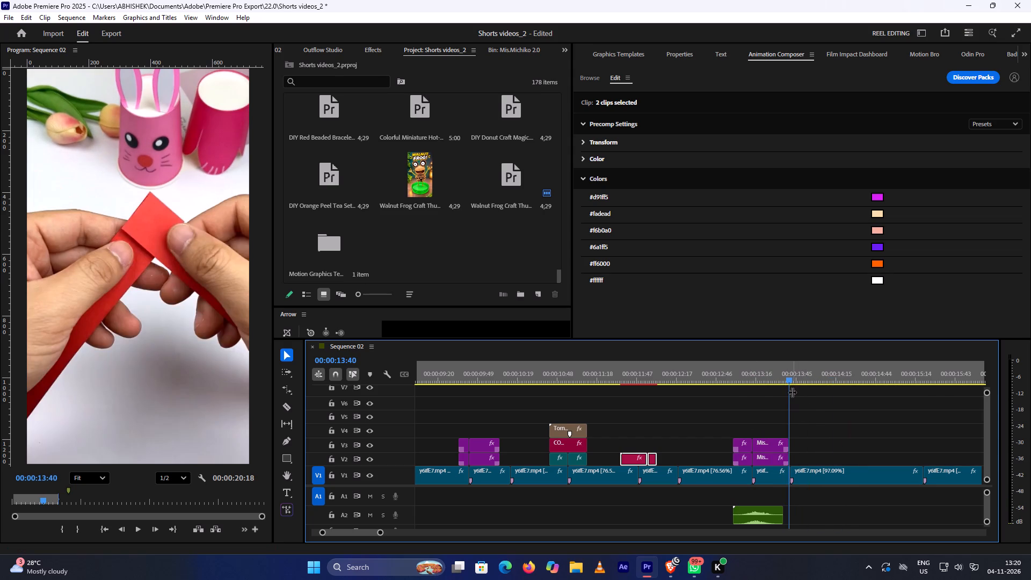
{"action": "key", "text": "Left"}
{"action": "key", "text": "Left"}
{"action": "left_click_drag", "start_coordinate": [811, 450], "coordinate": [804, 473]}
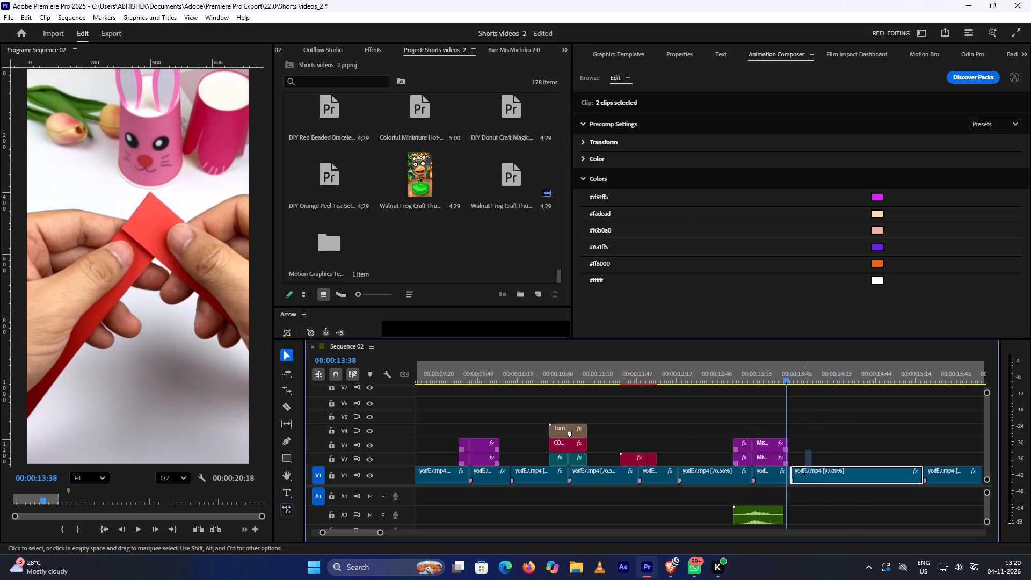
{"action": "left_click_drag", "start_coordinate": [804, 473], "coordinate": [786, 482]}
{"action": "left_click", "coordinate": [816, 450]}
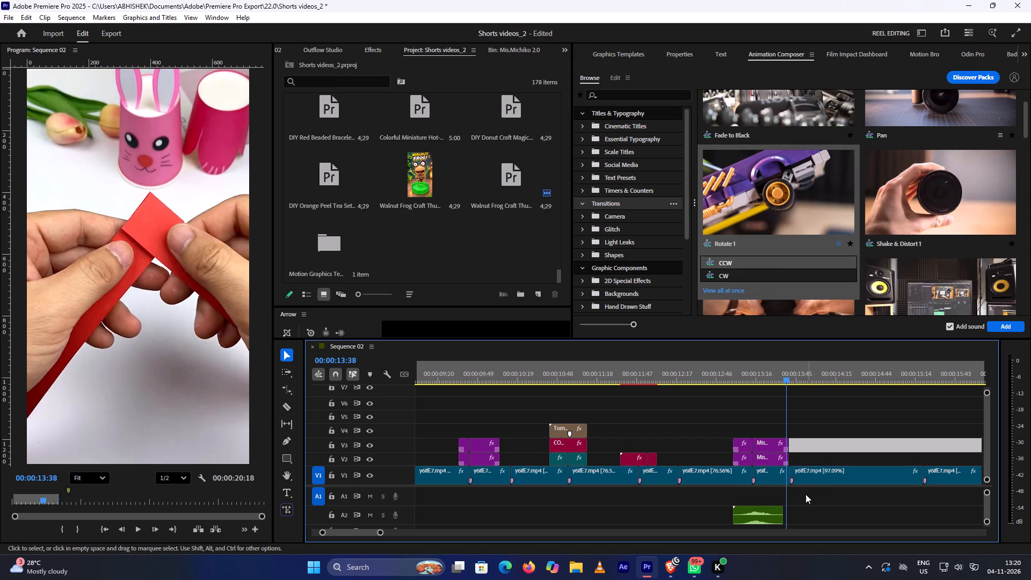
{"action": "left_click_drag", "start_coordinate": [805, 495], "coordinate": [783, 484]}
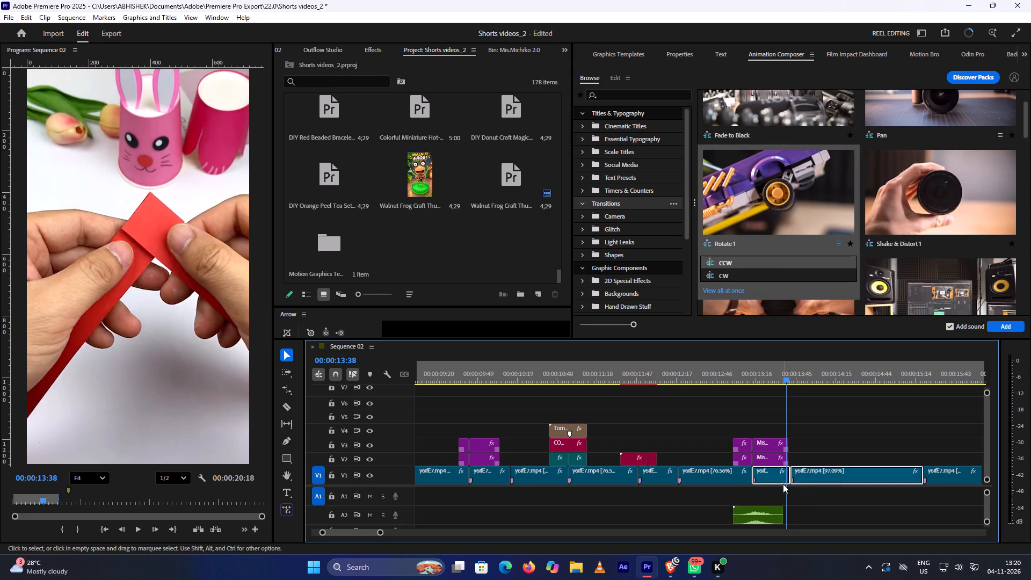
{"action": "left_click", "coordinate": [921, 56]}
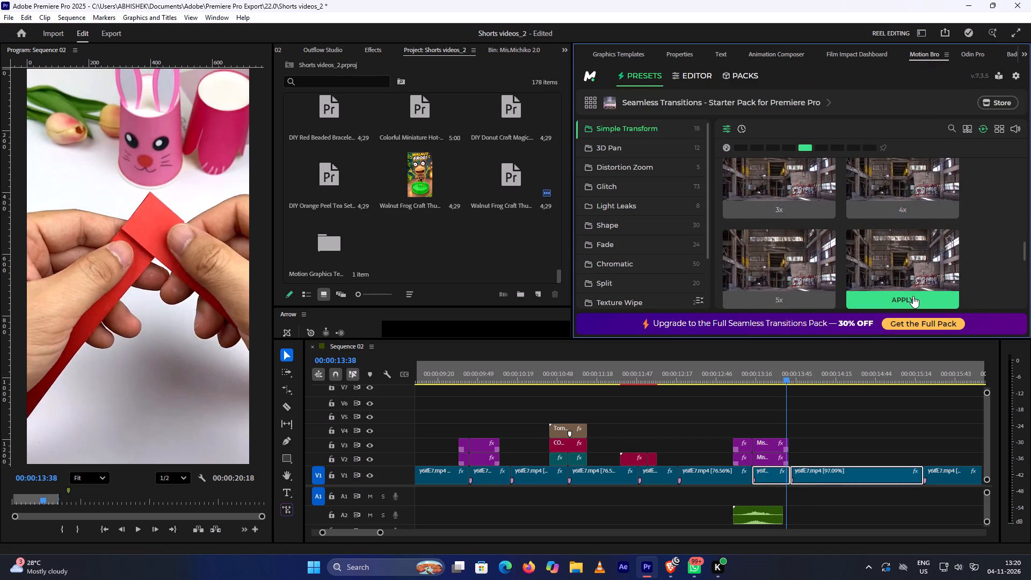
{"action": "left_click", "coordinate": [913, 296]}
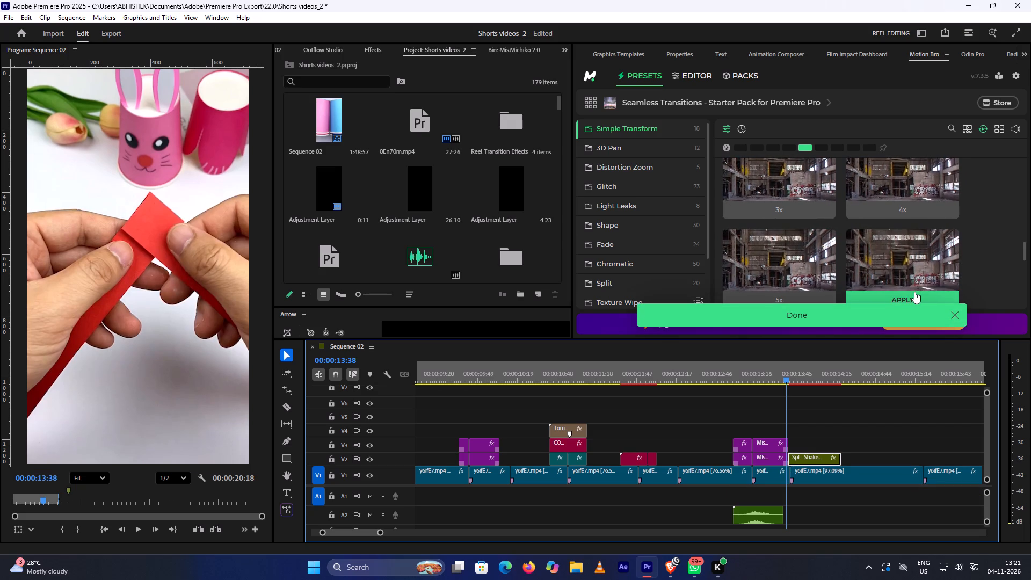
Play back the new shake transition and the paper-folding section after it, up to about 00:00:15:45.
{"action": "left_click", "coordinate": [768, 377]}
{"action": "key", "text": "space"}
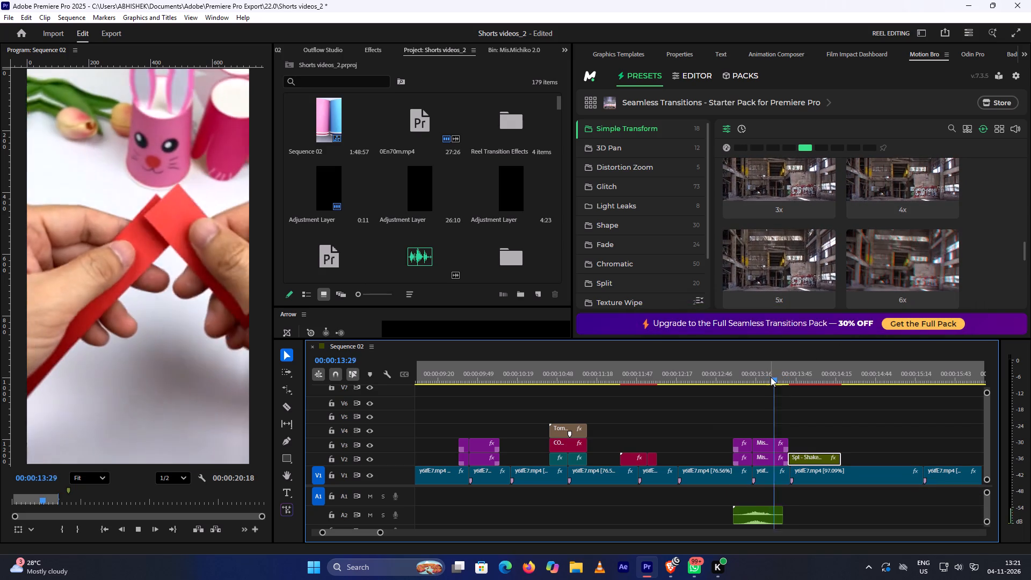
{"action": "key", "text": "space"}
{"action": "left_click", "coordinate": [771, 377]}
{"action": "key", "text": "space"}
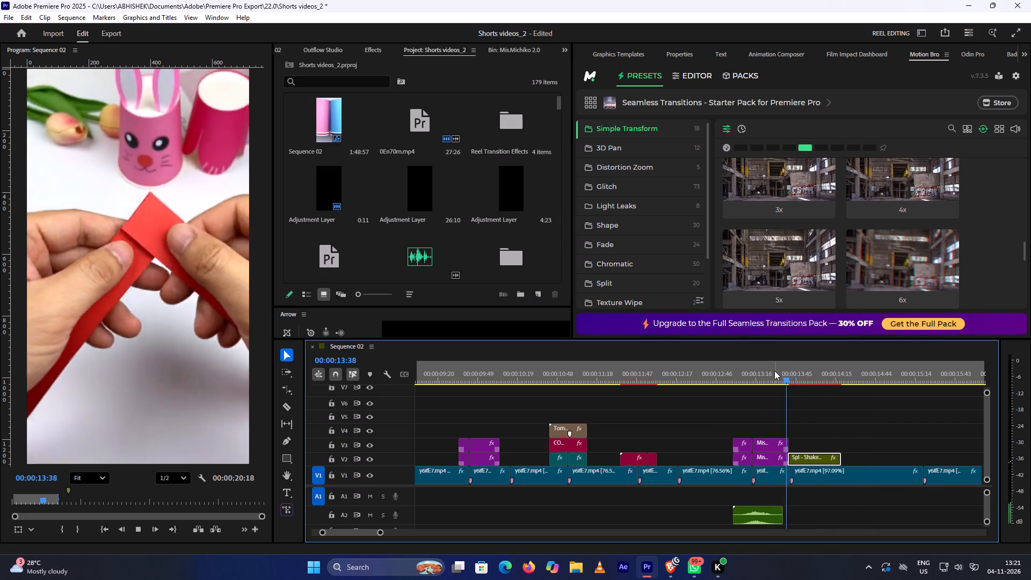
{"action": "key", "text": "space"}
{"action": "key", "text": "space"}
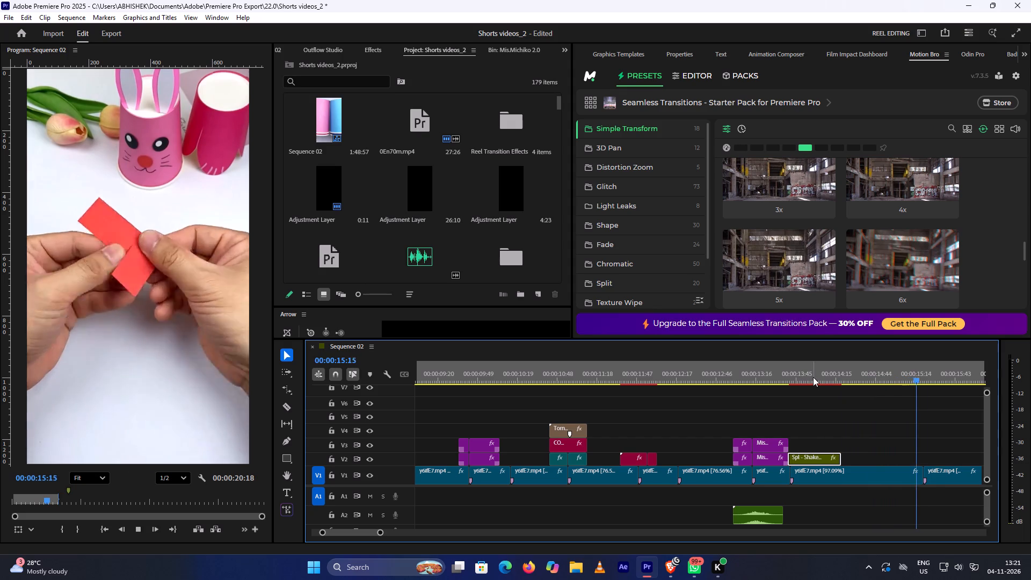
{"action": "key", "text": "space"}
{"action": "scroll", "coordinate": [813, 377], "scroll_direction": "down", "scroll_amount": 3, "text": "alt"}
{"action": "scroll", "coordinate": [814, 377], "scroll_direction": "down", "scroll_amount": 1}
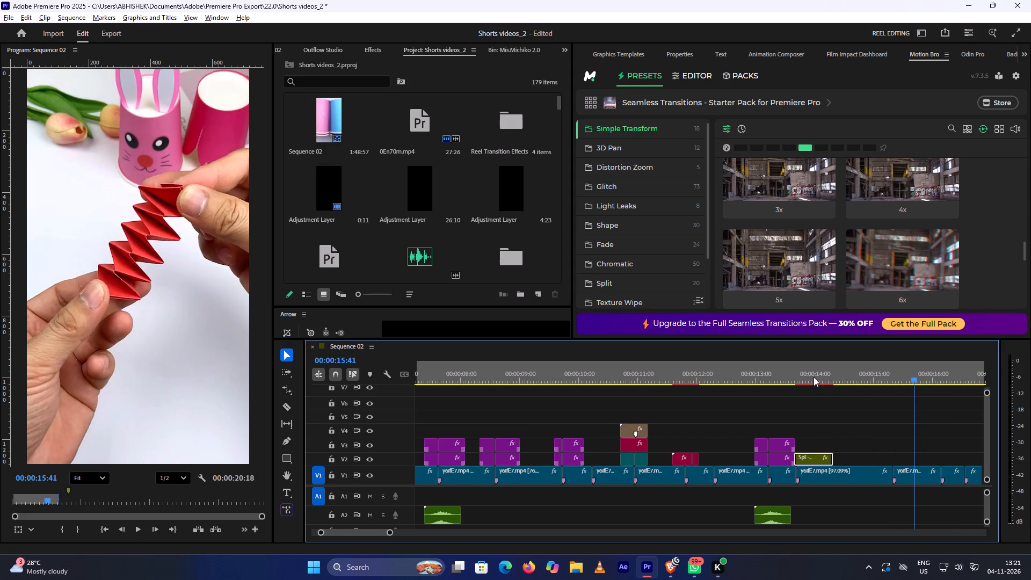
{"action": "scroll", "coordinate": [814, 377], "scroll_direction": "down", "scroll_amount": 3}
{"action": "left_click", "coordinate": [814, 377]}
{"action": "key", "text": "space"}
{"action": "key", "text": "space"}
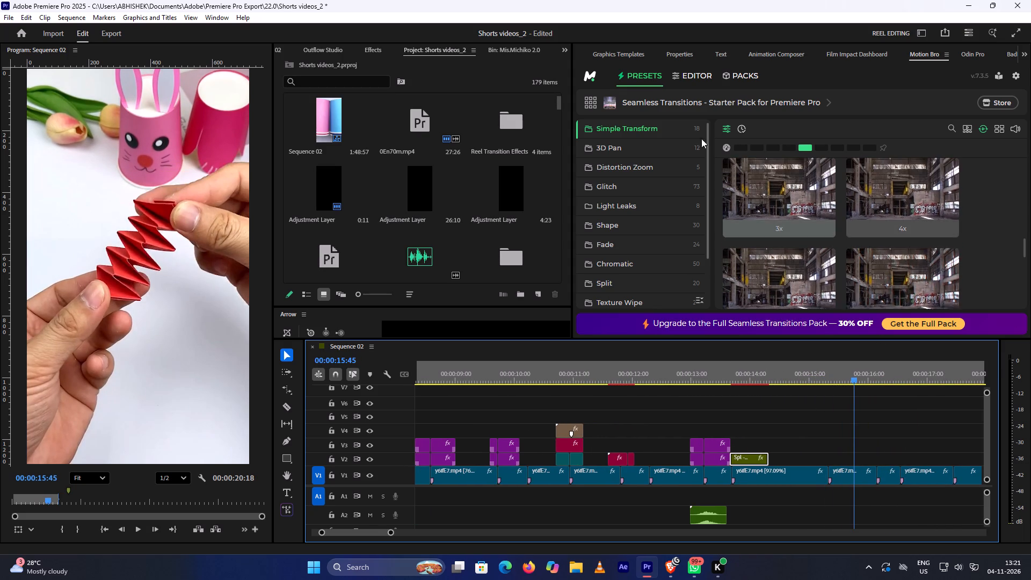
Add Animation Composer's Generated Light Leak 1 transition across the two V1 clips that meet at about 00:00:15:20.
{"action": "left_click", "coordinate": [783, 53]}
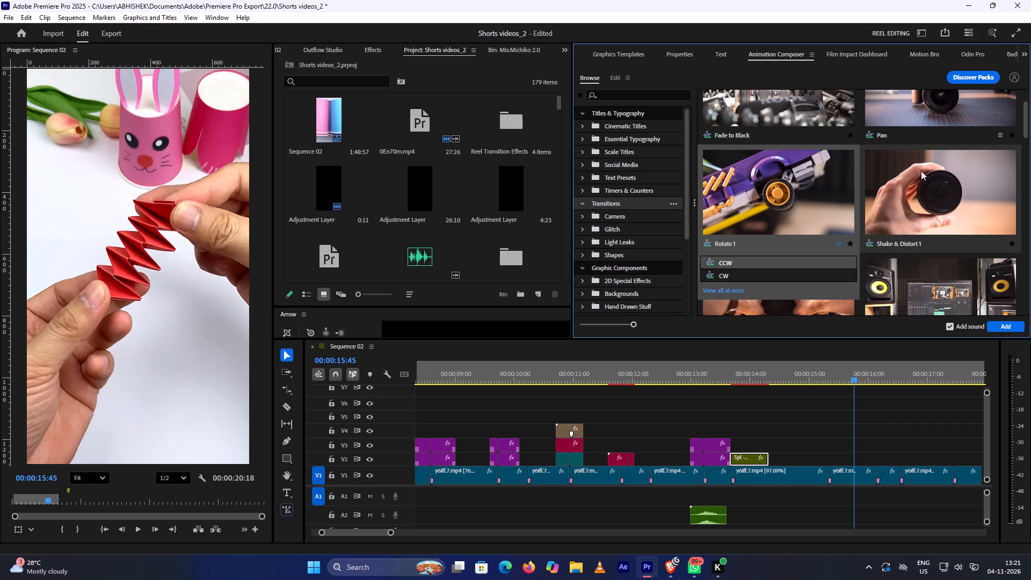
{"action": "scroll", "coordinate": [925, 199], "scroll_direction": "up", "scroll_amount": 10}
{"action": "scroll", "coordinate": [925, 200], "scroll_direction": "down", "scroll_amount": 5}
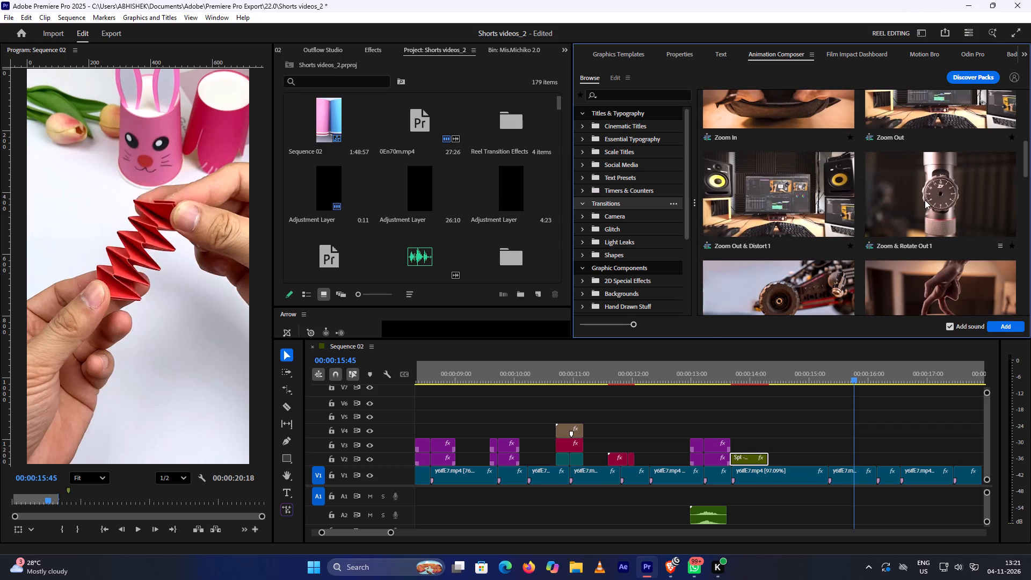
{"action": "left_click", "coordinate": [925, 200]}
{"action": "scroll", "coordinate": [925, 200], "scroll_direction": "up", "scroll_amount": 1}
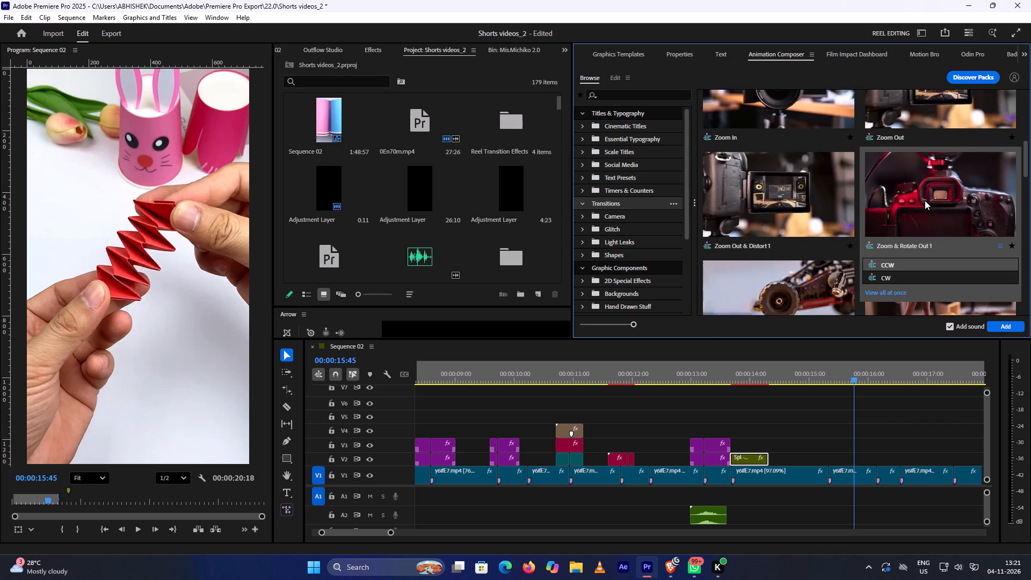
{"action": "scroll", "coordinate": [925, 200], "scroll_direction": "up", "scroll_amount": 1}
{"action": "scroll", "coordinate": [925, 201], "scroll_direction": "down", "scroll_amount": 6}
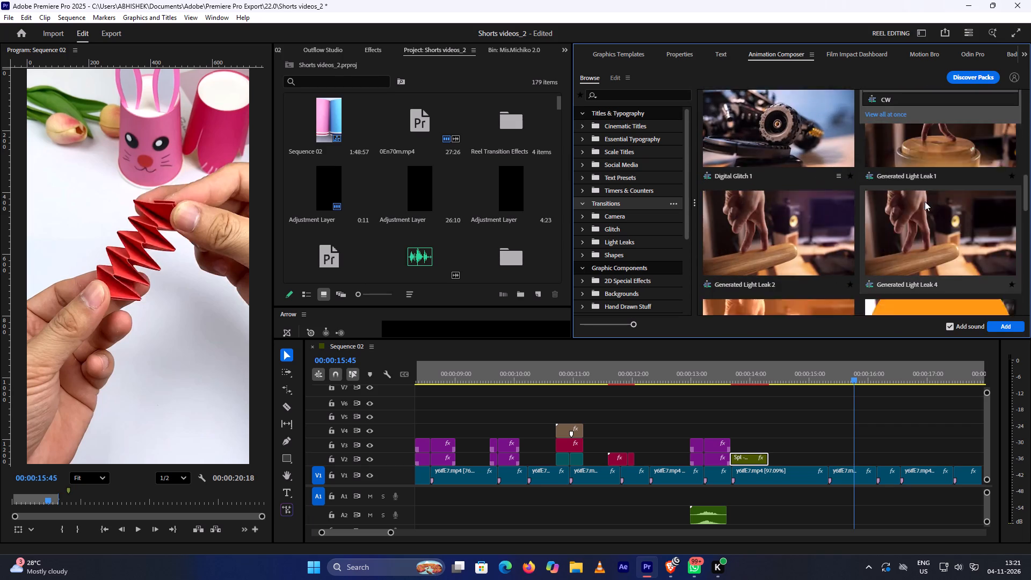
{"action": "left_click", "coordinate": [909, 122]}
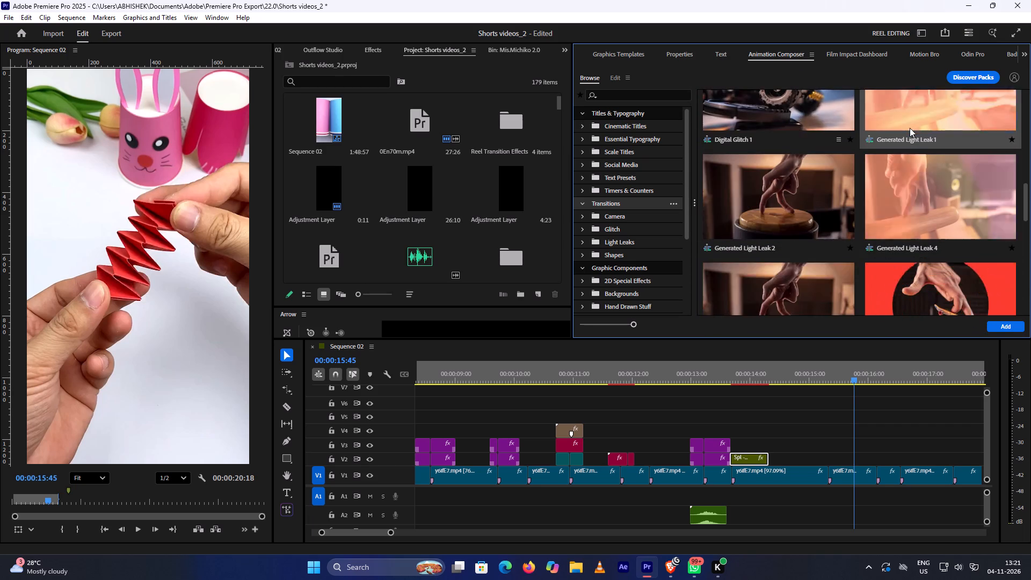
{"action": "scroll", "coordinate": [910, 129], "scroll_direction": "up", "scroll_amount": 2}
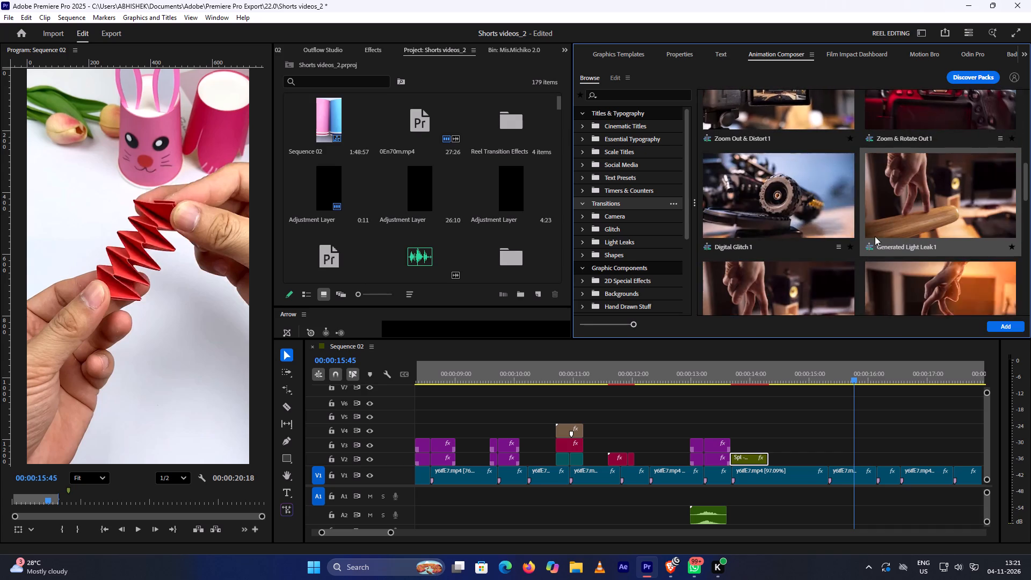
{"action": "scroll", "coordinate": [854, 255], "scroll_direction": "down", "scroll_amount": 1}
{"action": "left_click_drag", "start_coordinate": [811, 444], "coordinate": [812, 447]}
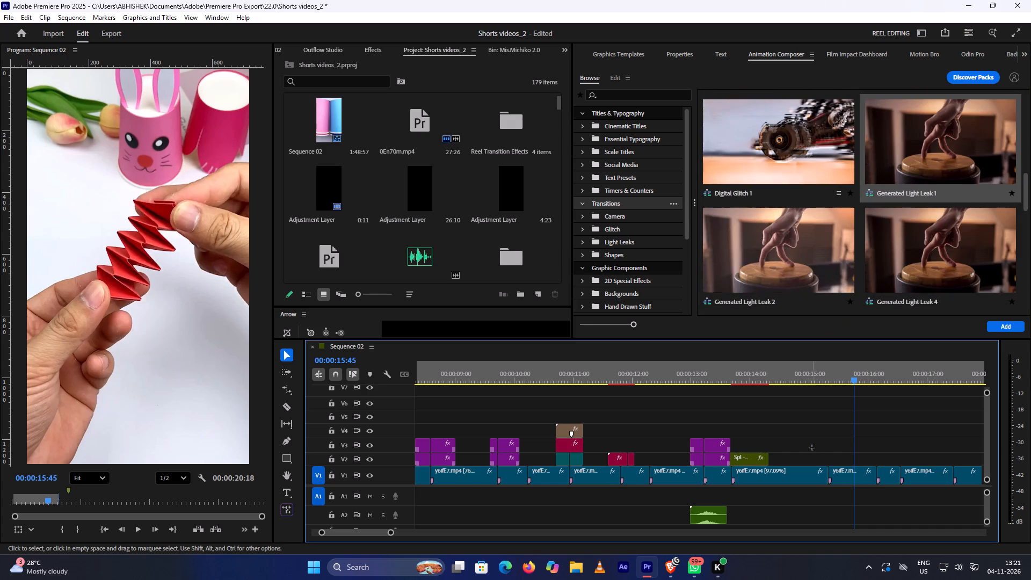
{"action": "left_click_drag", "start_coordinate": [812, 447], "coordinate": [839, 484]}
{"action": "left_click_drag", "start_coordinate": [941, 124], "coordinate": [916, 184]}
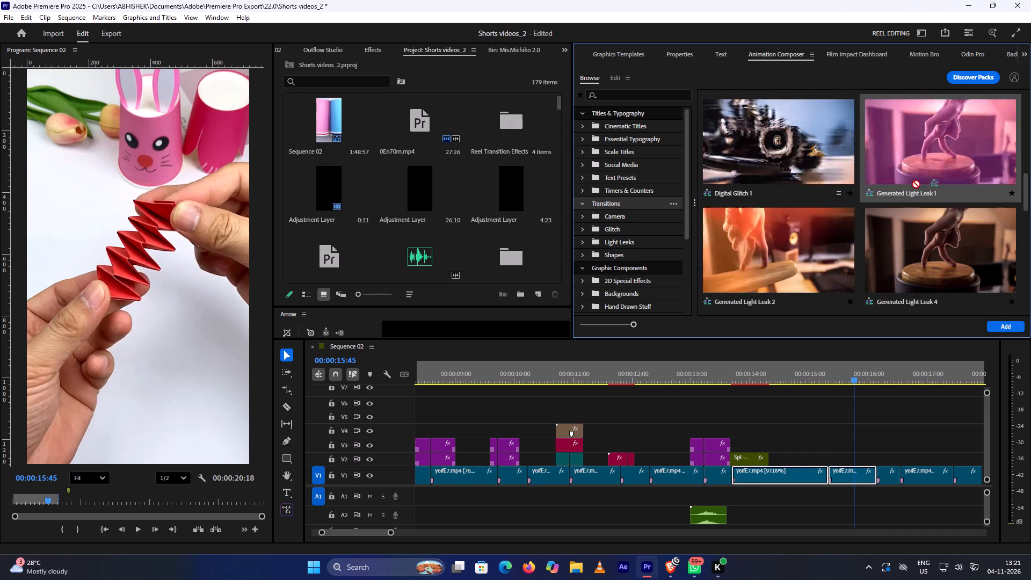
{"action": "left_click_drag", "start_coordinate": [916, 184], "coordinate": [820, 455]}
{"action": "right_click", "coordinate": [820, 455]}
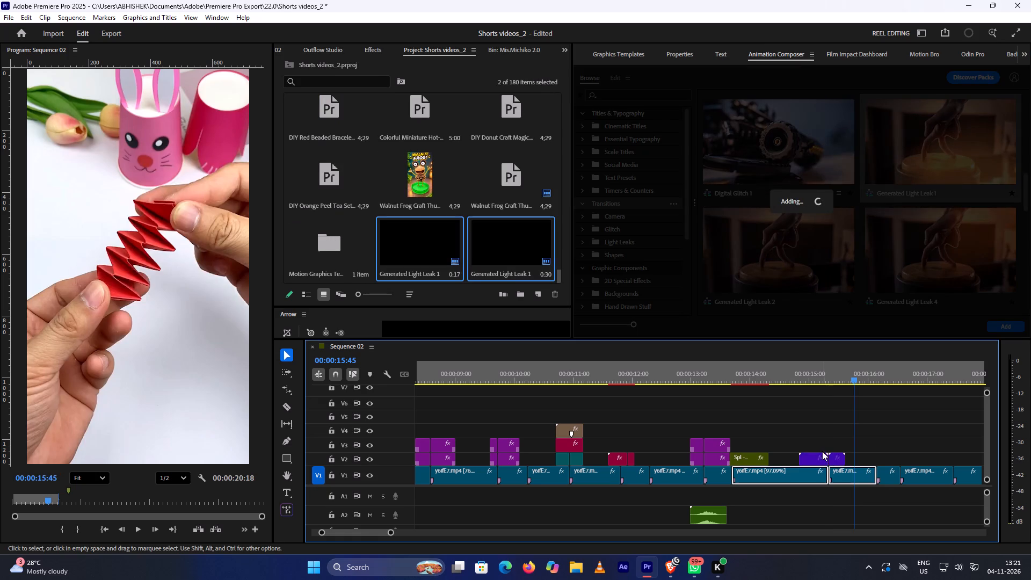
Play back the new light leak transition and the folded red-paper section after it, up to about 00:00:16:36.
{"action": "left_click", "coordinate": [796, 376]}
{"action": "key", "text": "space"}
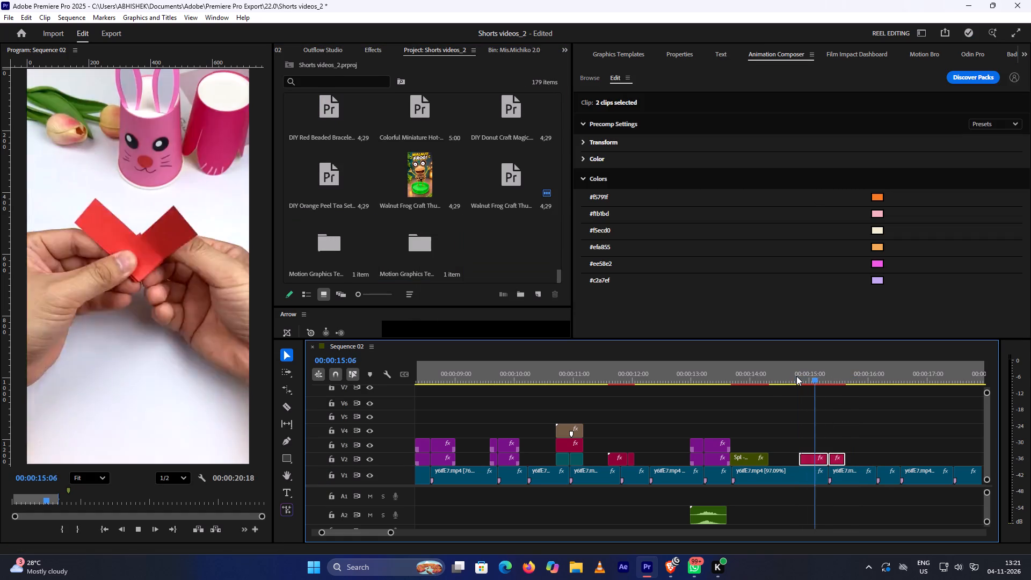
{"action": "key", "text": "space"}
{"action": "left_click", "coordinate": [796, 376]}
{"action": "key", "text": "space"}
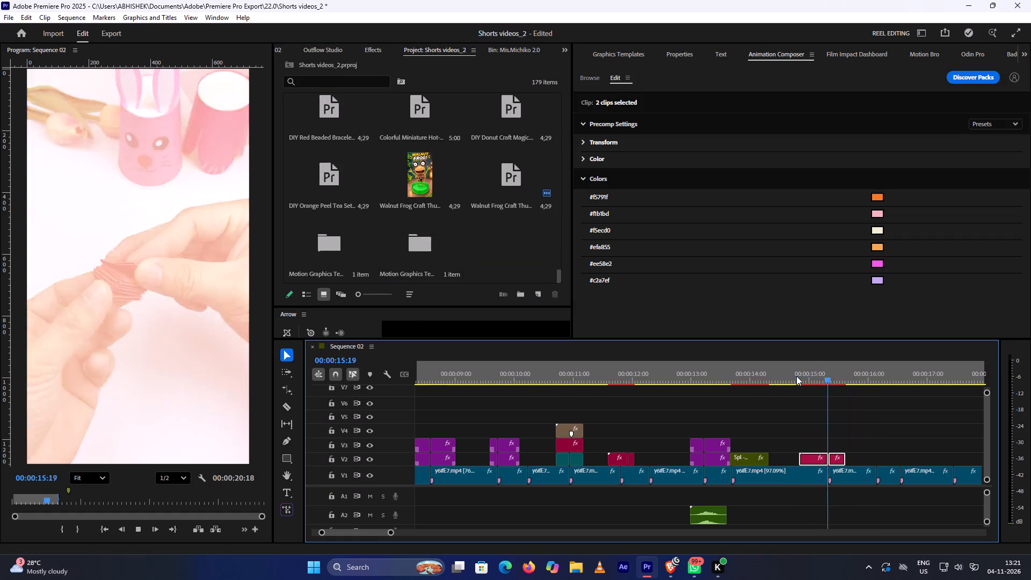
{"action": "key", "text": "space"}
{"action": "key", "text": "space"}
{"action": "key", "text": "space"}
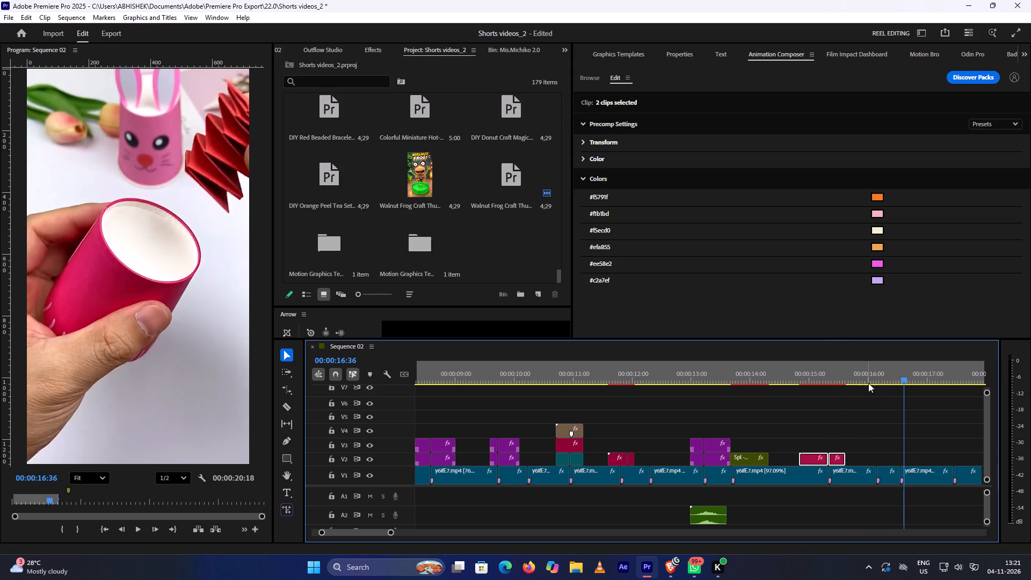
{"action": "key", "text": "space"}
{"action": "key", "text": "space"}
Replay the section from 00:00:16:01 to 00:00:16:41 to check the cut from the folded paper to the pink cup.
{"action": "left_click", "coordinate": [870, 375]}
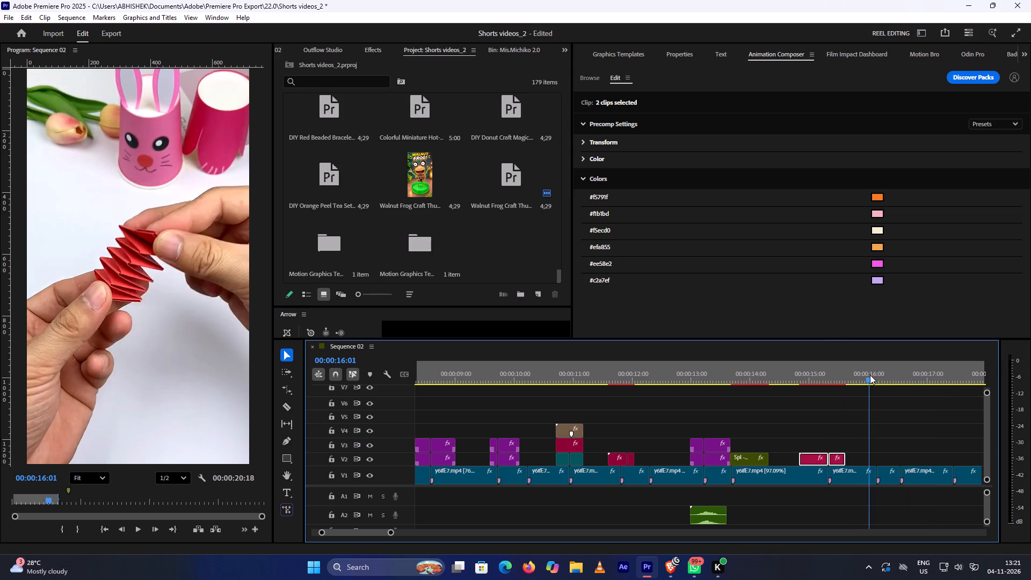
{"action": "key", "text": "space"}
{"action": "key", "text": "space"}
{"action": "left_click", "coordinate": [870, 375]}
{"action": "key", "text": "space"}
{"action": "key", "text": "space"}
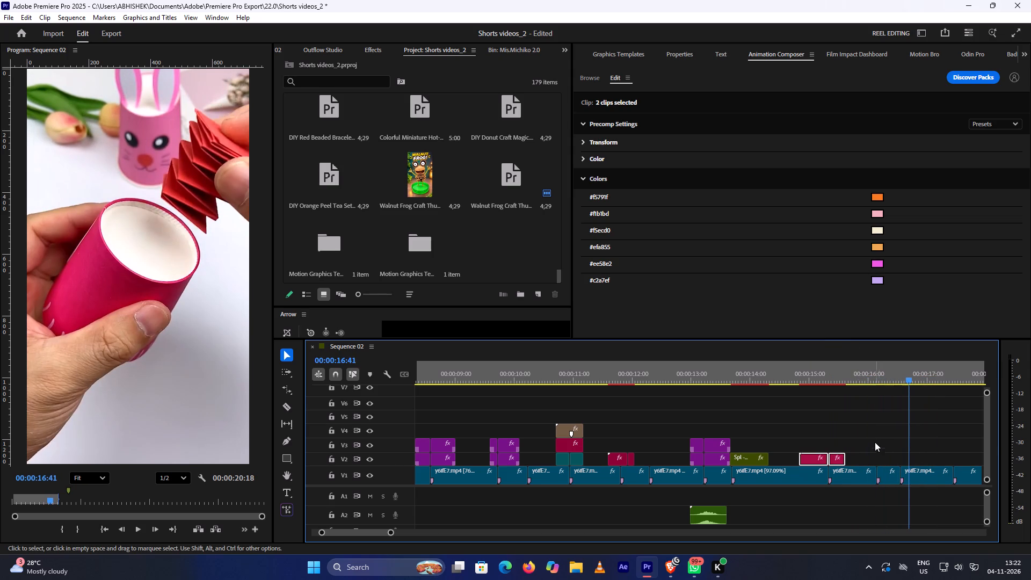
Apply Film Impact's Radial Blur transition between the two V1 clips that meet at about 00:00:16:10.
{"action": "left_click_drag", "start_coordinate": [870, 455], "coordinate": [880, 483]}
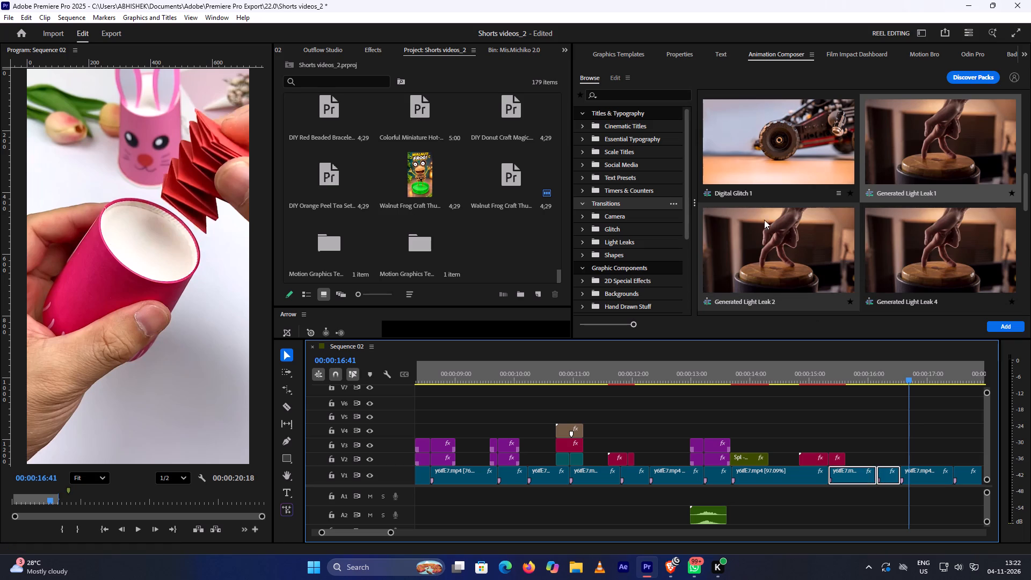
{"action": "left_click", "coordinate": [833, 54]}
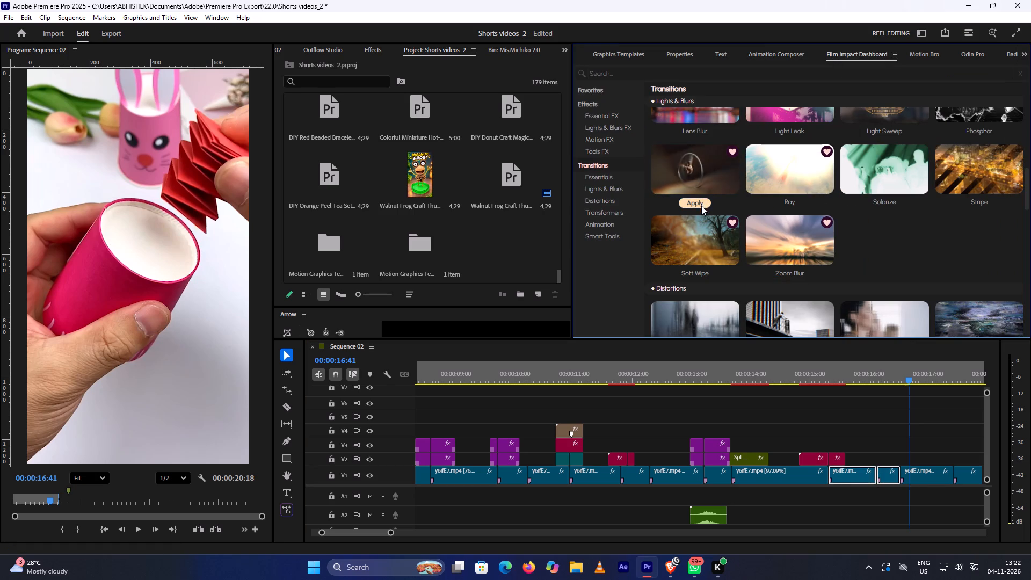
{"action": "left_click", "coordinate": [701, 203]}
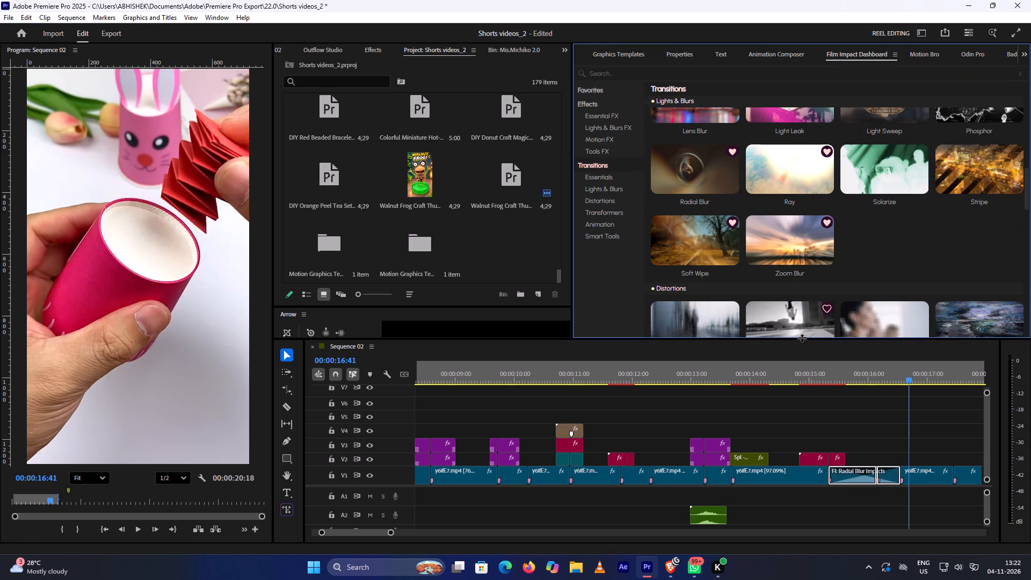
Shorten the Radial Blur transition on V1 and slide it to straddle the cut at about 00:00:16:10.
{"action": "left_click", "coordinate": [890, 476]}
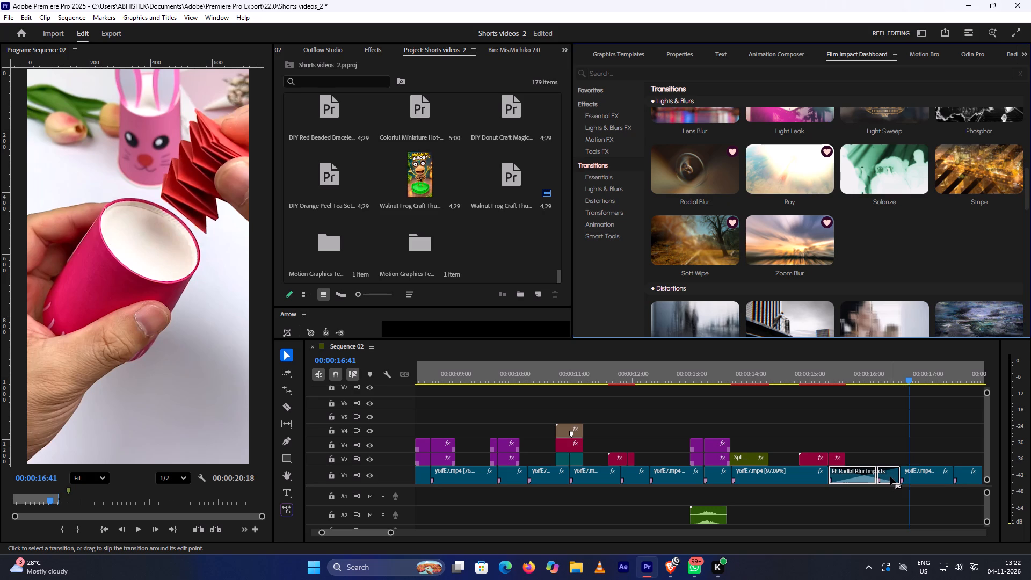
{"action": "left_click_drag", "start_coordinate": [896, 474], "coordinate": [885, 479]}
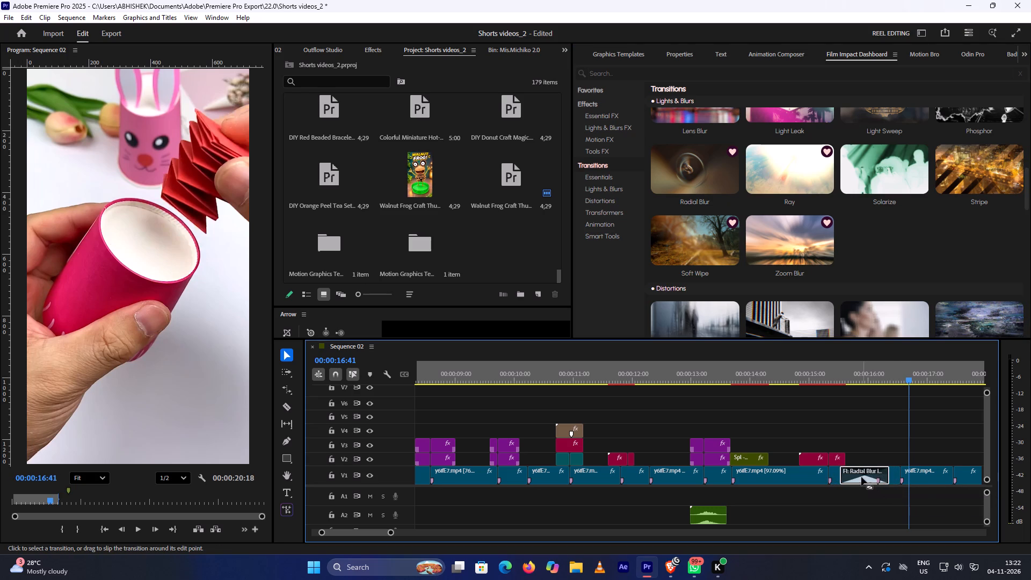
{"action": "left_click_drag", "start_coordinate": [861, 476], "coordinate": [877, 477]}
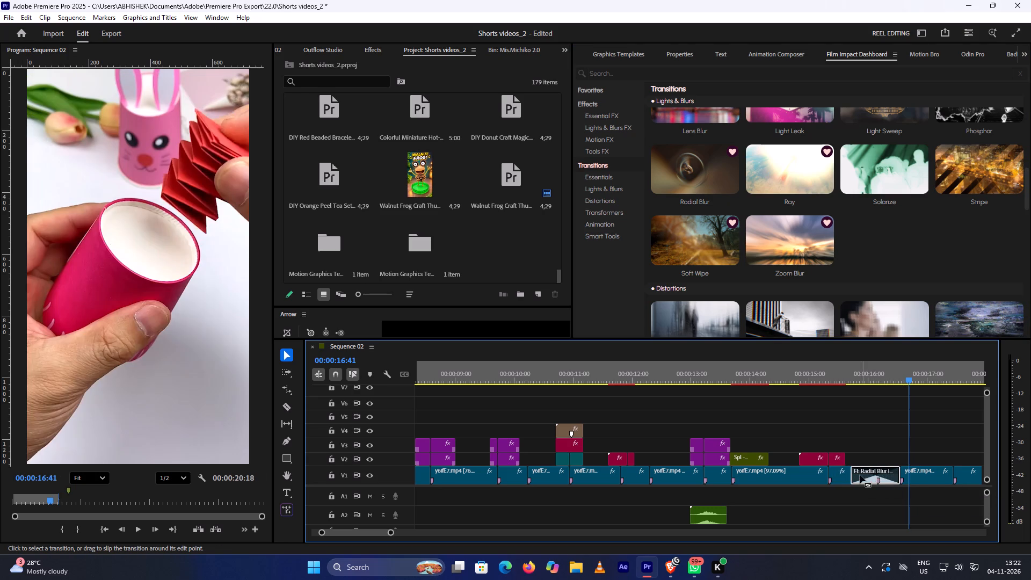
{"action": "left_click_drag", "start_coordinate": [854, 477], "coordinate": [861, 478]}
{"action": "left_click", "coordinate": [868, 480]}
Play back the Radial Blur transition several times and check the pink-cup section after it, up to 00:00:17:36.
{"action": "left_click", "coordinate": [849, 374]}
{"action": "key", "text": "space"}
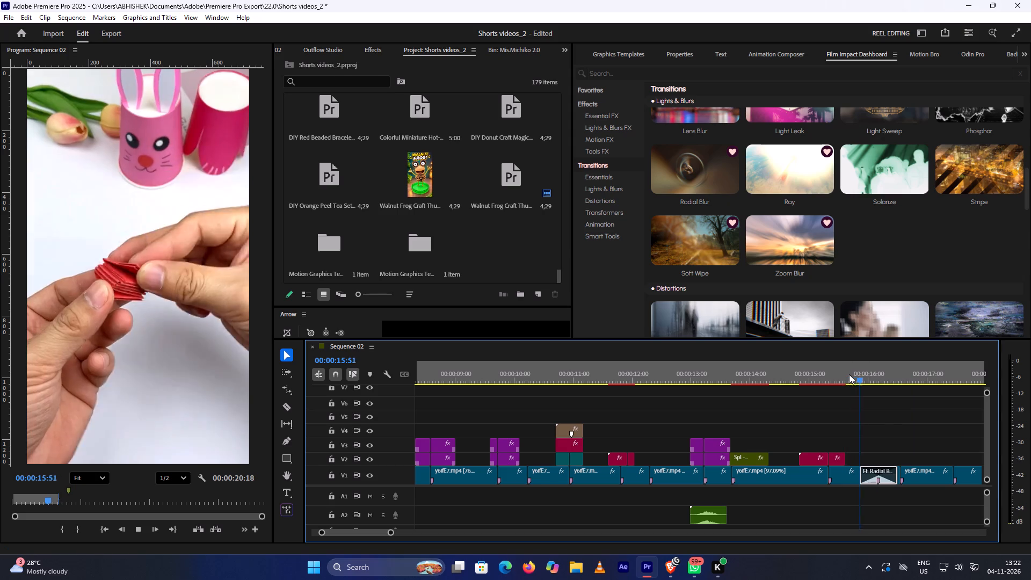
{"action": "key", "text": "space"}
{"action": "left_click", "coordinate": [849, 374]}
{"action": "key", "text": "space"}
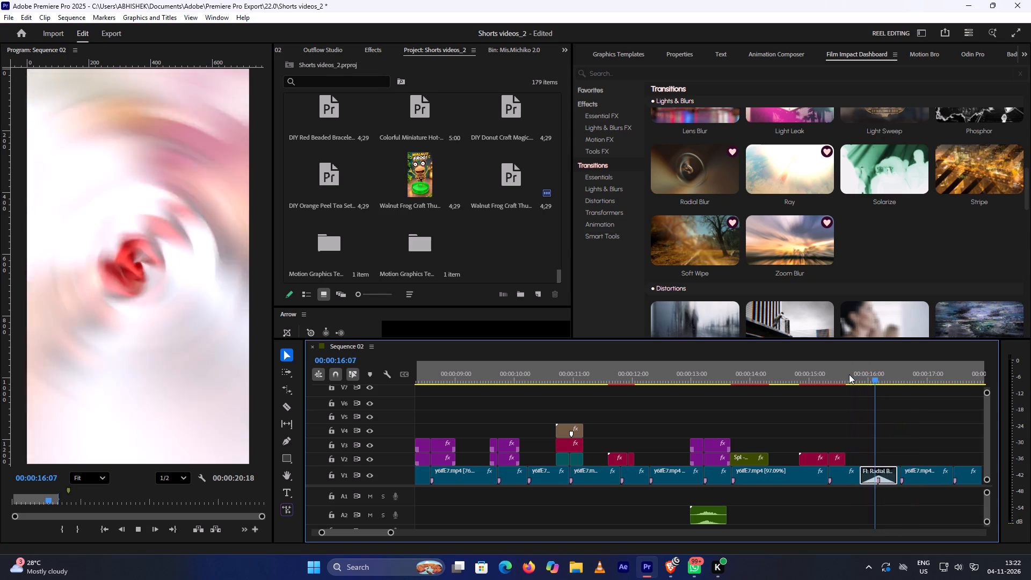
{"action": "key", "text": "space"}
{"action": "left_click", "coordinate": [849, 374]}
{"action": "key", "text": "space"}
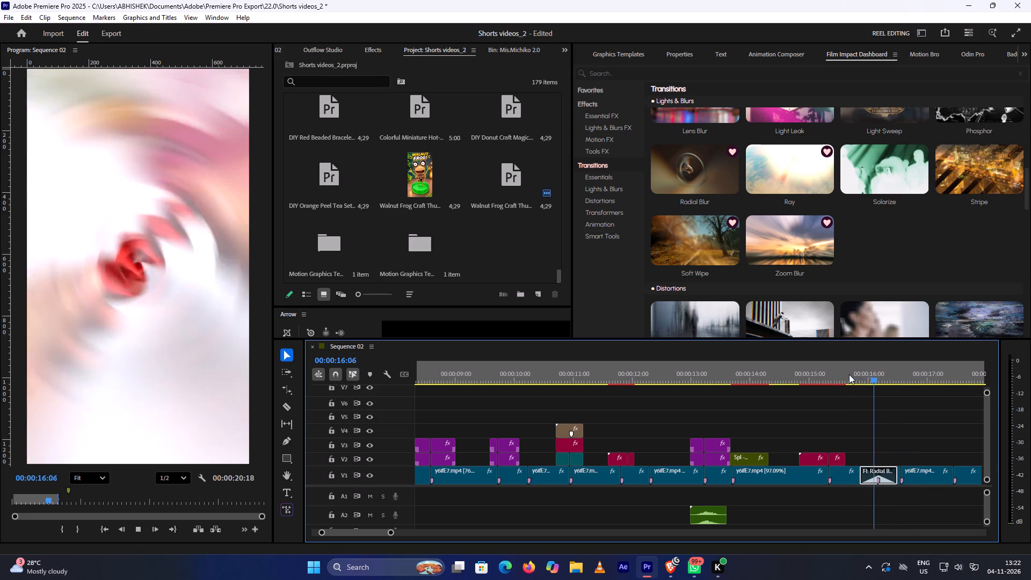
{"action": "key", "text": "space"}
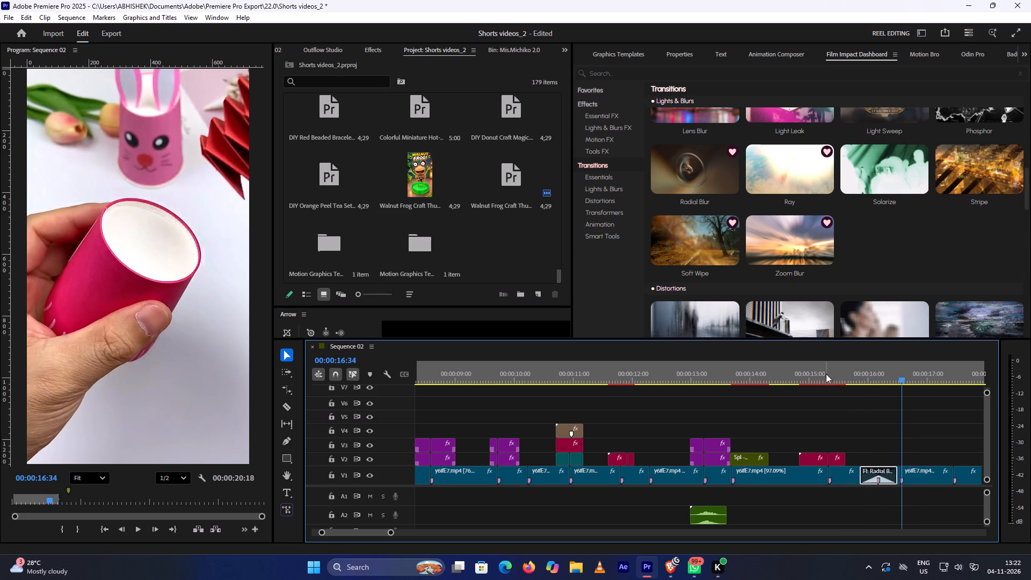
{"action": "left_click", "coordinate": [821, 374]}
{"action": "key", "text": "space"}
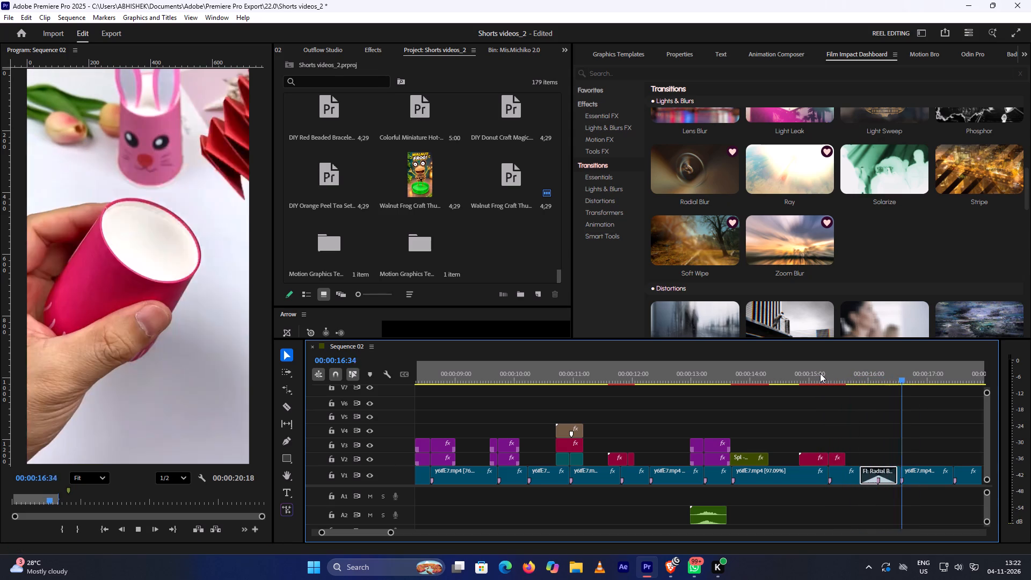
{"action": "key", "text": "space"}
{"action": "left_click", "coordinate": [858, 373]}
{"action": "key", "text": "space"}
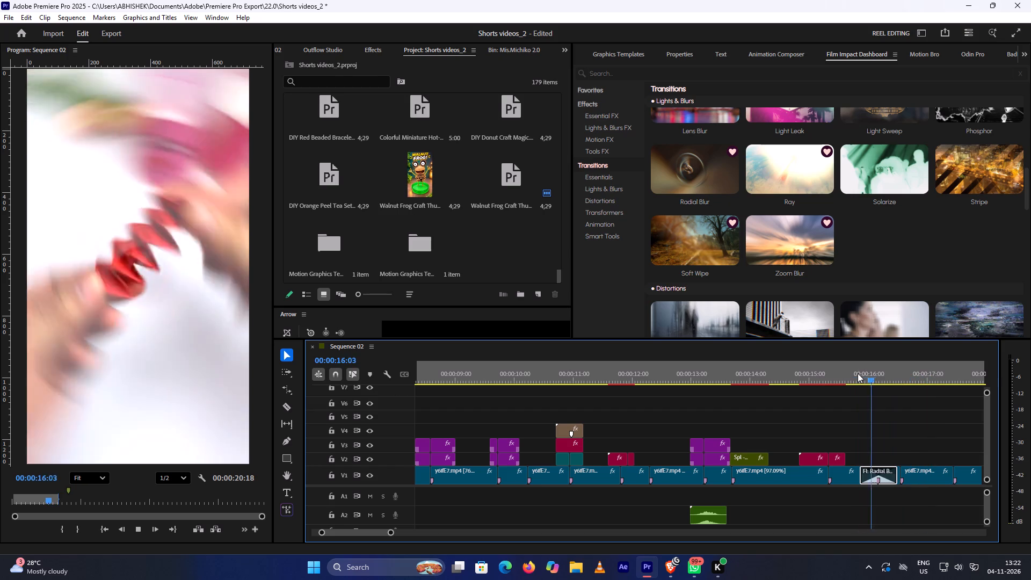
{"action": "key", "text": "space"}
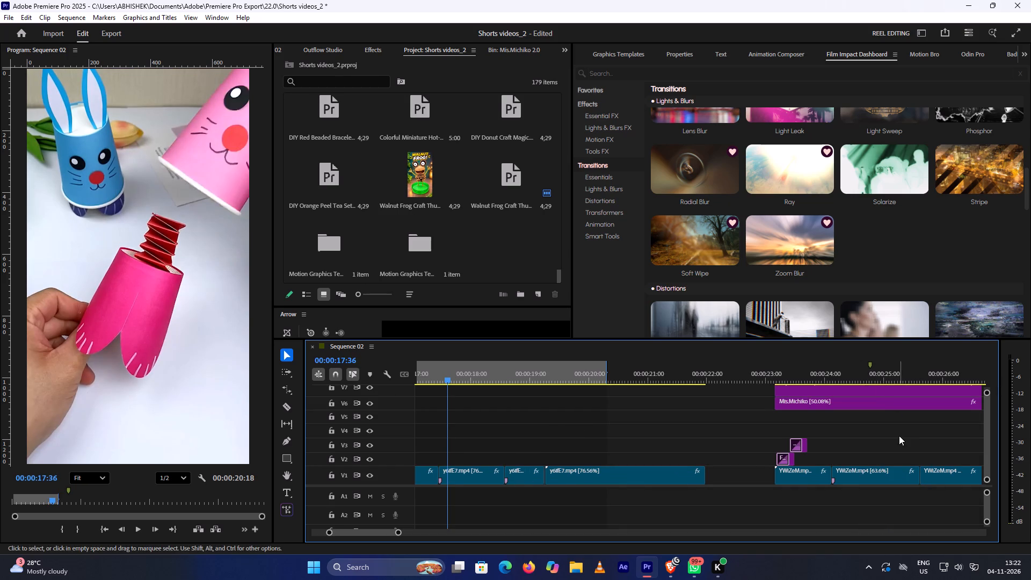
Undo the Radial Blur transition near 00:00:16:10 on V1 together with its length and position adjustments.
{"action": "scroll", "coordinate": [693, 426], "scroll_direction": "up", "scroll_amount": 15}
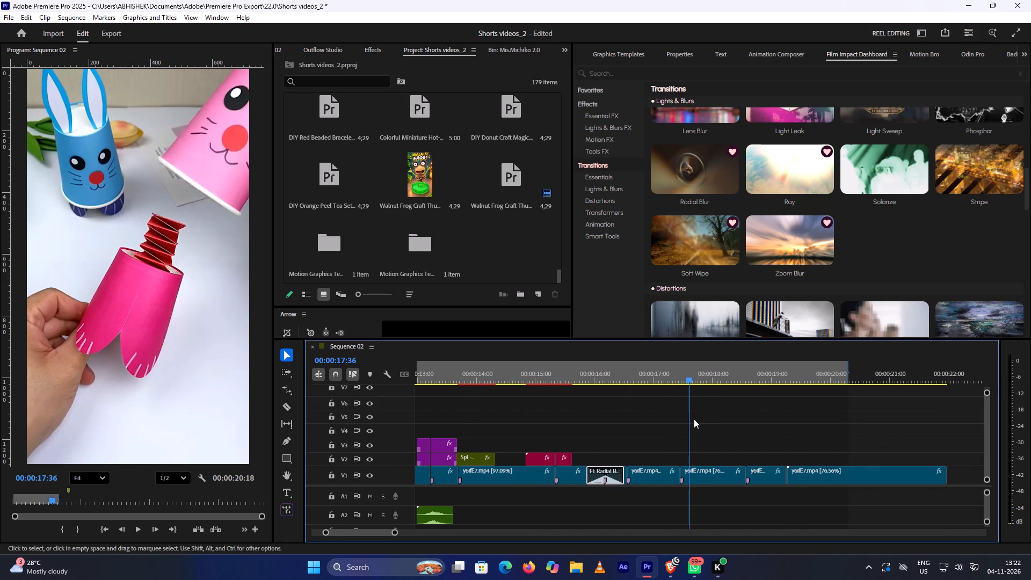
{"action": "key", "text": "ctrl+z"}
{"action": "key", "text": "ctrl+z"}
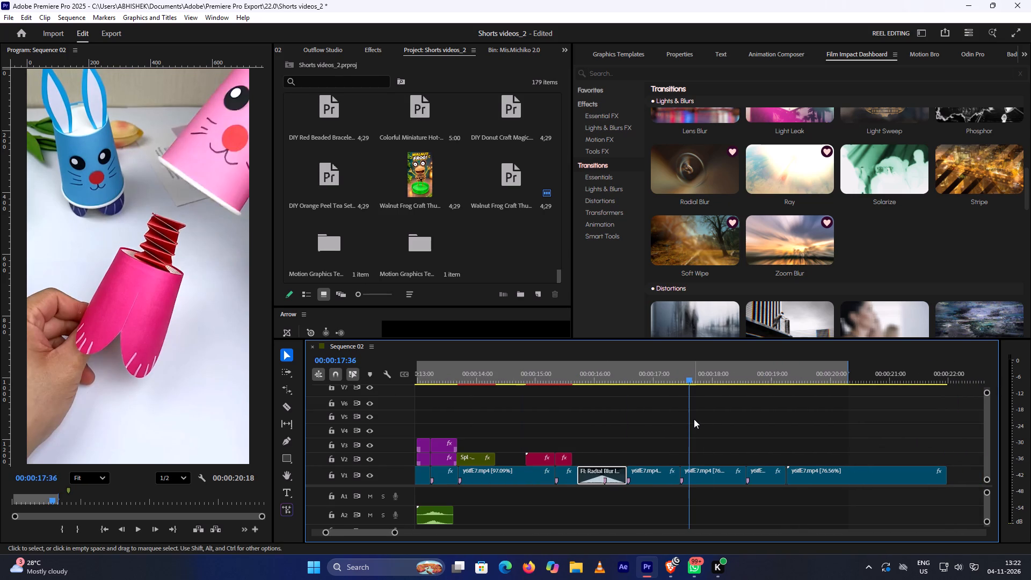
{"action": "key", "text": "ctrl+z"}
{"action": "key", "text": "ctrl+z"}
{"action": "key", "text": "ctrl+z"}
Play back the Mis.Michiko cookie section of the timeline around 00:00:27:00 to review its transitions.
{"action": "scroll", "coordinate": [752, 400], "scroll_direction": "down", "scroll_amount": 6}
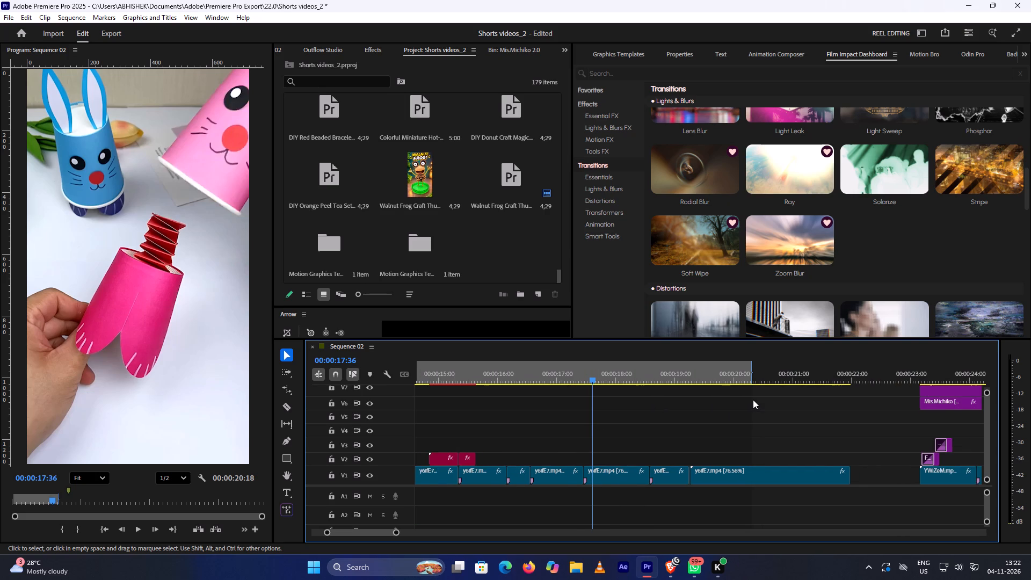
{"action": "scroll", "coordinate": [753, 400], "scroll_direction": "down", "scroll_amount": 6}
{"action": "scroll", "coordinate": [832, 381], "scroll_direction": "down", "scroll_amount": 6}
{"action": "scroll", "coordinate": [808, 421], "scroll_direction": "down", "scroll_amount": 5, "text": "alt"}
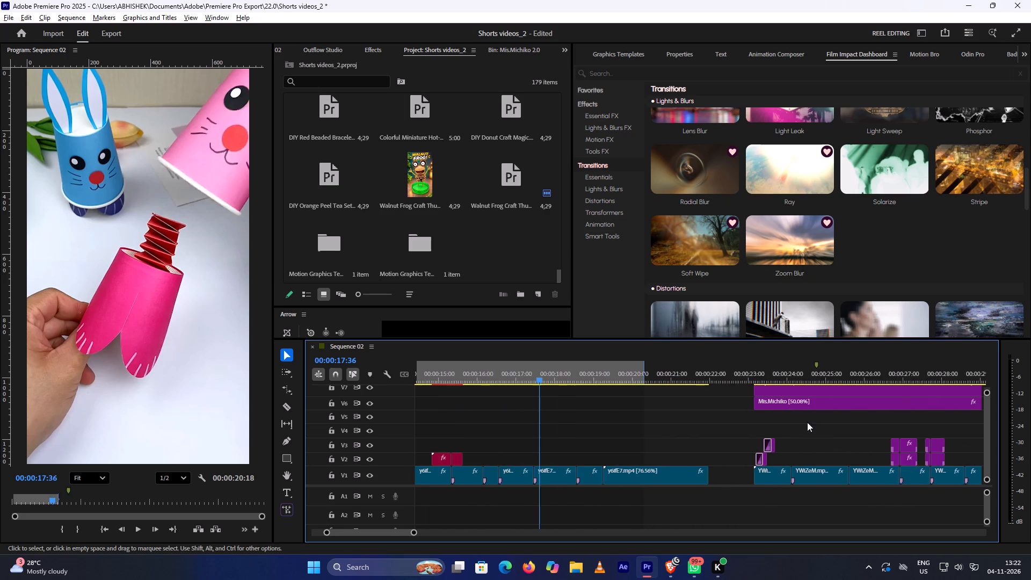
{"action": "left_click", "coordinate": [867, 373]}
{"action": "key", "text": "space"}
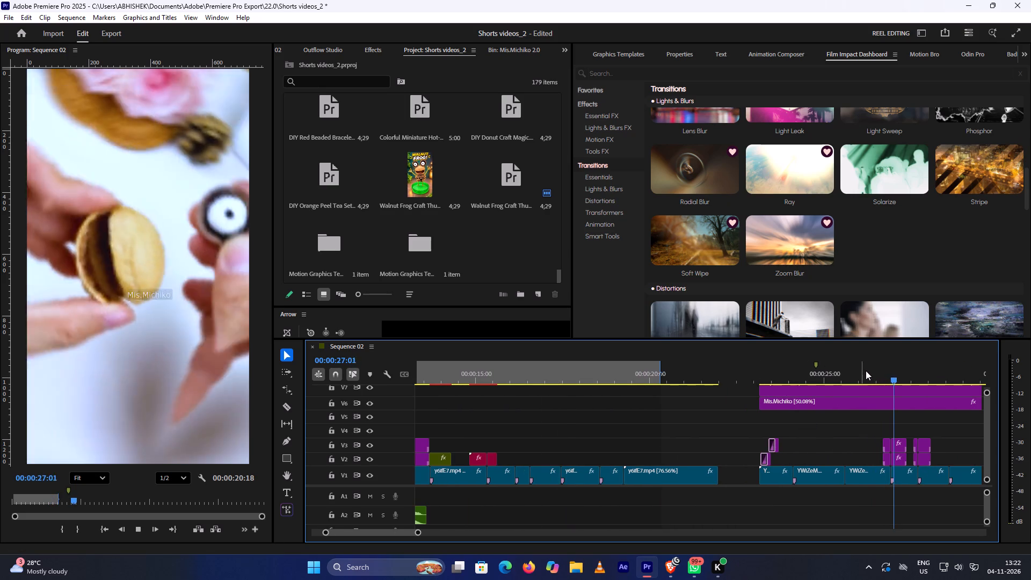
{"action": "key", "text": "space"}
{"action": "scroll", "coordinate": [887, 375], "scroll_direction": "down", "scroll_amount": 5}
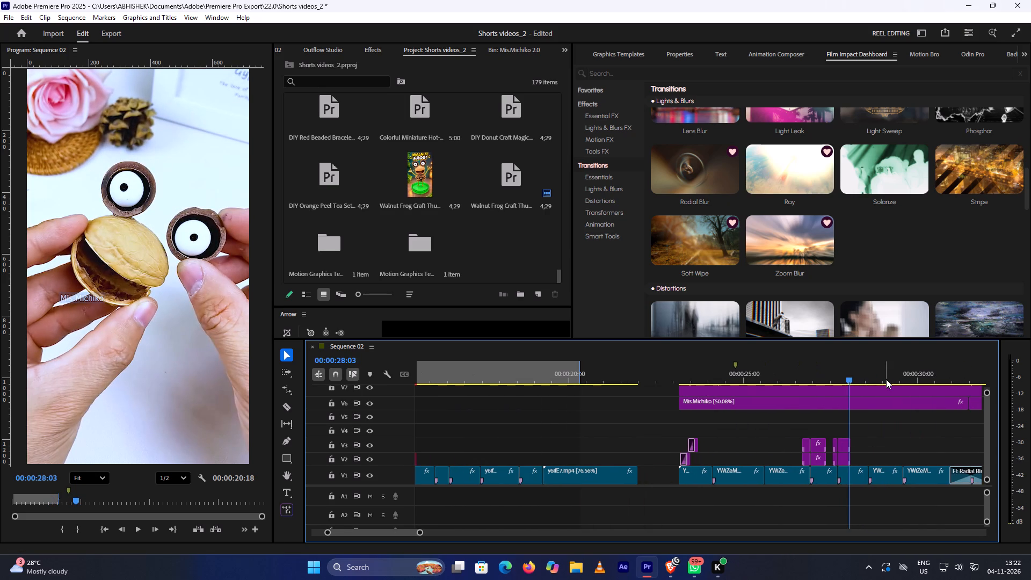
{"action": "scroll", "coordinate": [886, 379], "scroll_direction": "up", "scroll_amount": 5}
{"action": "scroll", "coordinate": [621, 354], "scroll_direction": "up", "scroll_amount": 6}
{"action": "scroll", "coordinate": [535, 364], "scroll_direction": "up", "scroll_amount": 5}
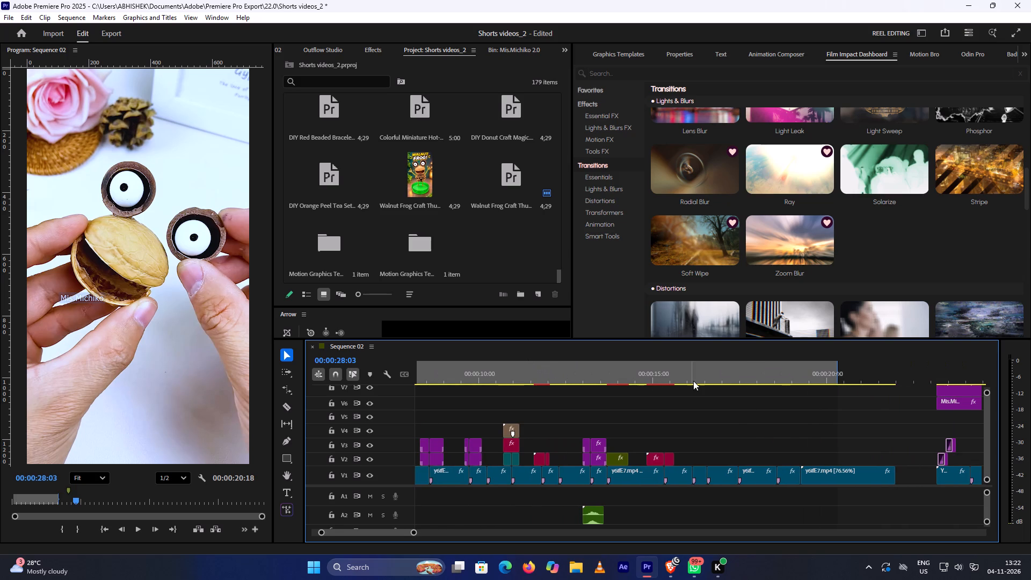
Play back the V1 cuts between about 00:00:15:45 and 00:00:17:55 repeatedly to judge how they flow without a transition.
{"action": "left_click", "coordinate": [680, 361]}
{"action": "key", "text": "space"}
{"action": "key", "text": "space"}
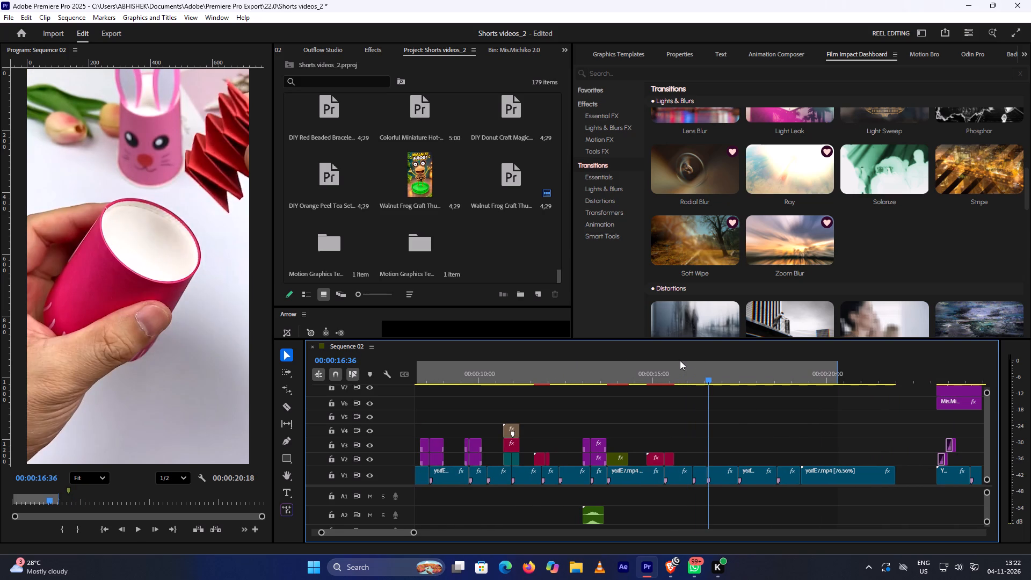
{"action": "left_click", "coordinate": [680, 360]}
{"action": "key", "text": "space"}
{"action": "key", "text": "space"}
{"action": "left_click_drag", "start_coordinate": [665, 357], "coordinate": [671, 355]}
{"action": "left_click", "coordinate": [686, 358]}
{"action": "left_click", "coordinate": [685, 376]}
{"action": "key", "text": "space"}
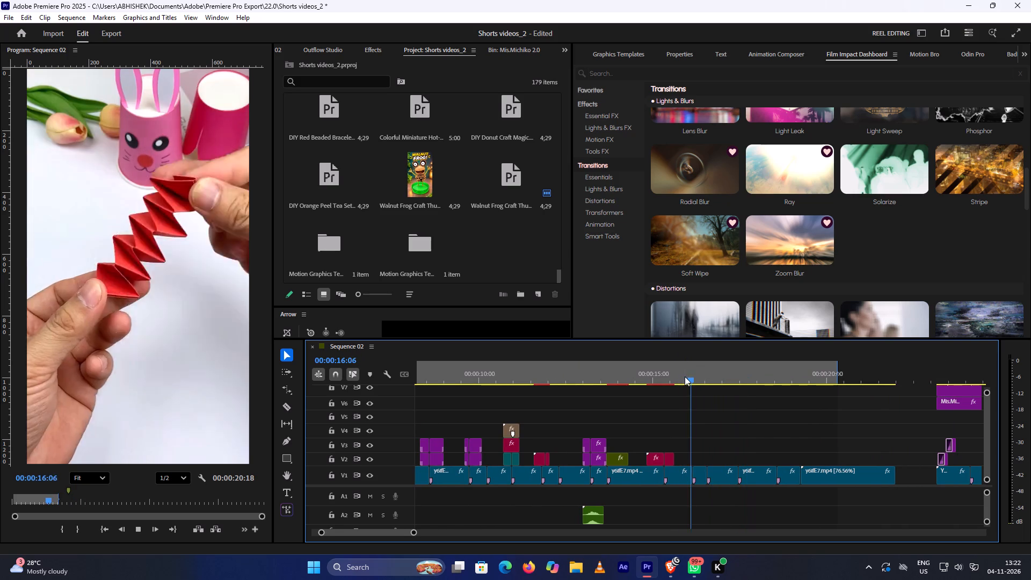
{"action": "key", "text": "space"}
{"action": "scroll", "coordinate": [689, 376], "scroll_direction": "down", "scroll_amount": 7}
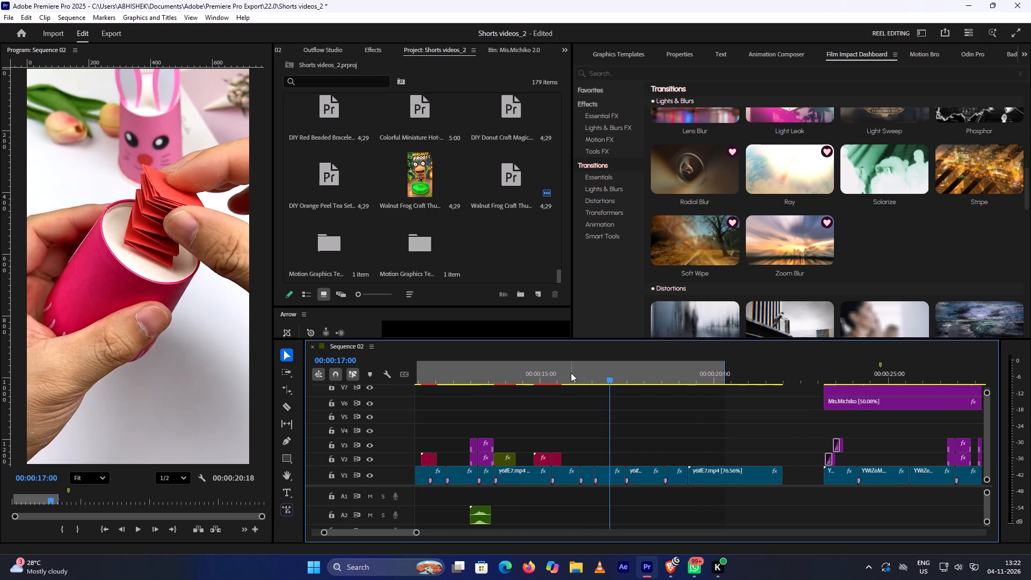
{"action": "left_click", "coordinate": [571, 373]}
{"action": "key", "text": "space"}
{"action": "key", "text": "space"}
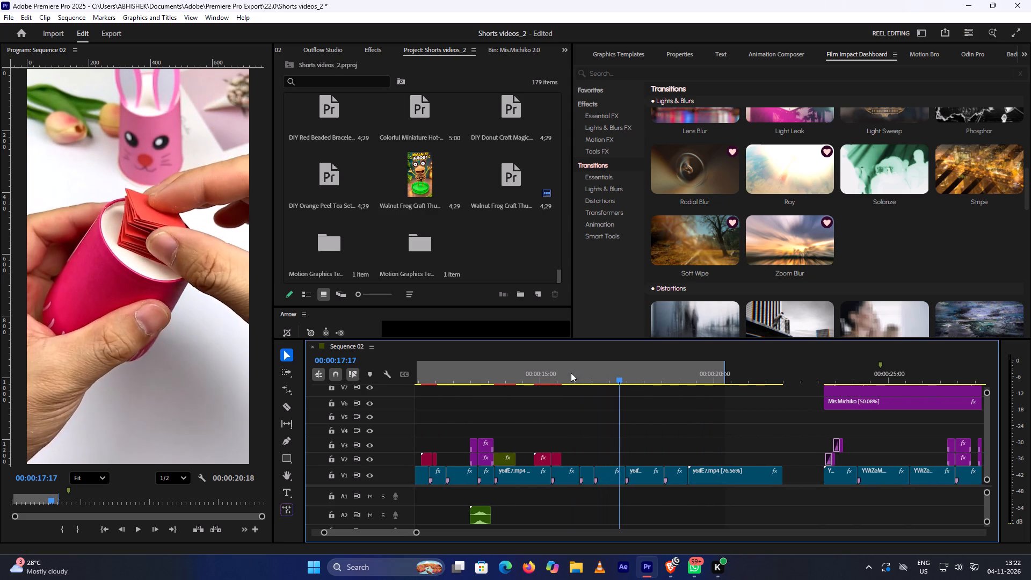
{"action": "key", "text": "space"}
{"action": "key", "text": "space"}
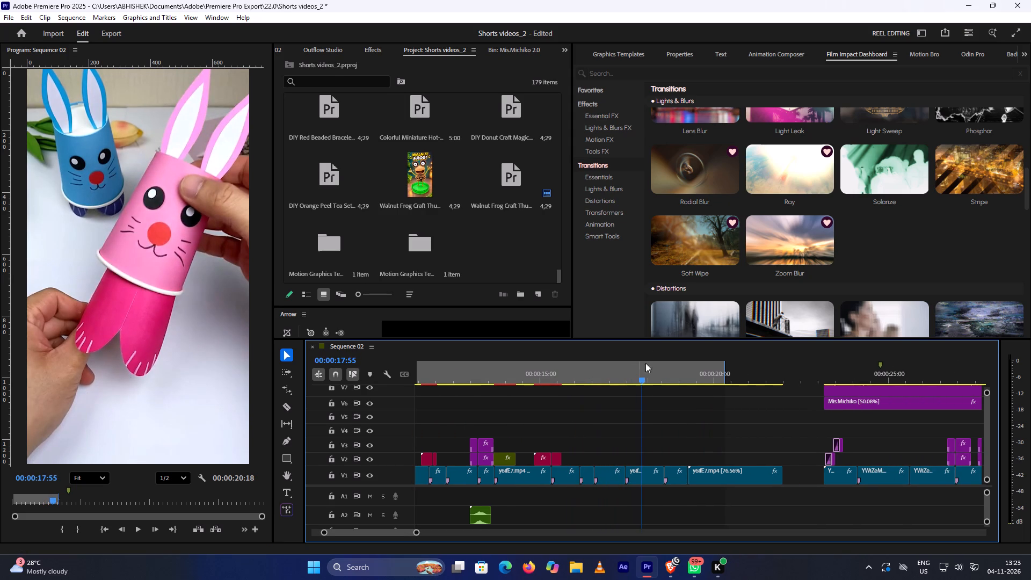
{"action": "scroll", "coordinate": [702, 385], "scroll_direction": "down", "scroll_amount": 4}
{"action": "scroll", "coordinate": [691, 440], "scroll_direction": "up", "scroll_amount": 9}
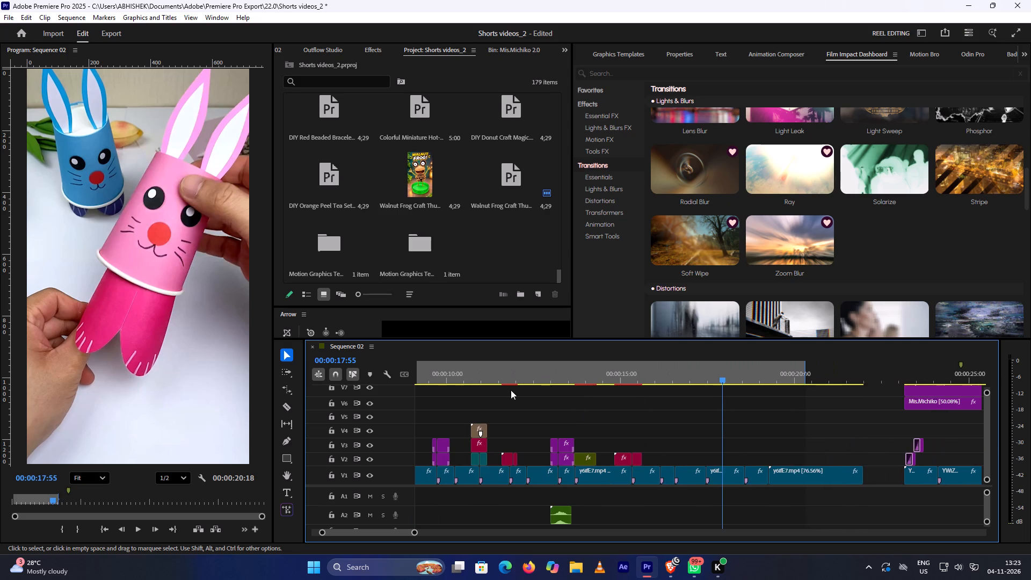
Play back the earlier pink-cup section between about 00:00:09:00 and 00:00:12:15 to review its existing transitions.
{"action": "left_click", "coordinate": [497, 371]}
{"action": "key", "text": "space"}
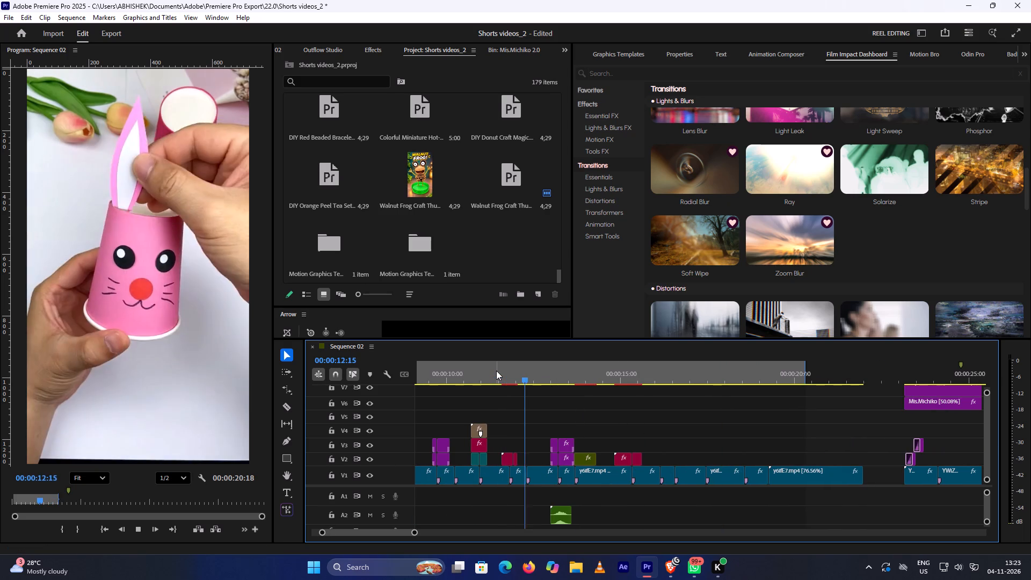
{"action": "key", "text": "space"}
{"action": "scroll", "coordinate": [486, 376], "scroll_direction": "up", "scroll_amount": 5}
{"action": "left_click", "coordinate": [506, 368]}
{"action": "key", "text": "space"}
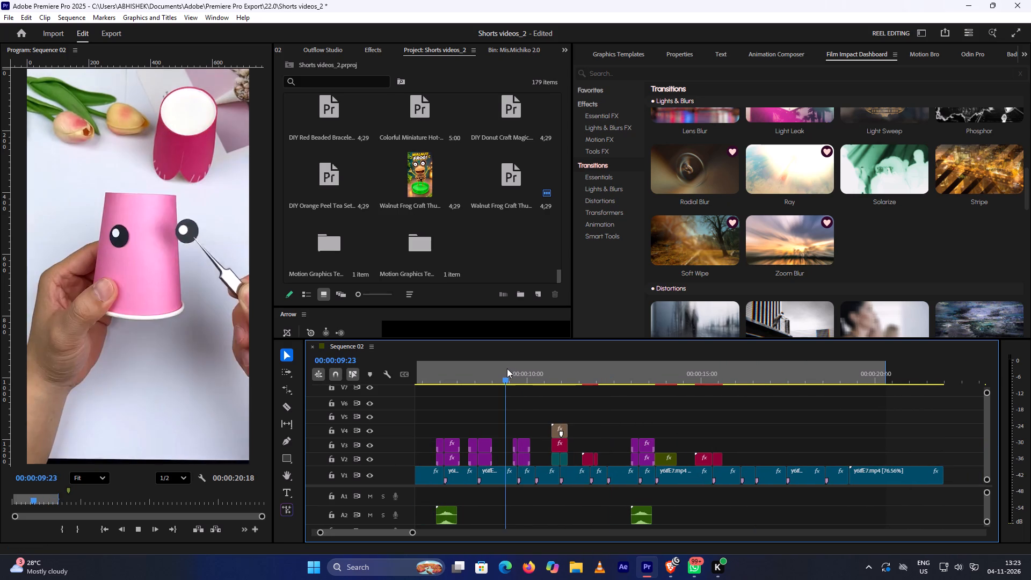
{"action": "key", "text": "space"}
{"action": "left_click", "coordinate": [507, 378]}
{"action": "key", "text": "space"}
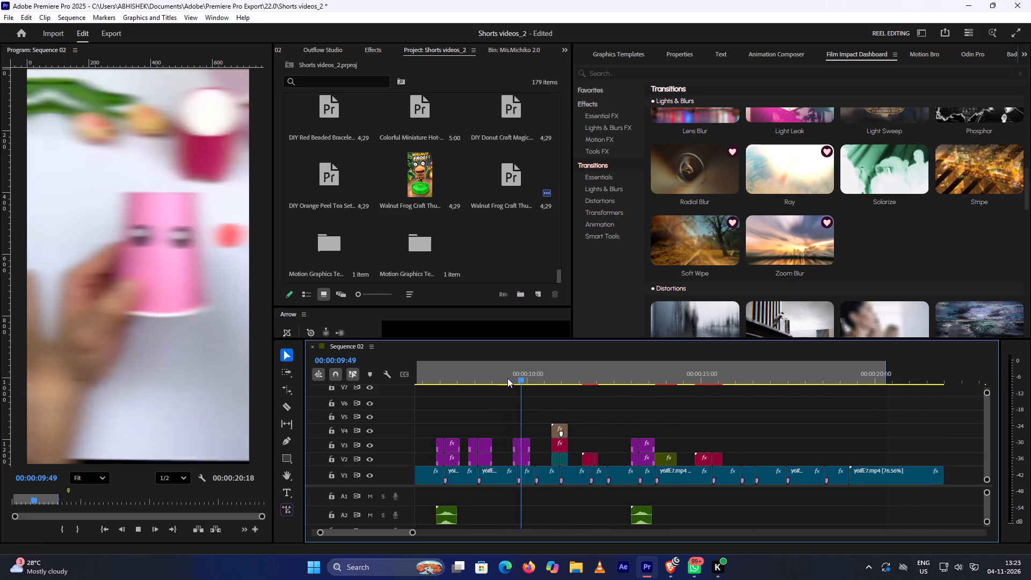
{"action": "key", "text": "space"}
Duplicate the purple V2 and V3 transition layers near 00:00:10:00 to start at 00:00:16:01 over the V1 cut, and play them back.
{"action": "left_click_drag", "start_coordinate": [505, 407], "coordinate": [526, 455]}
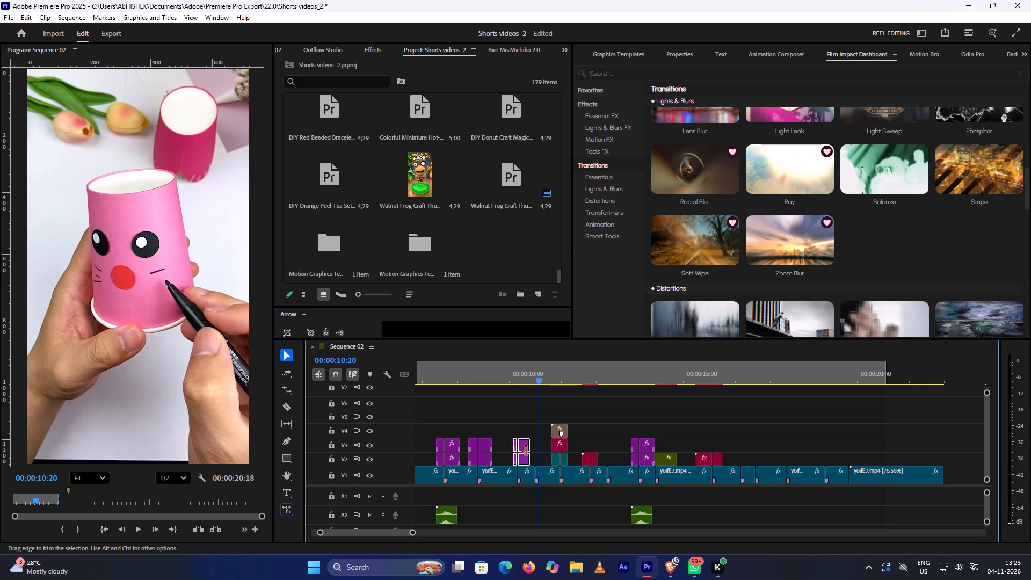
{"action": "left_click", "coordinate": [526, 444], "text": "alt"}
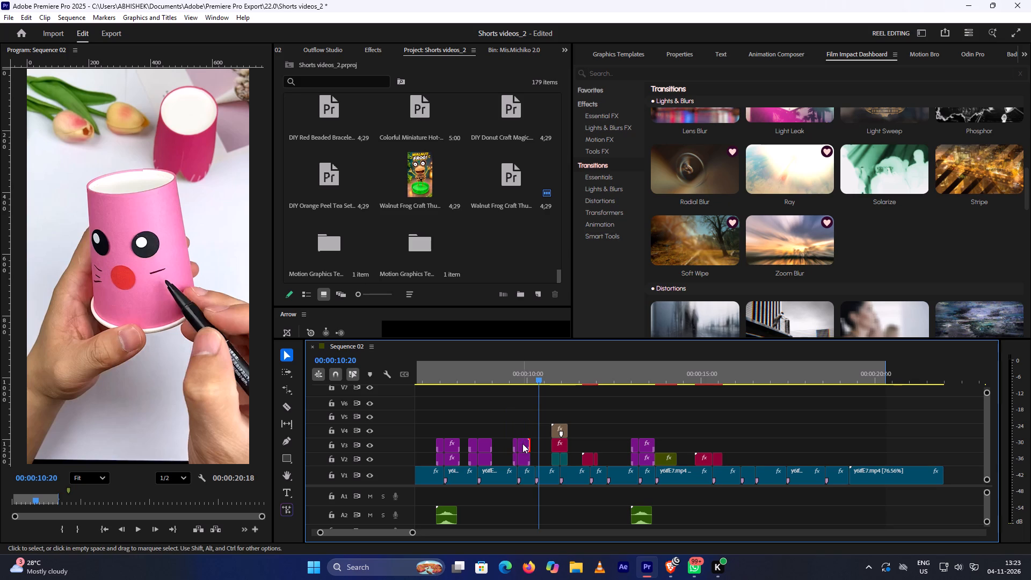
{"action": "left_click_drag", "start_coordinate": [507, 419], "coordinate": [530, 455]}
{"action": "left_click_drag", "start_coordinate": [524, 446], "coordinate": [524, 446]}
{"action": "left_click_drag", "start_coordinate": [524, 446], "coordinate": [742, 443]}
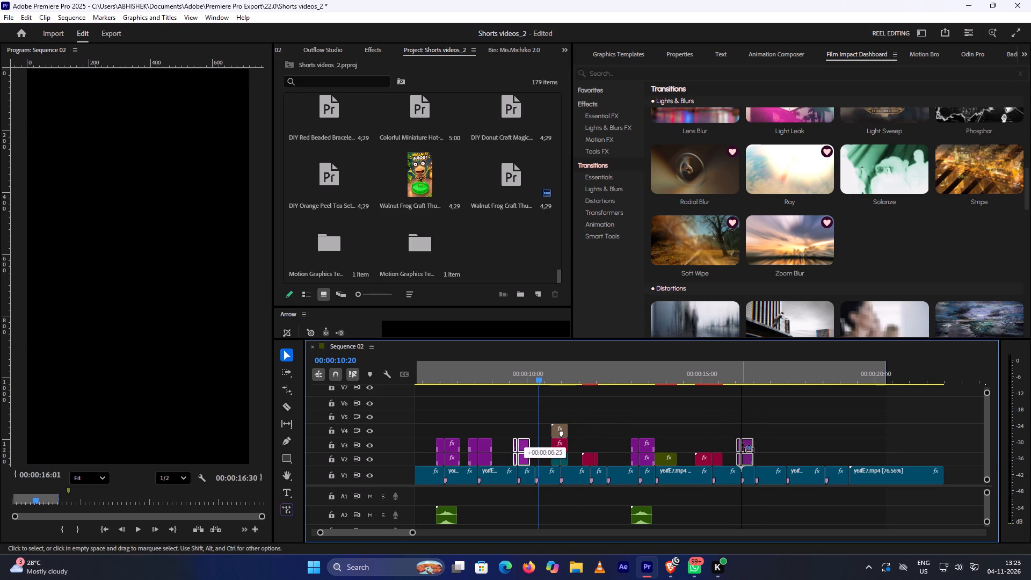
{"action": "left_click", "coordinate": [730, 373]}
{"action": "key", "text": "space"}
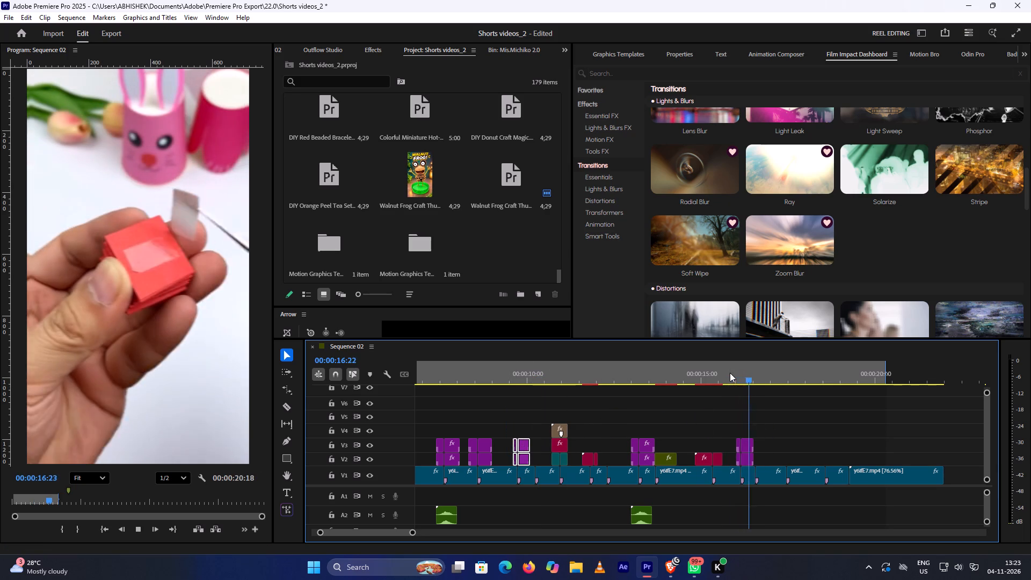
{"action": "key", "text": "space"}
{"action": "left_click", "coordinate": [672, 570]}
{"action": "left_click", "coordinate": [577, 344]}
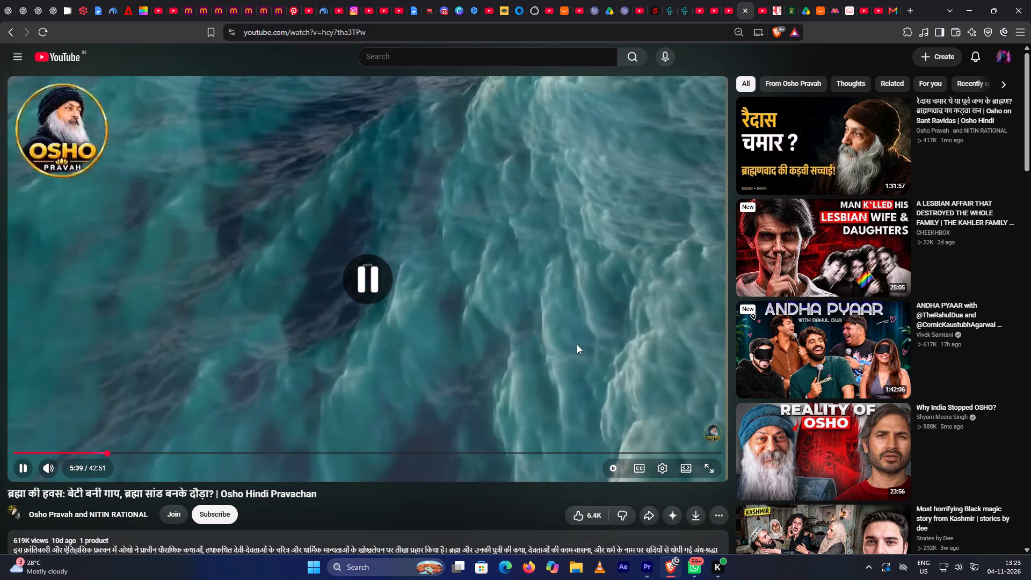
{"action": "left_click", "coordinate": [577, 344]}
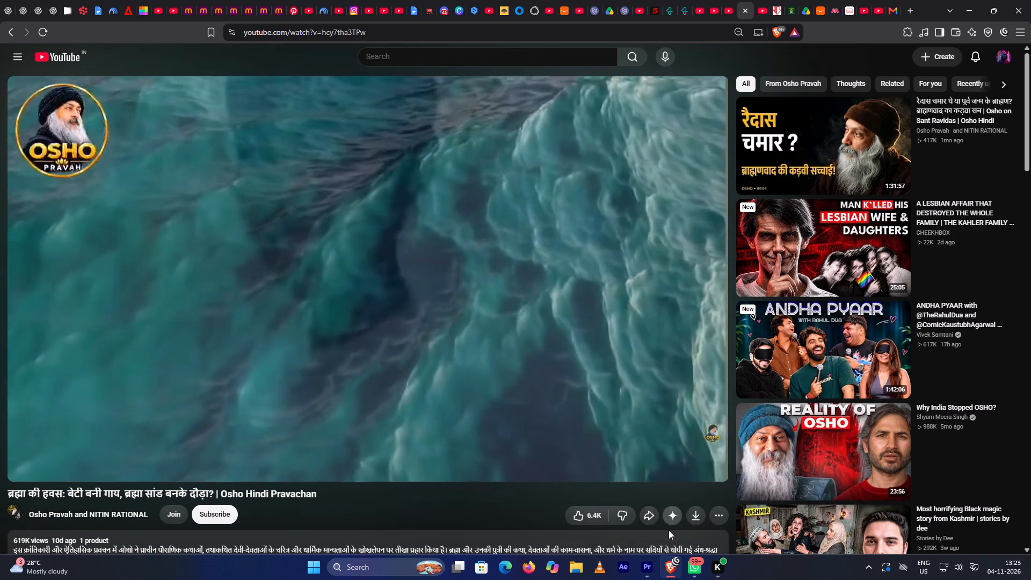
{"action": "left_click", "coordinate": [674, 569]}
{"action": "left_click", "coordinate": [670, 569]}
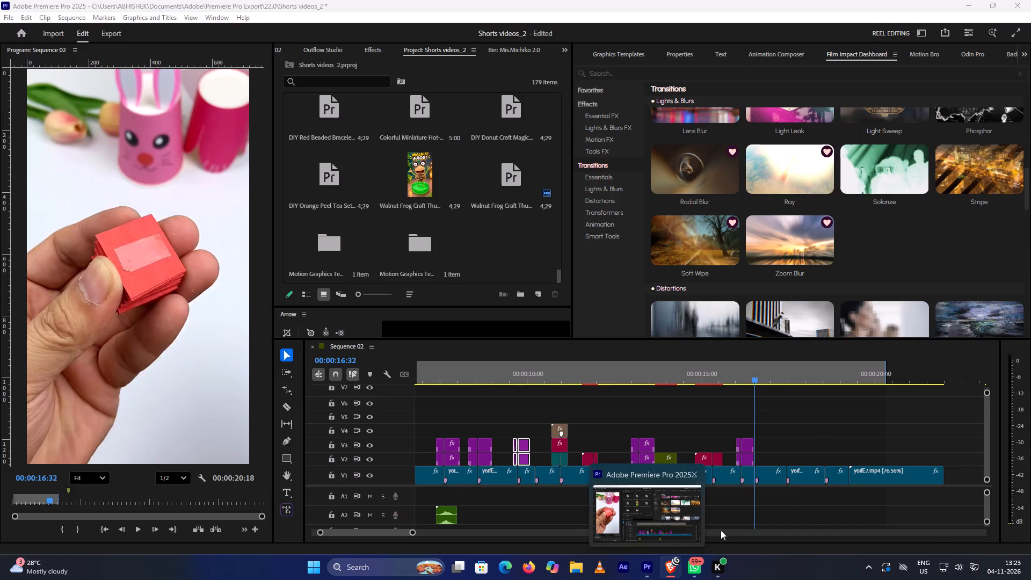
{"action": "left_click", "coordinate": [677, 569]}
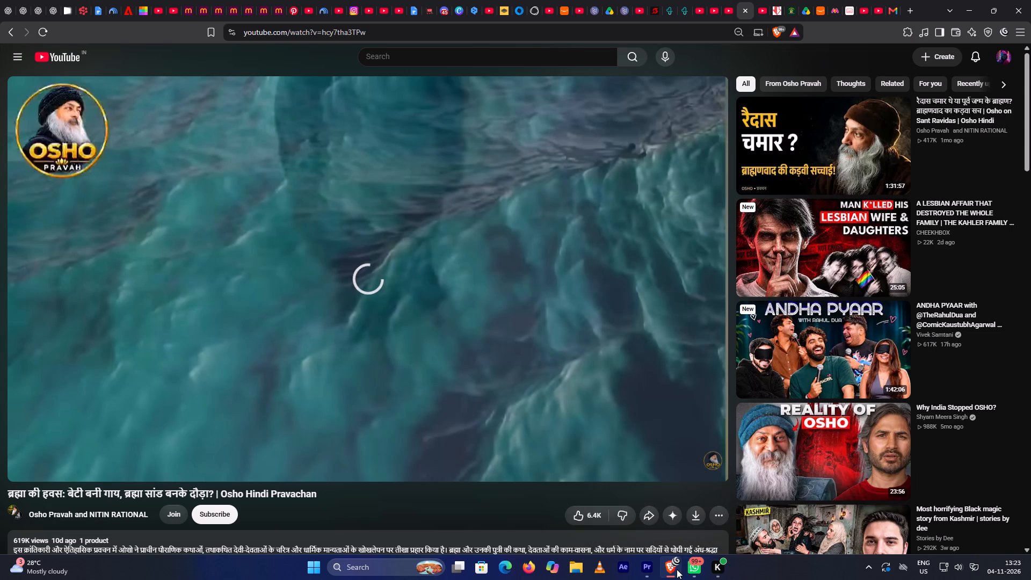
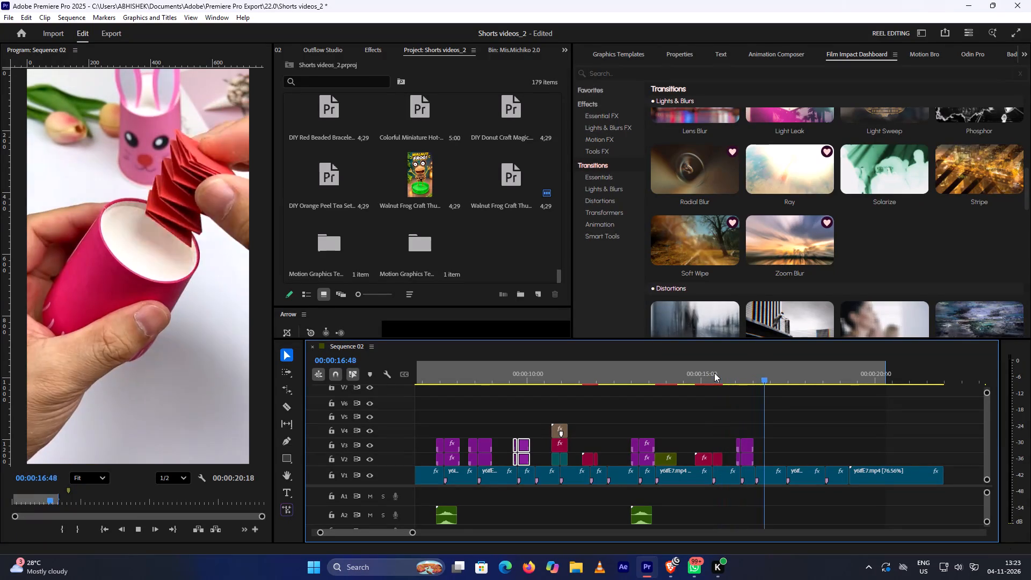
Delete the duplicated purple V2 and V3 transition layers that start at 00:00:16:01.
{"action": "key", "text": "space"}
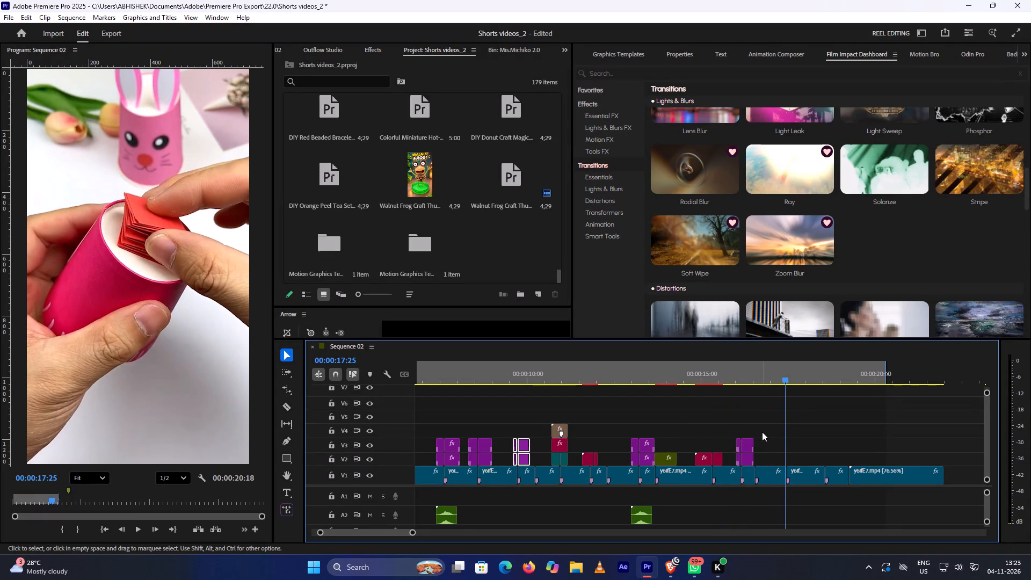
{"action": "left_click_drag", "start_coordinate": [737, 420], "coordinate": [749, 458]}
{"action": "key", "text": "Delete"}
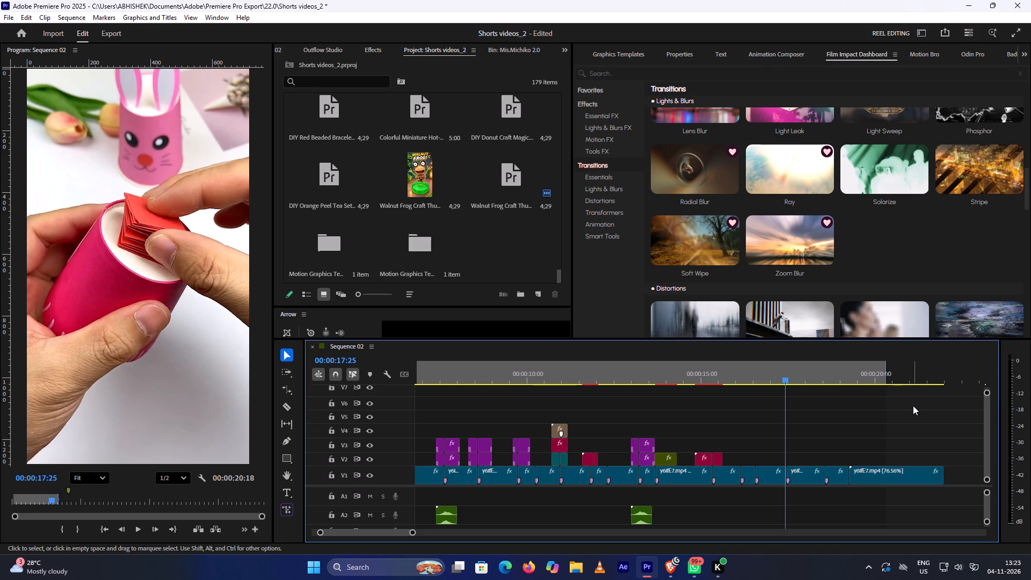
Play back the orange-peel section from about 00:00:39:27 to 00:00:42:29 to look for a transition worth reusing.
{"action": "scroll", "coordinate": [924, 339], "scroll_direction": "down", "scroll_amount": 6, "text": "alt"}
{"action": "scroll", "coordinate": [912, 374], "scroll_direction": "down", "scroll_amount": 11}
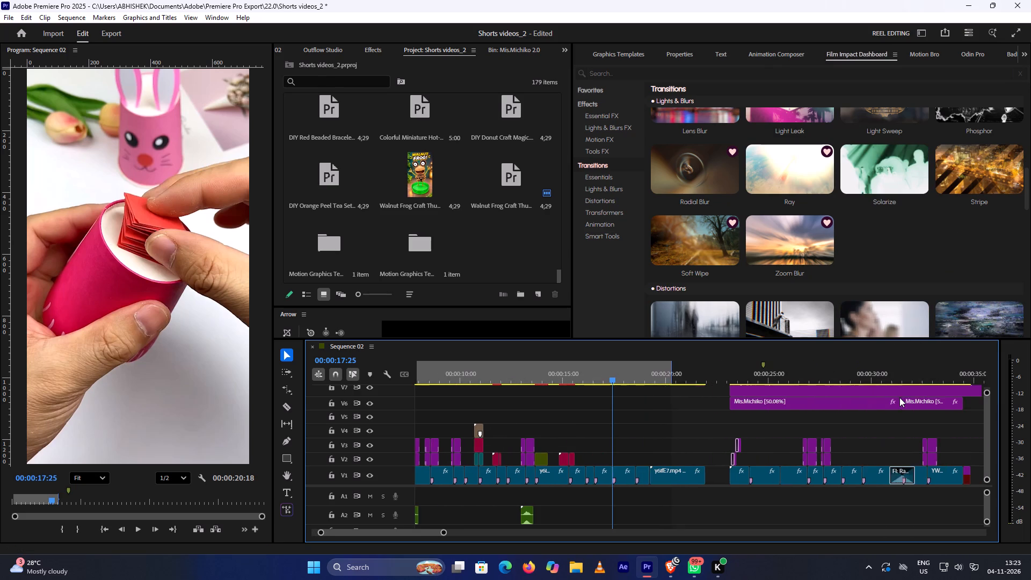
{"action": "scroll", "coordinate": [899, 397], "scroll_direction": "down", "scroll_amount": 13}
{"action": "left_click", "coordinate": [841, 379]}
{"action": "key", "text": "space"}
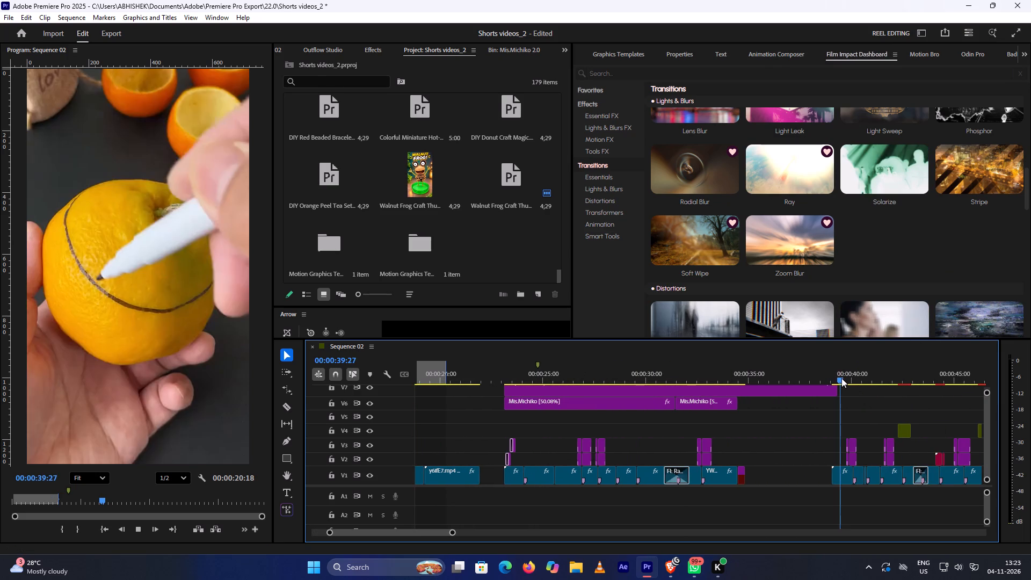
{"action": "key", "text": "space"}
{"action": "key", "text": "space"}
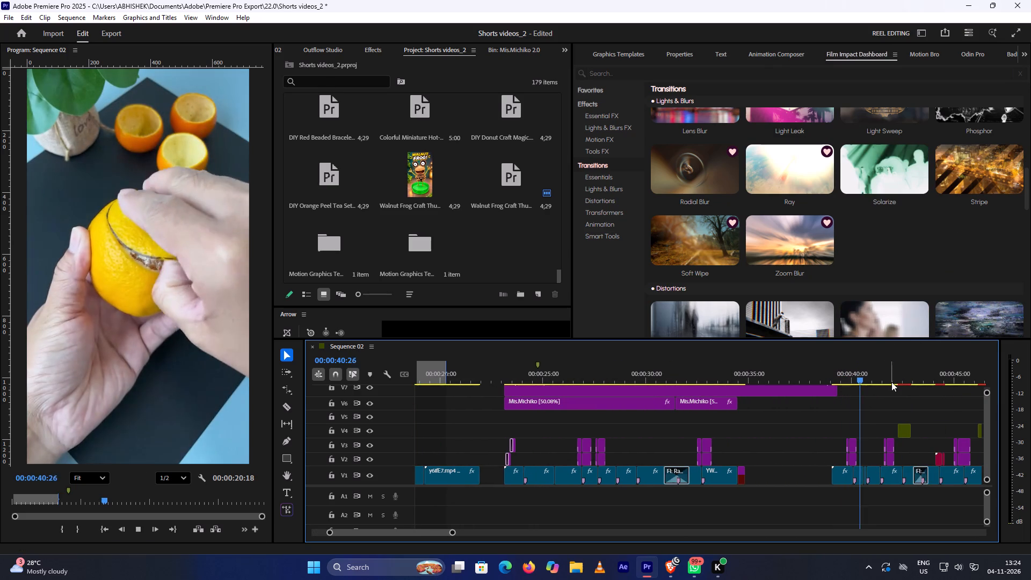
{"action": "left_click", "coordinate": [882, 376]}
{"action": "key", "text": "space"}
{"action": "key", "text": "space"}
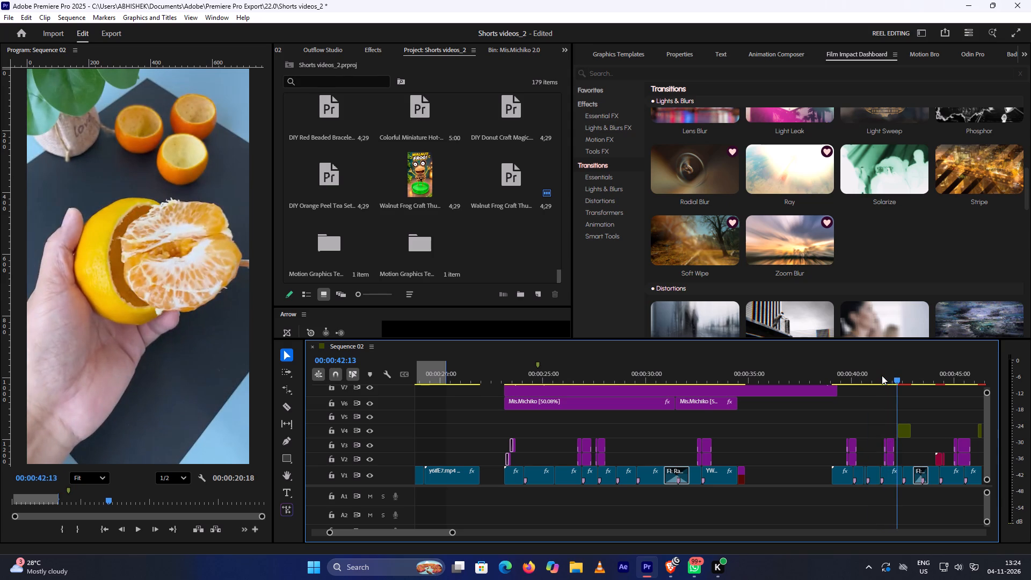
{"action": "left_click", "coordinate": [882, 375]}
{"action": "key", "text": "space"}
{"action": "key", "text": "space"}
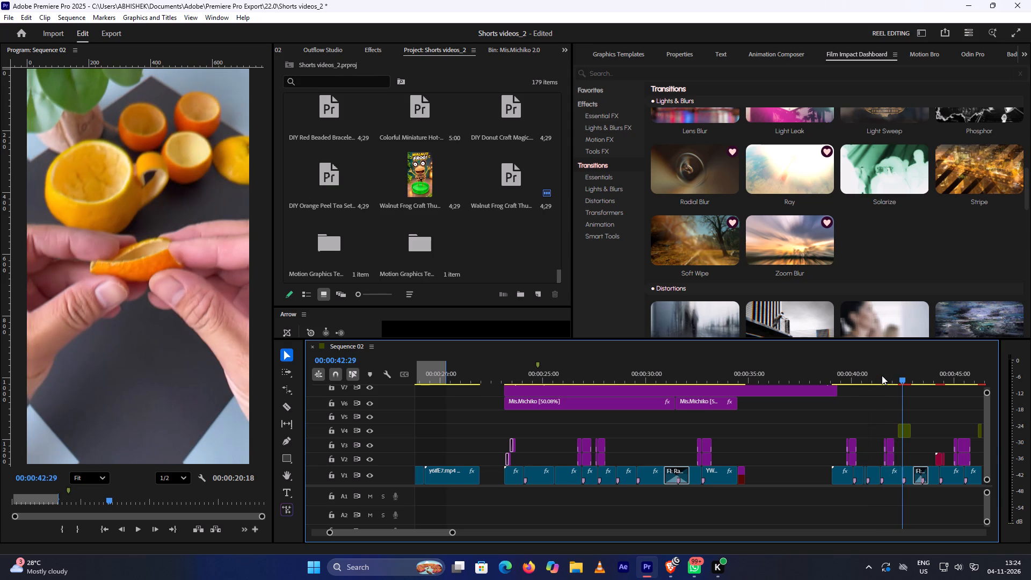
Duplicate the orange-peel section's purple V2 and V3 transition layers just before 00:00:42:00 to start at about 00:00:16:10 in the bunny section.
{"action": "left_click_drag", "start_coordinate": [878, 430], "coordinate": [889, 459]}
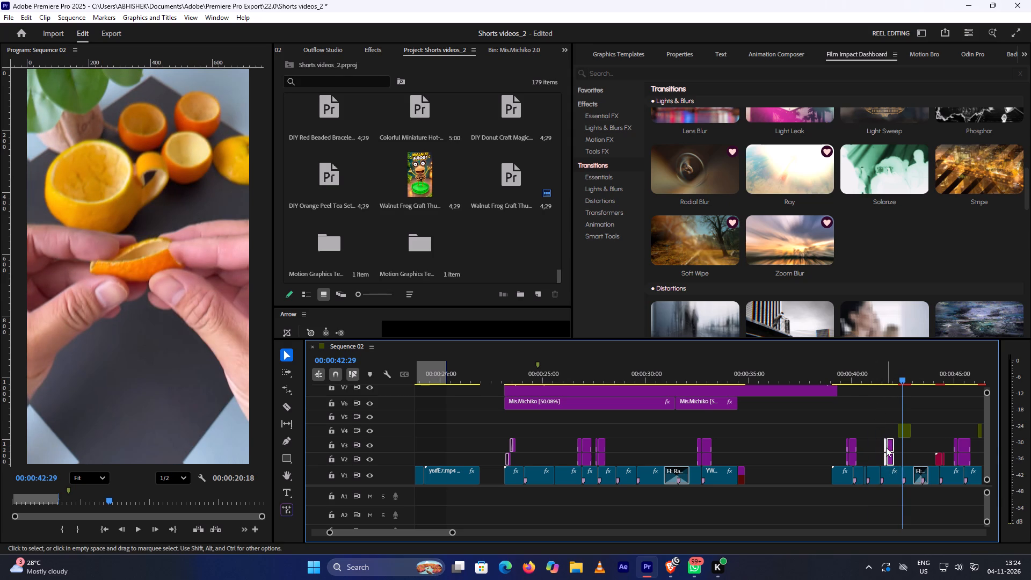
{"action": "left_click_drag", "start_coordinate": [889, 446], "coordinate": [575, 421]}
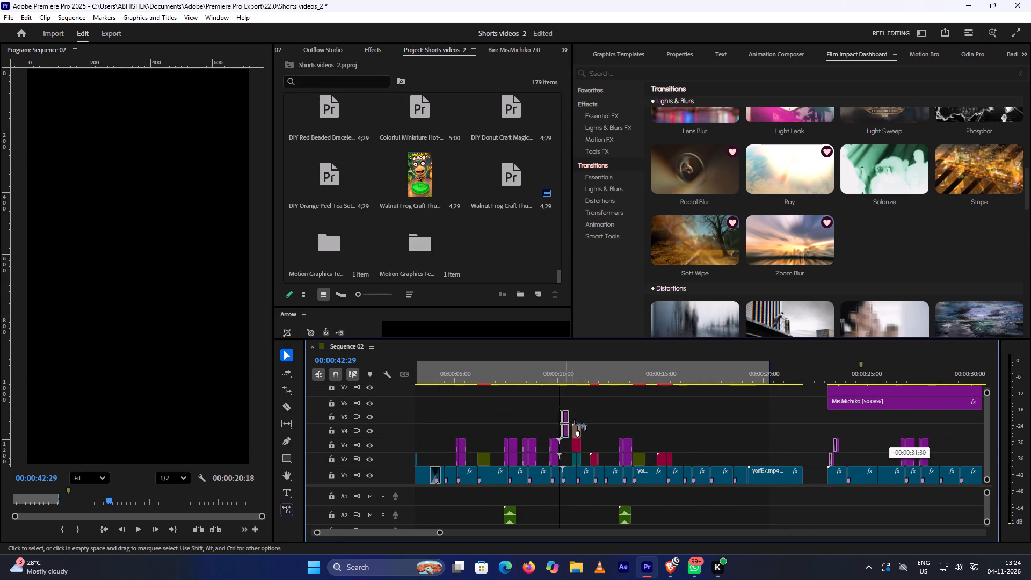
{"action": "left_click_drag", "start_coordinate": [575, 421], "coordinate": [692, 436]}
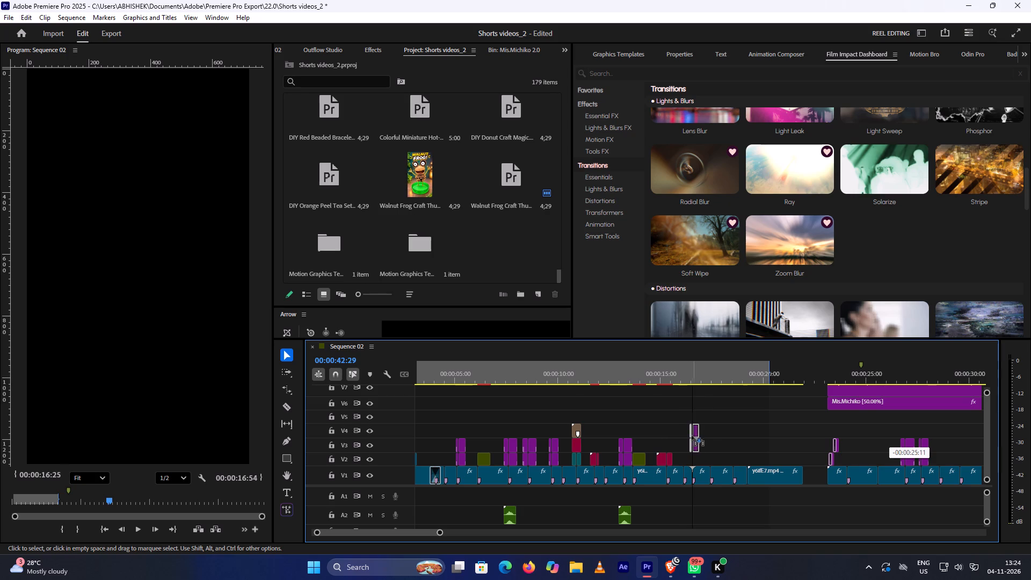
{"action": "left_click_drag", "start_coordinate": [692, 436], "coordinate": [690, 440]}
Play back the copied purple transition repeatedly from about 00:00:16:00 to judge its timing against the V1 cut.
{"action": "left_click", "coordinate": [680, 372]}
{"action": "key", "text": "space"}
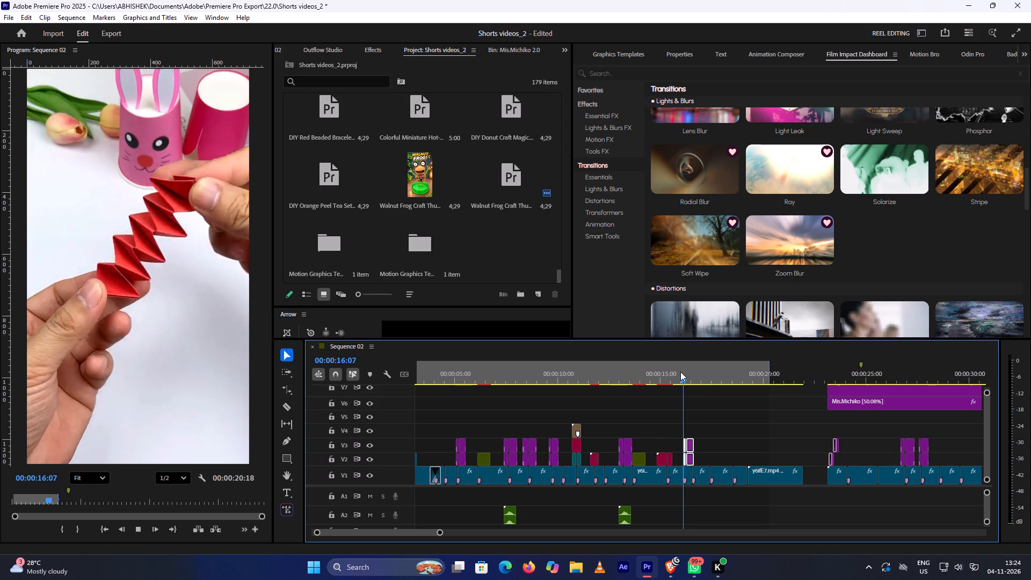
{"action": "key", "text": "space"}
{"action": "left_click", "coordinate": [680, 371]}
{"action": "key", "text": "space"}
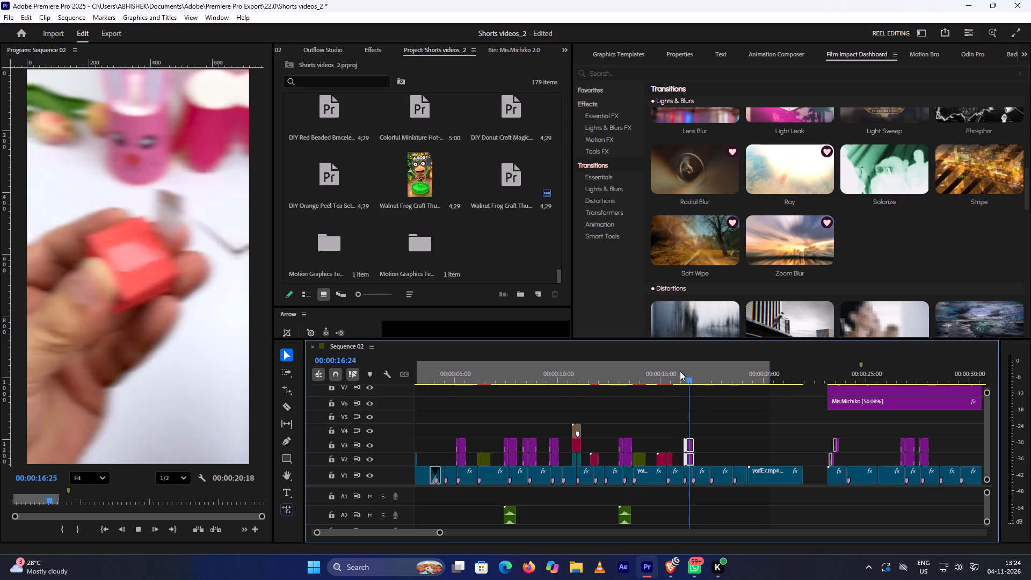
{"action": "key", "text": "space"}
{"action": "left_click", "coordinate": [680, 371]}
{"action": "key", "text": "space"}
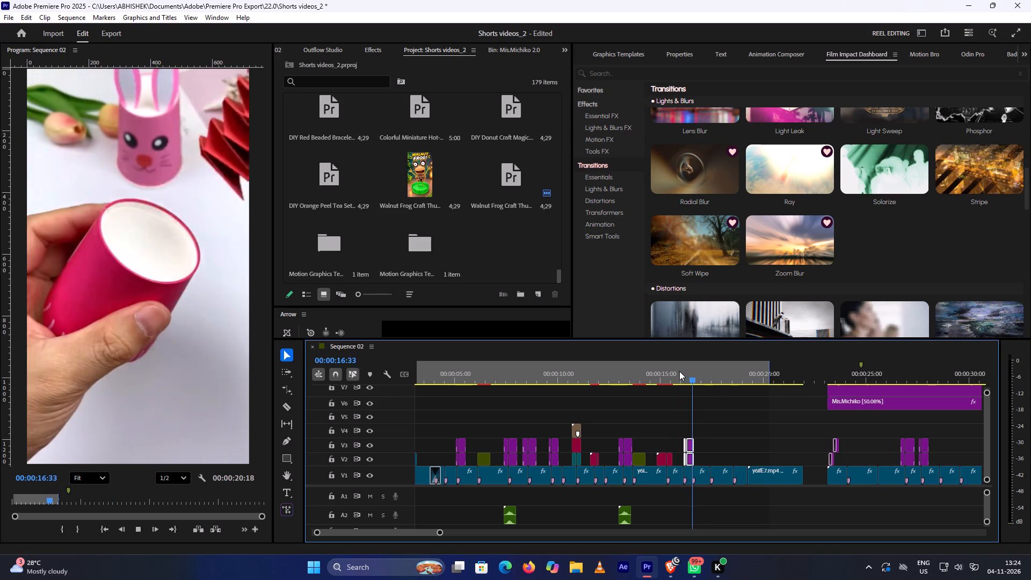
{"action": "key", "text": "space"}
{"action": "left_click", "coordinate": [679, 371]}
{"action": "key", "text": "space"}
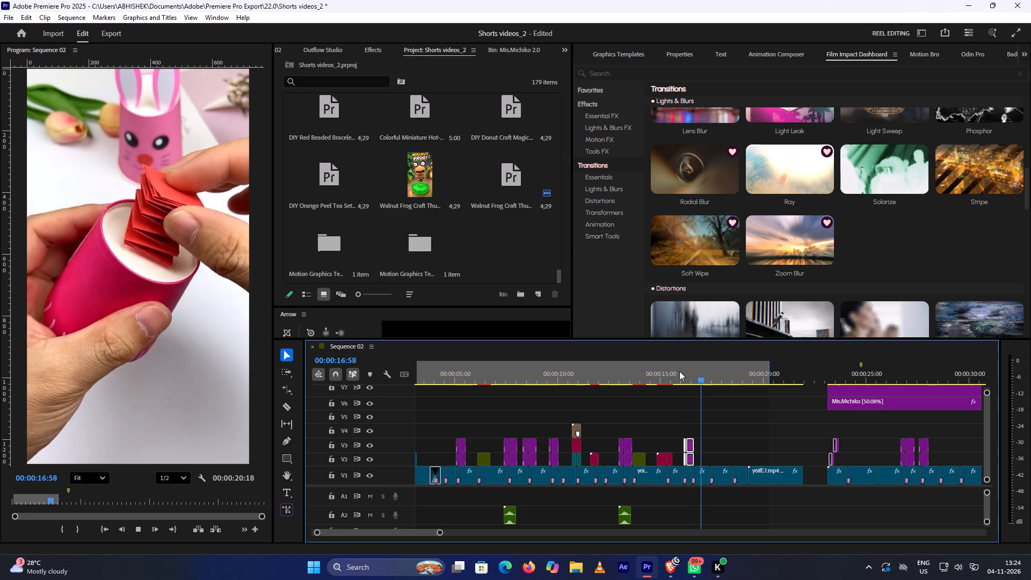
{"action": "key", "text": "space"}
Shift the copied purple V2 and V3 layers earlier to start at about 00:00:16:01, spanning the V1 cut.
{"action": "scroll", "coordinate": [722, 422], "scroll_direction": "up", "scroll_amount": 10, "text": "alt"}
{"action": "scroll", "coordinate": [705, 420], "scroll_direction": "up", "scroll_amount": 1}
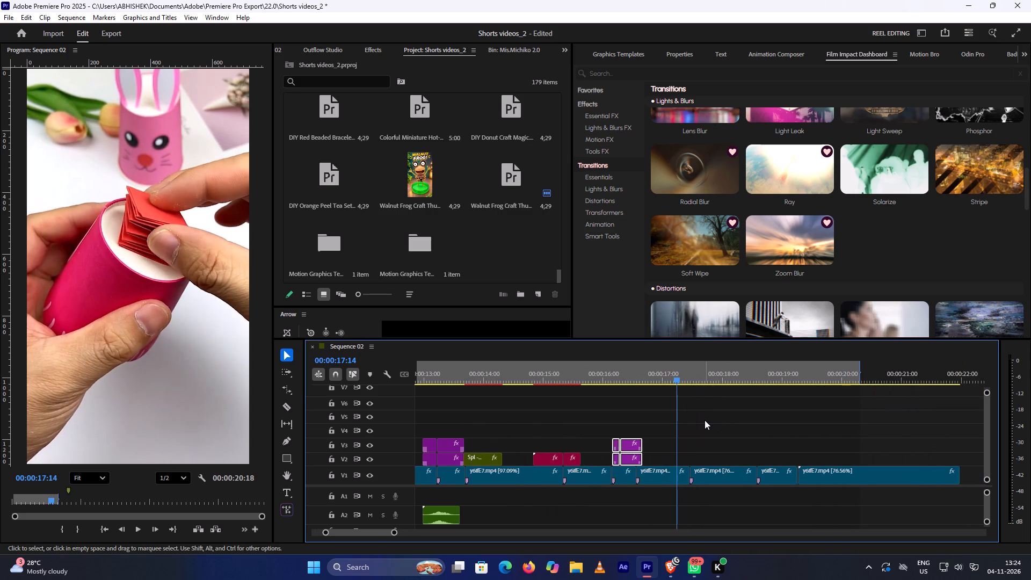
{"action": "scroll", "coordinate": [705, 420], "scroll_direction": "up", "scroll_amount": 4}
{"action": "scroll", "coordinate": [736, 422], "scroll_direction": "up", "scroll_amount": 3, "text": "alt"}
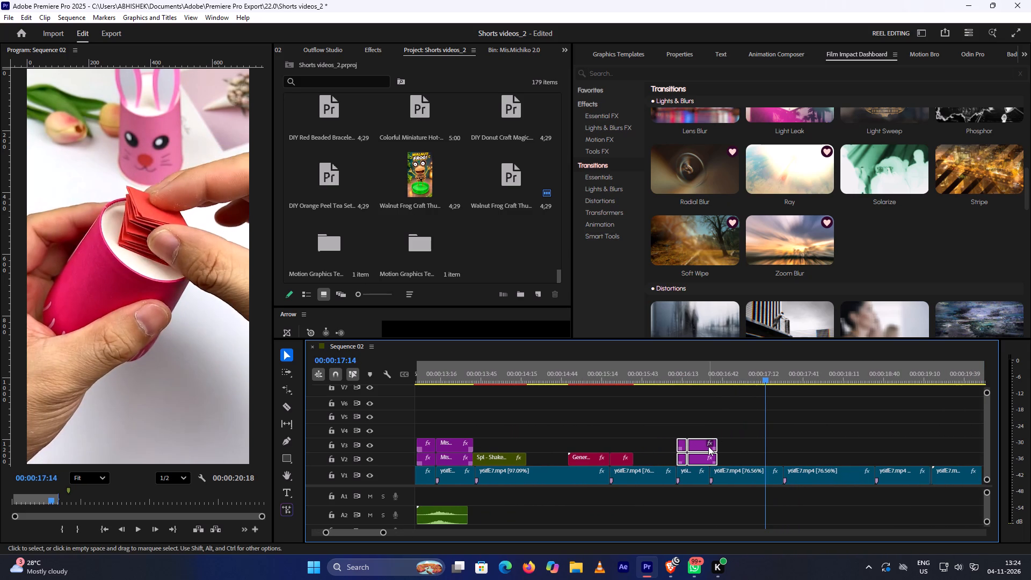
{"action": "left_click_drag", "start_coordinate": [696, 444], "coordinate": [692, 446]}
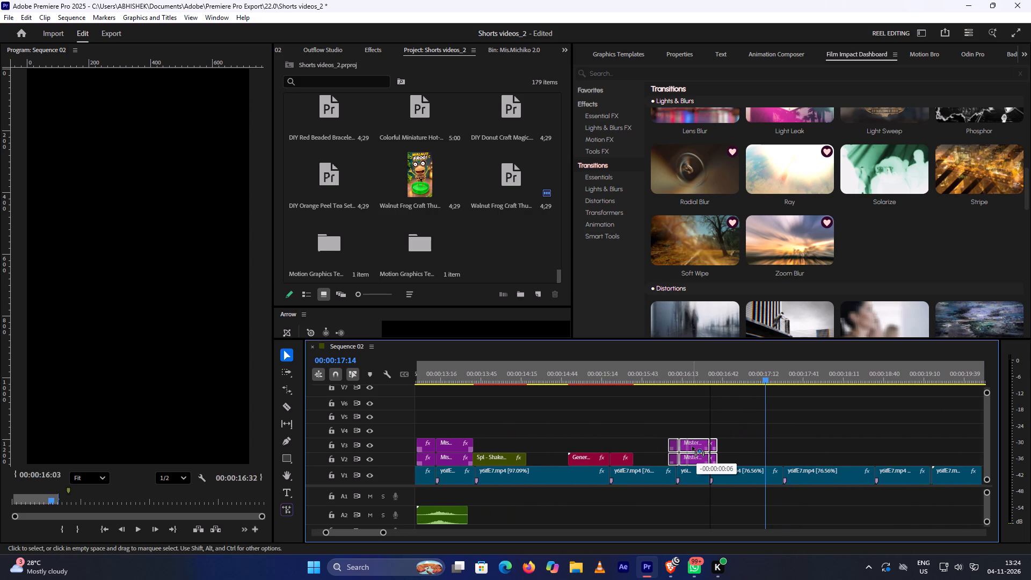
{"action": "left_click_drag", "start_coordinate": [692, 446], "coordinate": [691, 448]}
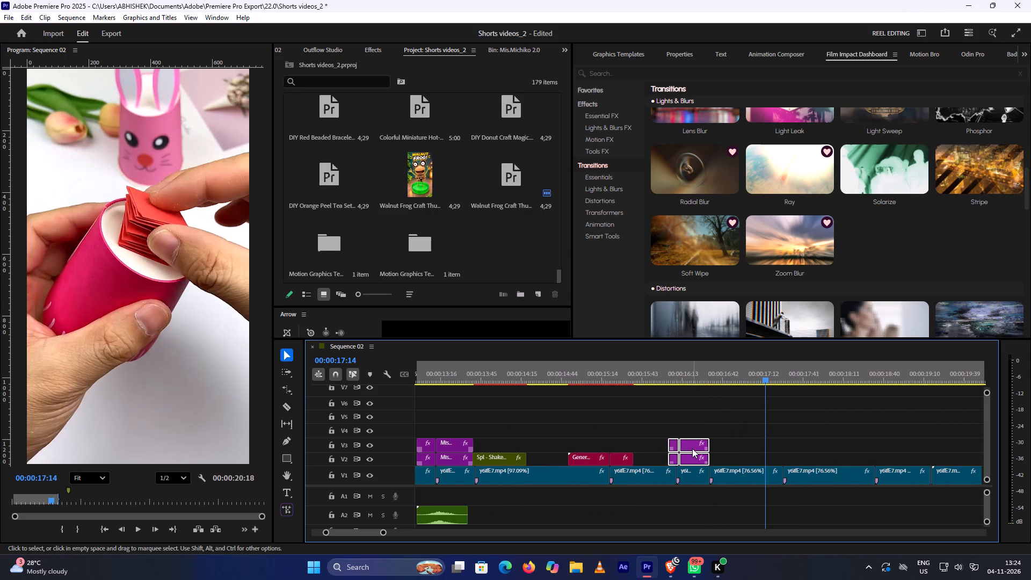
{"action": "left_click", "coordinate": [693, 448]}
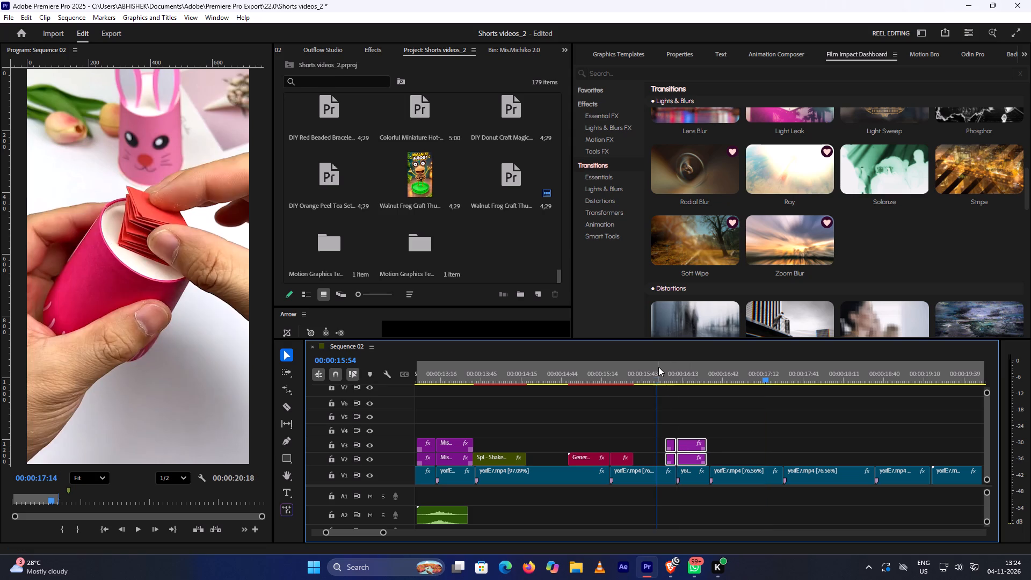
Play back the realigned purple transition repeatedly between about 00:00:15:54 and 00:00:16:51 to judge how it flows.
{"action": "left_click", "coordinate": [658, 367]}
{"action": "key", "text": "space"}
{"action": "key", "text": "space"}
{"action": "left_click", "coordinate": [659, 365]}
{"action": "key", "text": "space"}
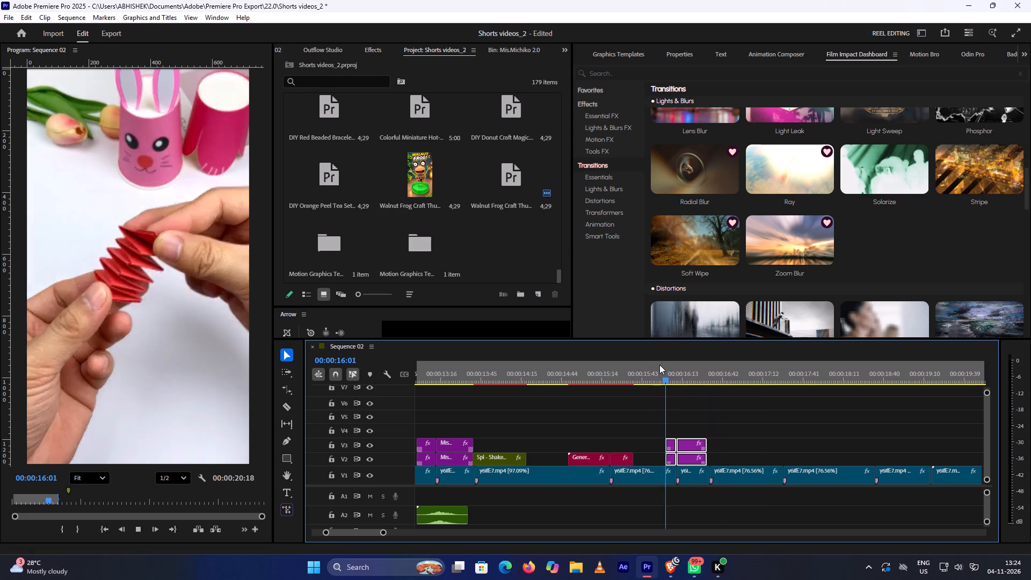
{"action": "key", "text": "space"}
{"action": "scroll", "coordinate": [745, 401], "scroll_direction": "down", "scroll_amount": 2, "text": "alt"}
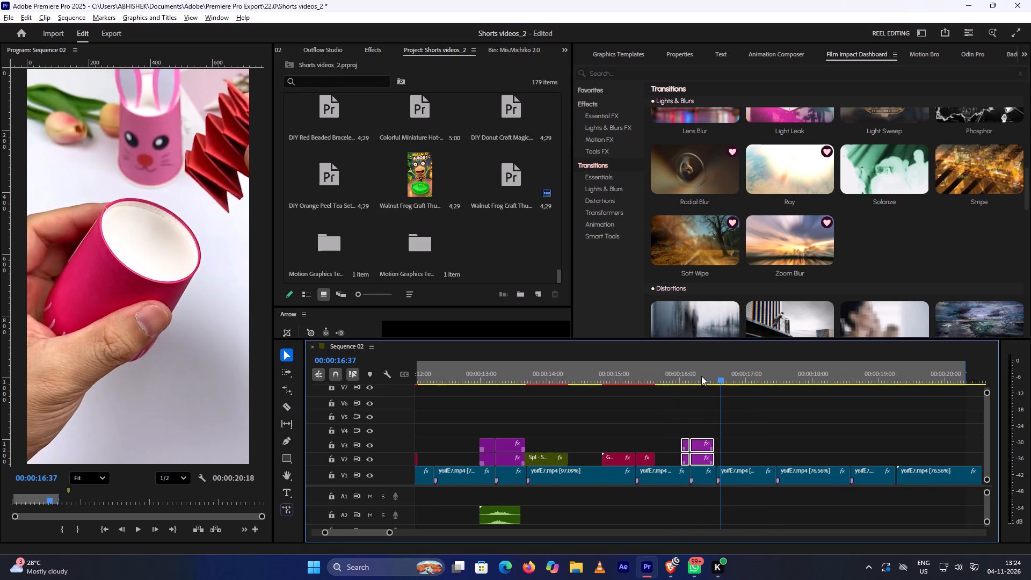
{"action": "left_click", "coordinate": [683, 379]}
{"action": "key", "text": "space"}
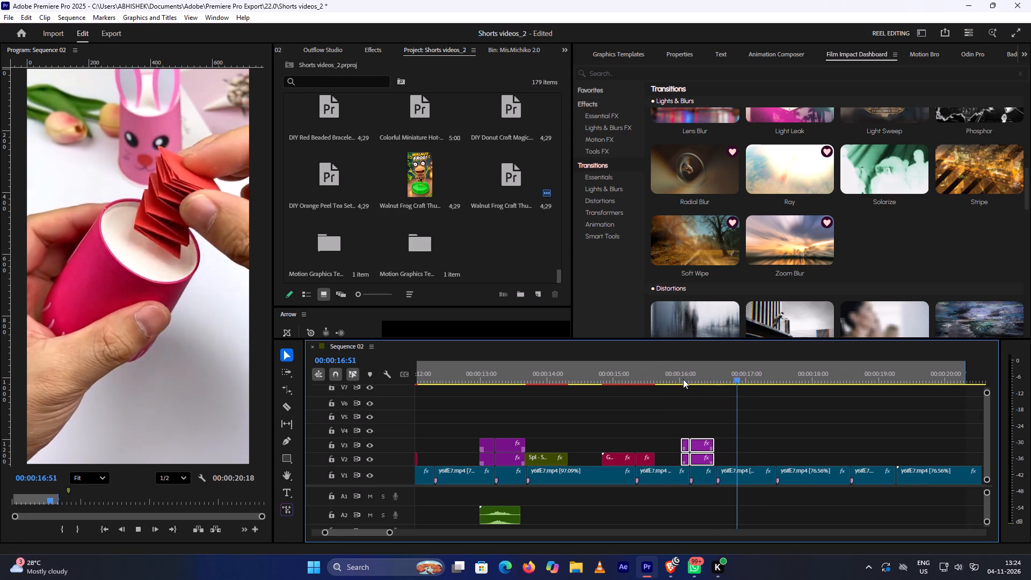
{"action": "key", "text": "space"}
{"action": "left_click", "coordinate": [716, 380]}
{"action": "key", "text": "space"}
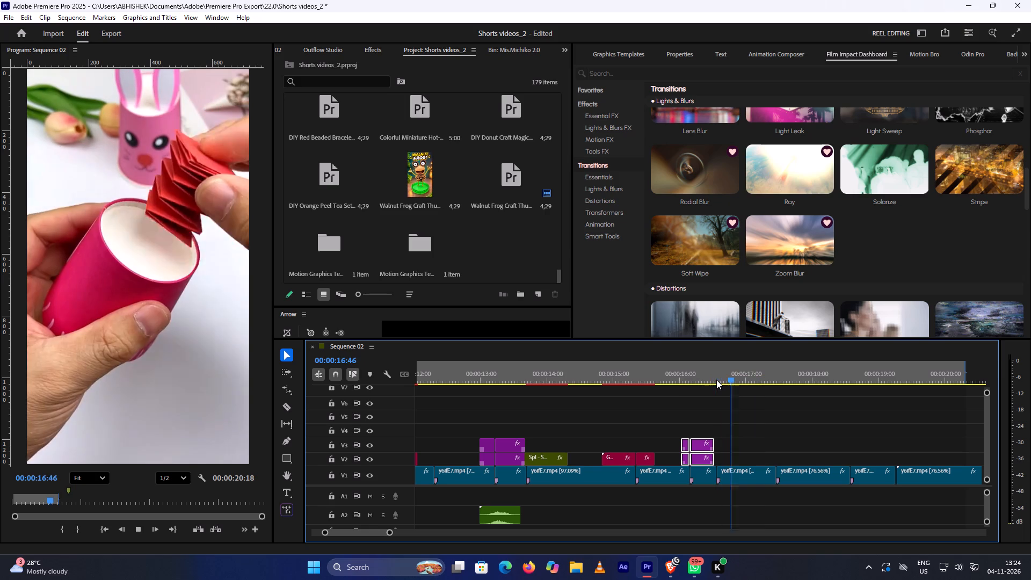
{"action": "key", "text": "space"}
{"action": "left_click", "coordinate": [691, 376]}
{"action": "key", "text": "space"}
{"action": "left_click", "coordinate": [678, 375]}
{"action": "key", "text": "space"}
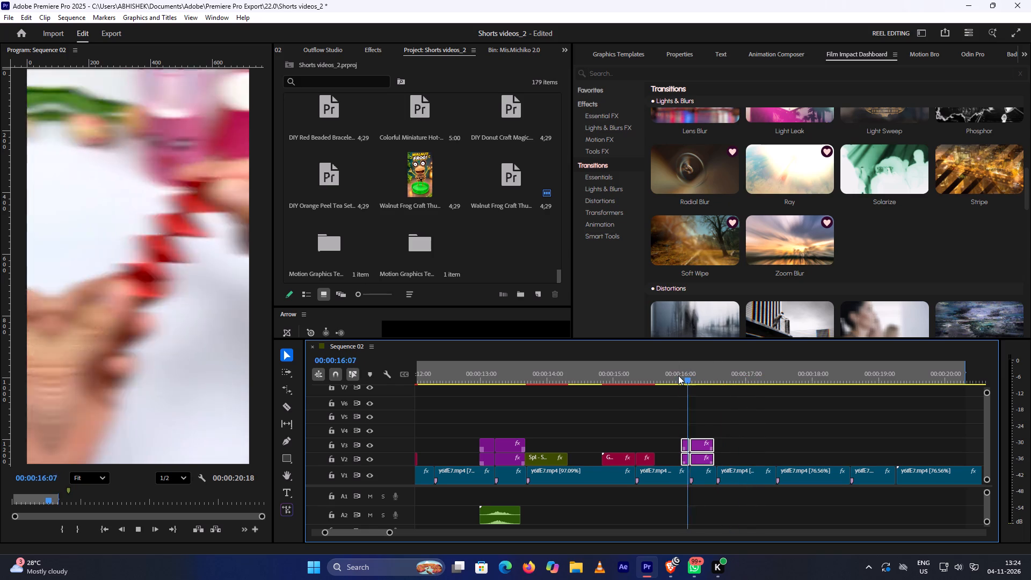
{"action": "key", "text": "space"}
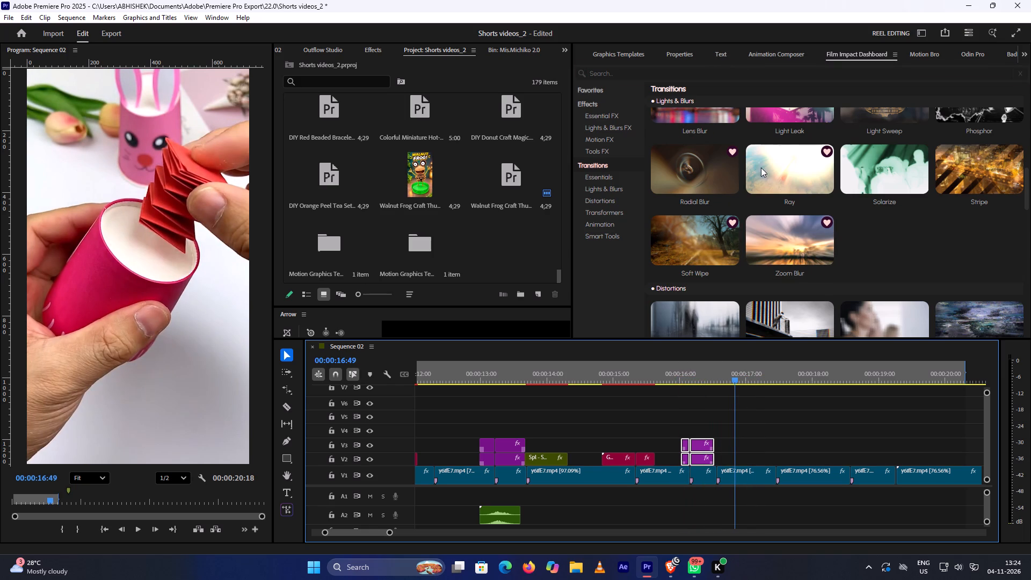
Replace the purple V2 and V3 layers near 00:00:16:01 with Animation Composer's Generated Light Leak 9 on V2, centred on the V1 cut at about 00:00:16:10.
{"action": "left_click", "coordinate": [788, 55]}
{"action": "scroll", "coordinate": [890, 237], "scroll_direction": "down", "scroll_amount": 3}
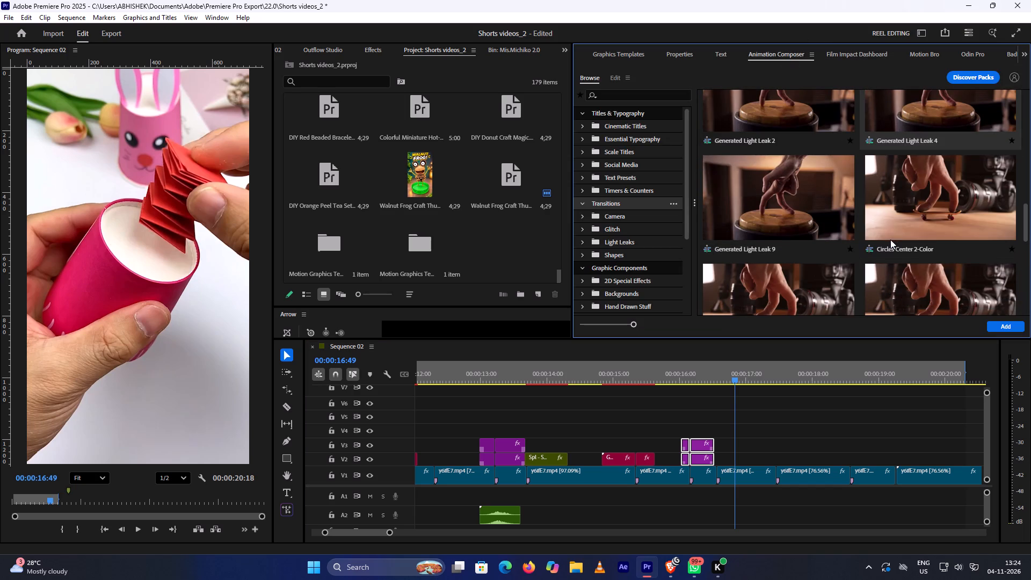
{"action": "left_click", "coordinate": [910, 220]}
{"action": "left_click", "coordinate": [814, 218]}
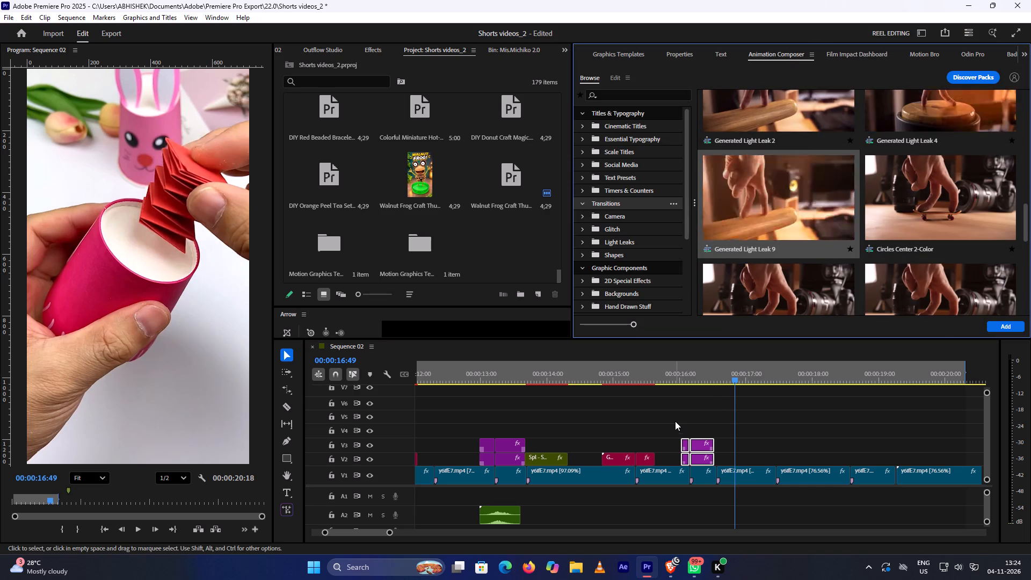
{"action": "left_click_drag", "start_coordinate": [675, 417], "coordinate": [720, 461]}
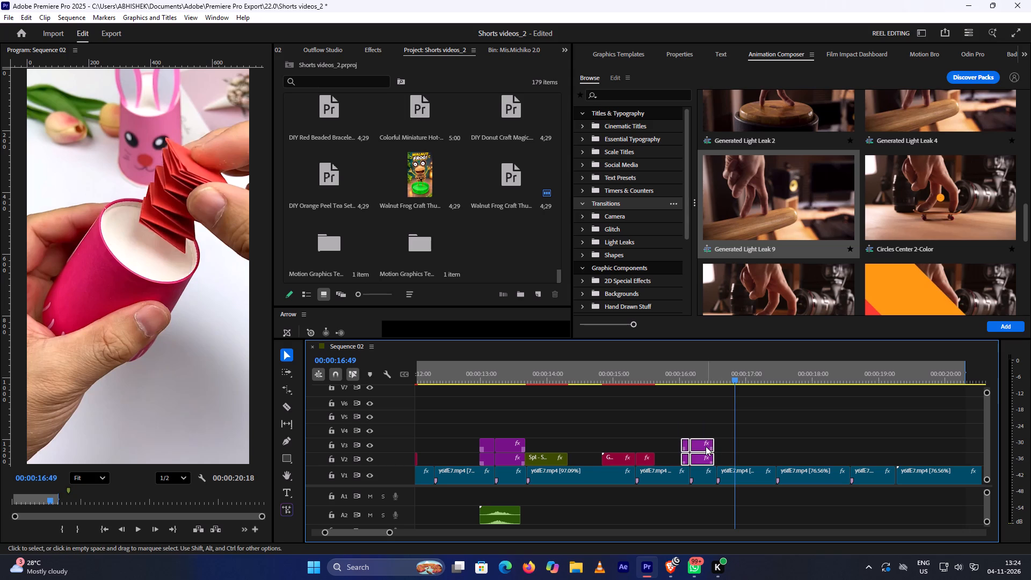
{"action": "key", "text": "Delete"}
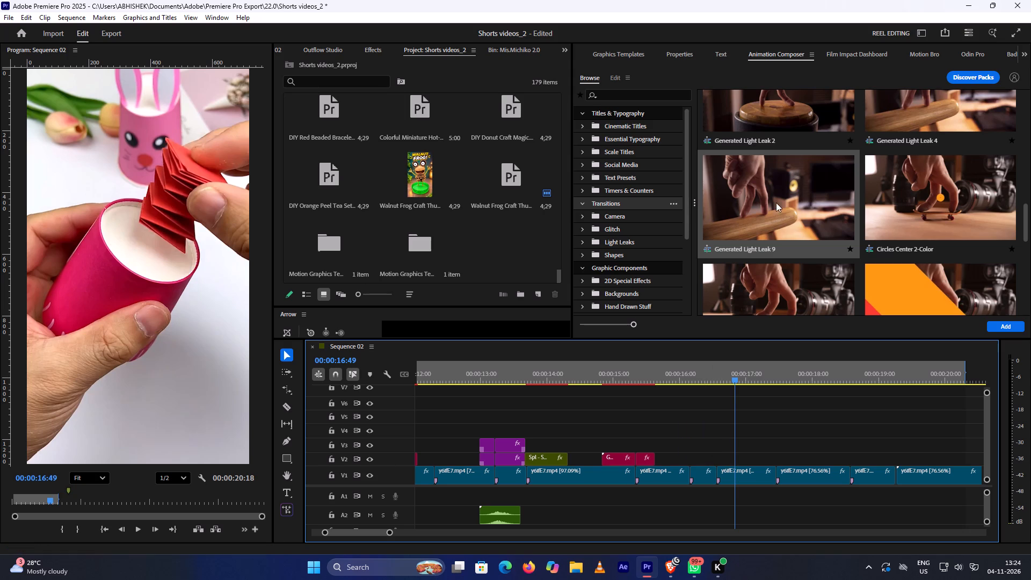
{"action": "left_click_drag", "start_coordinate": [785, 183], "coordinate": [699, 446]}
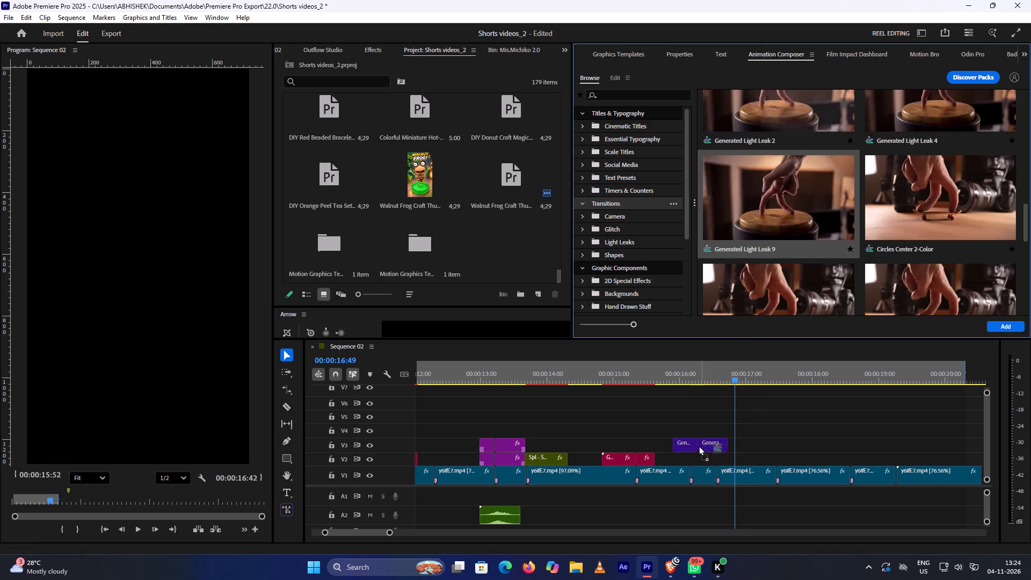
{"action": "left_click_drag", "start_coordinate": [699, 446], "coordinate": [695, 455]}
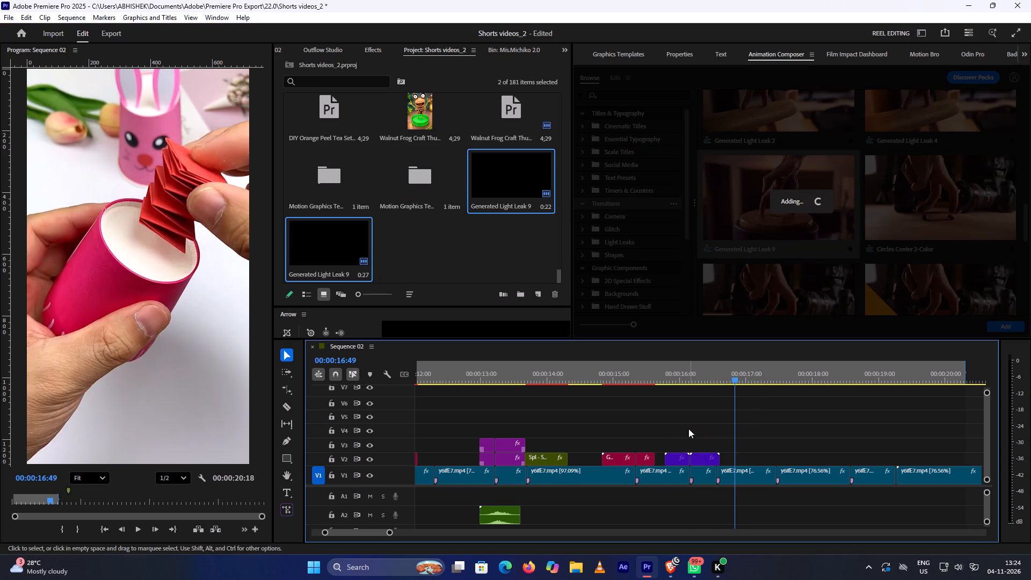
Play back the new light leak transition and the following cut, from about 00:00:15:48 to 00:00:17:03.
{"action": "left_click", "coordinate": [667, 379]}
{"action": "key", "text": "space"}
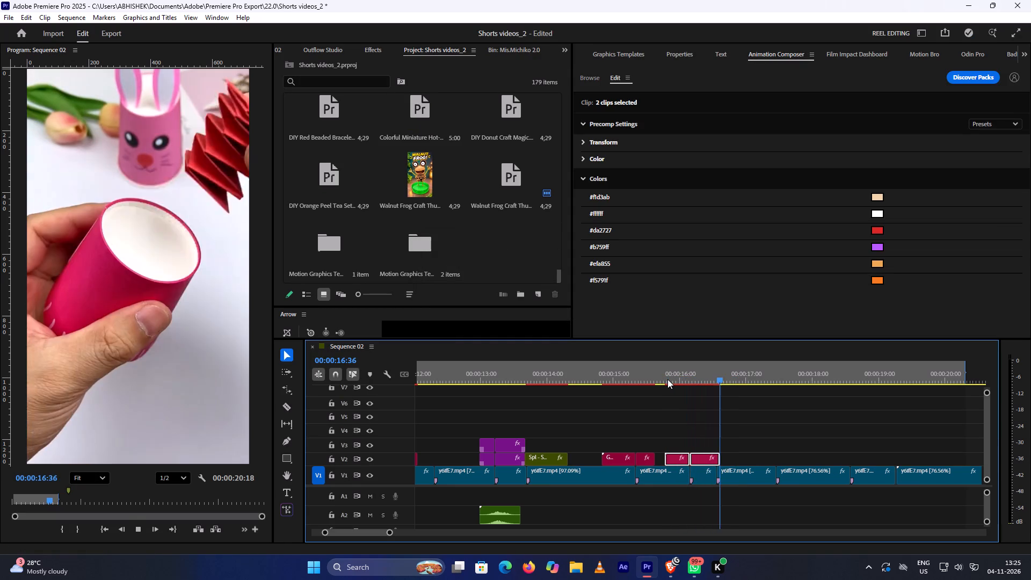
{"action": "left_click", "coordinate": [667, 379]}
{"action": "key", "text": "space"}
{"action": "key", "text": "space"}
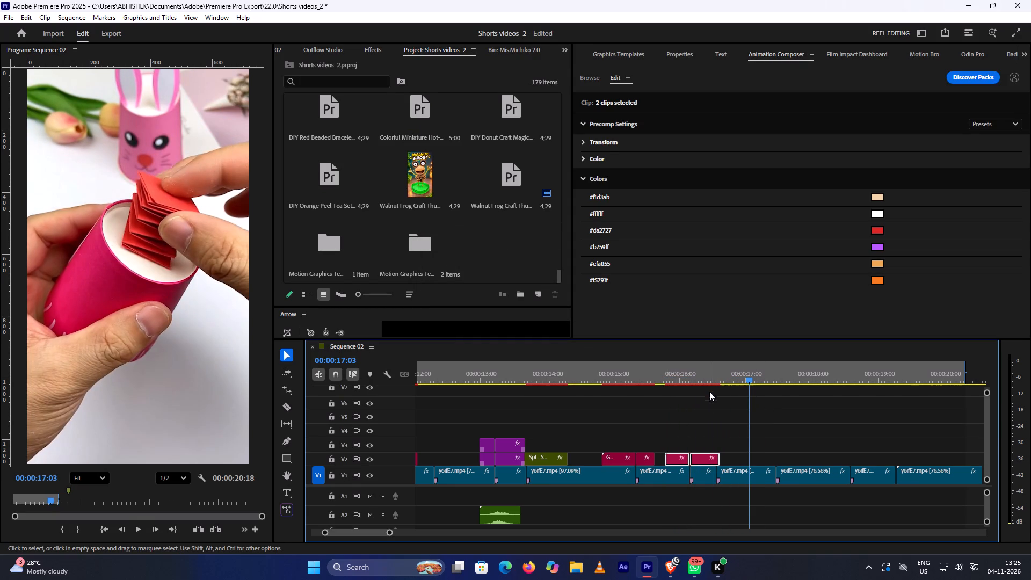
{"action": "left_click", "coordinate": [709, 373]}
{"action": "key", "text": "space"}
{"action": "key", "text": "space"}
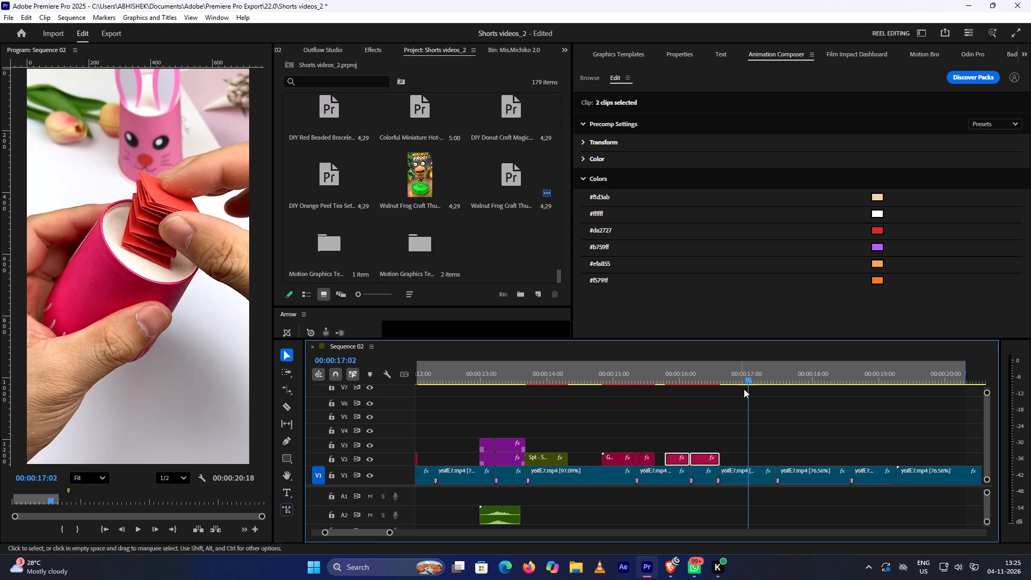
Play back the purple transition in the walnut frog clips between about 00:00:32 and 00:00:34 as a reuse candidate.
{"action": "scroll", "coordinate": [779, 411], "scroll_direction": "down", "scroll_amount": 20}
{"action": "scroll", "coordinate": [779, 411], "scroll_direction": "down", "scroll_amount": 8}
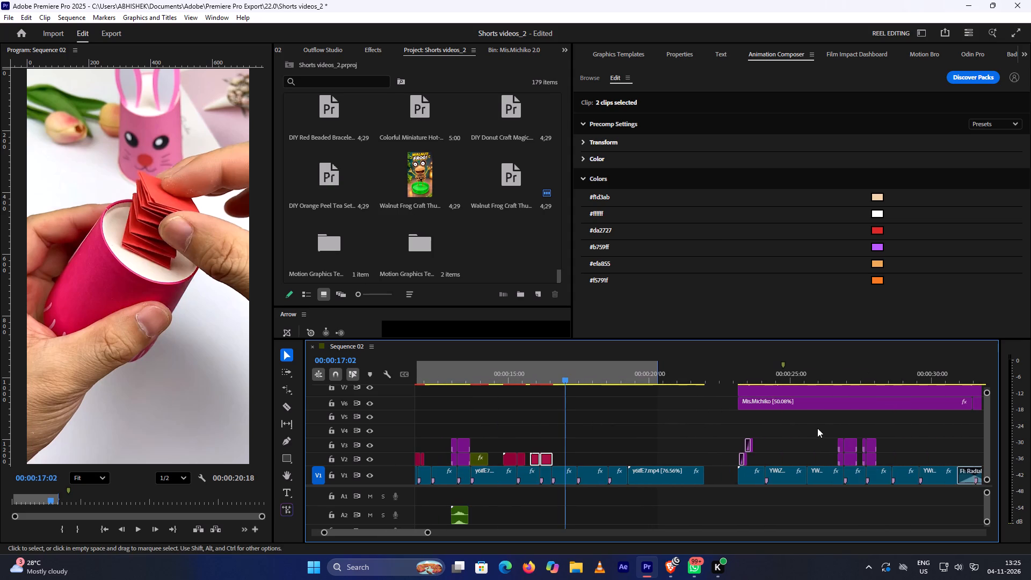
{"action": "scroll", "coordinate": [821, 431], "scroll_direction": "down", "scroll_amount": 13}
{"action": "scroll", "coordinate": [822, 431], "scroll_direction": "down", "scroll_amount": 8}
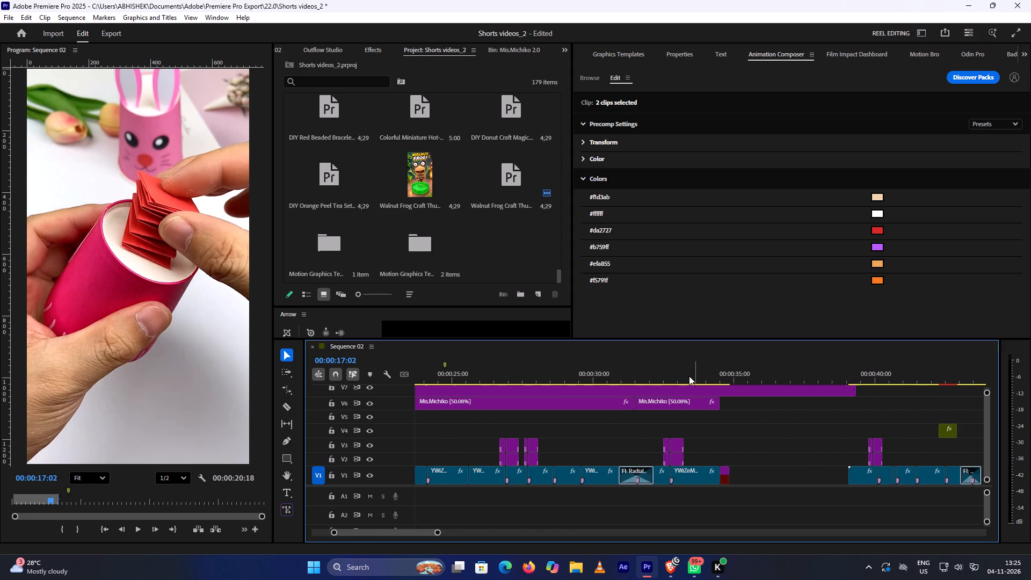
{"action": "left_click", "coordinate": [674, 368]}
{"action": "key", "text": "space"}
{"action": "key", "text": "space"}
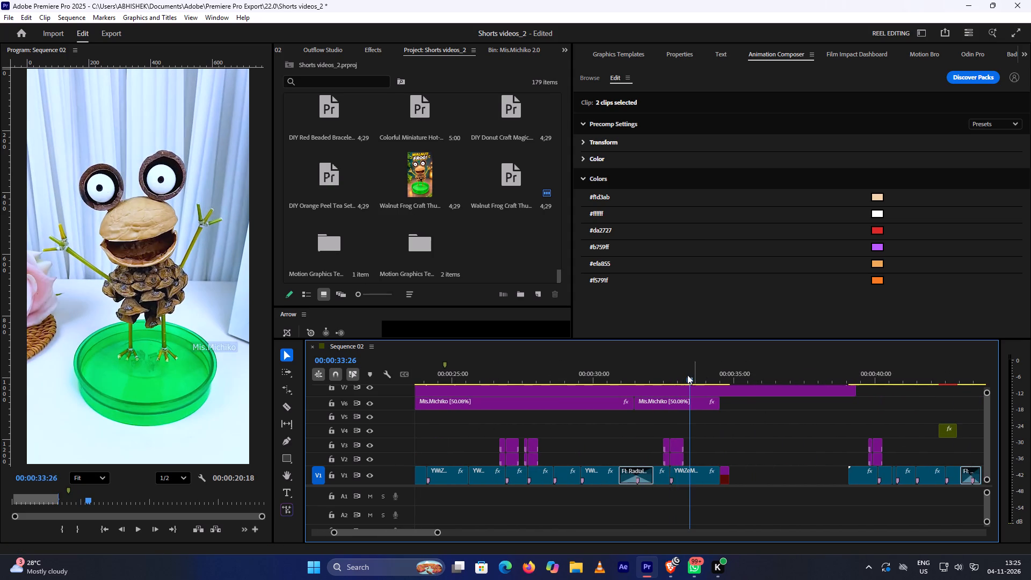
{"action": "left_click", "coordinate": [660, 371]}
{"action": "key", "text": "space"}
{"action": "key", "text": "space"}
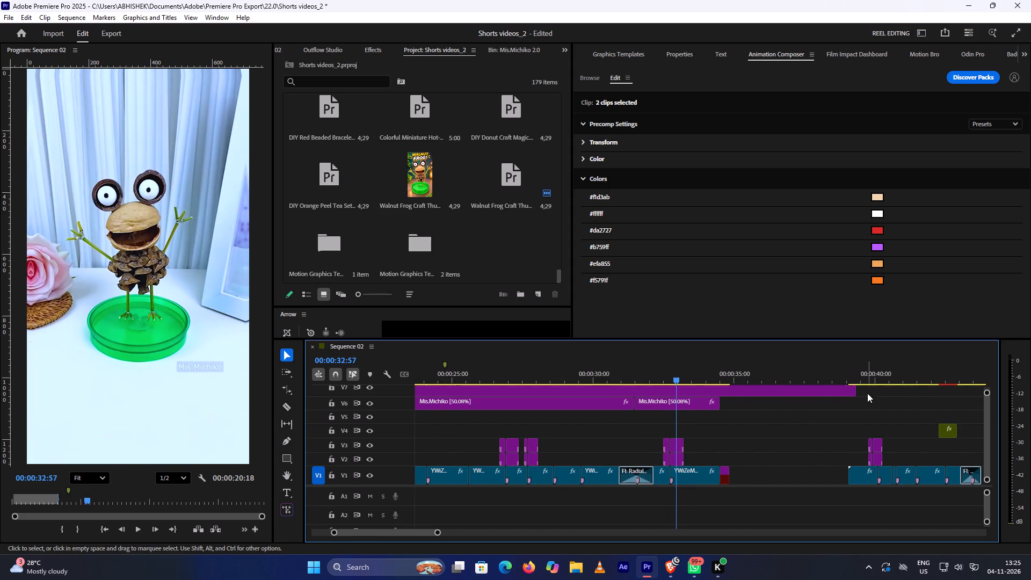
Review the existing transitions in the orange-peel and apple clips between about 00:00:40 and 00:00:52.
{"action": "left_click", "coordinate": [867, 381]}
{"action": "key", "text": "space"}
{"action": "scroll", "coordinate": [866, 386], "scroll_direction": "down", "scroll_amount": 5}
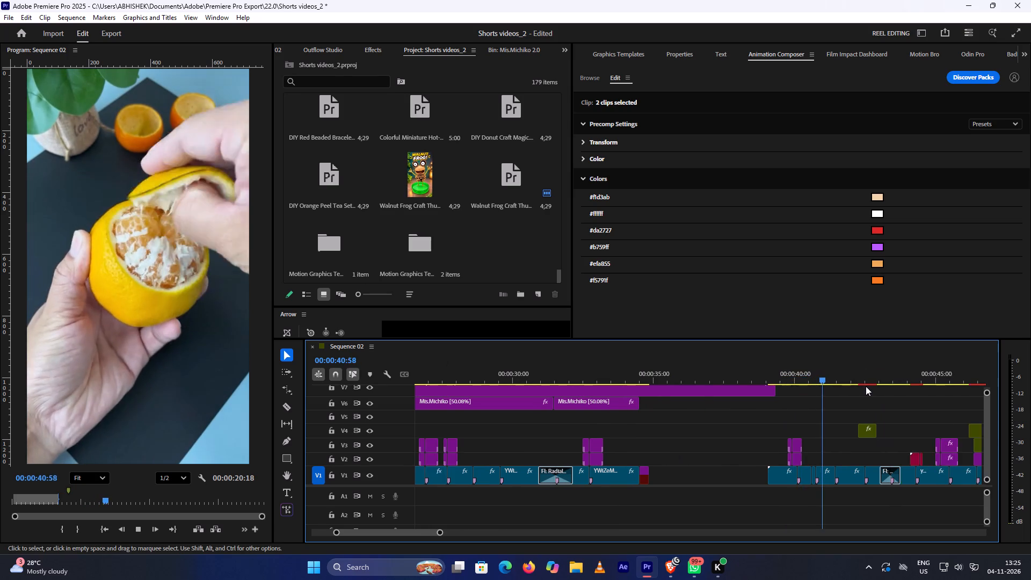
{"action": "scroll", "coordinate": [866, 386], "scroll_direction": "down", "scroll_amount": 6}
{"action": "key", "text": "space"}
{"action": "left_click", "coordinate": [820, 371]}
{"action": "key", "text": "space"}
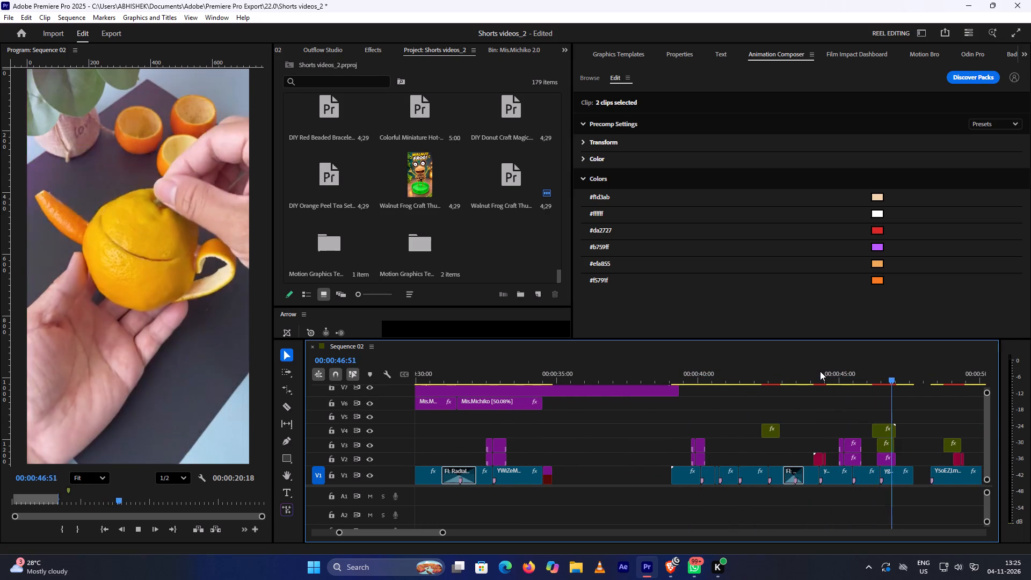
{"action": "key", "text": "space"}
{"action": "scroll", "coordinate": [818, 372], "scroll_direction": "down", "scroll_amount": 5}
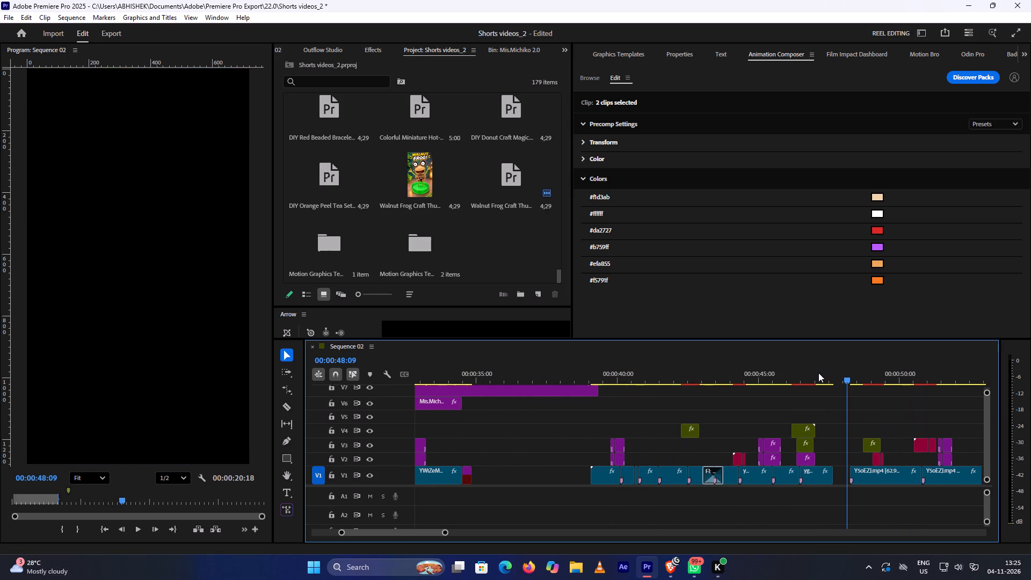
{"action": "left_click", "coordinate": [897, 373]}
{"action": "key", "text": "space"}
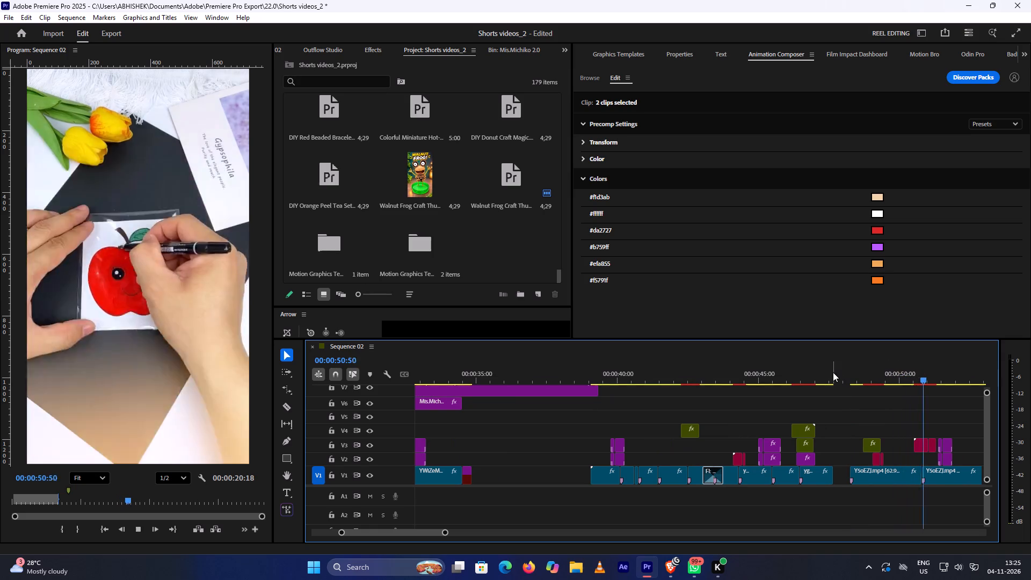
{"action": "key", "text": "space"}
{"action": "scroll", "coordinate": [869, 375], "scroll_direction": "down", "scroll_amount": 5}
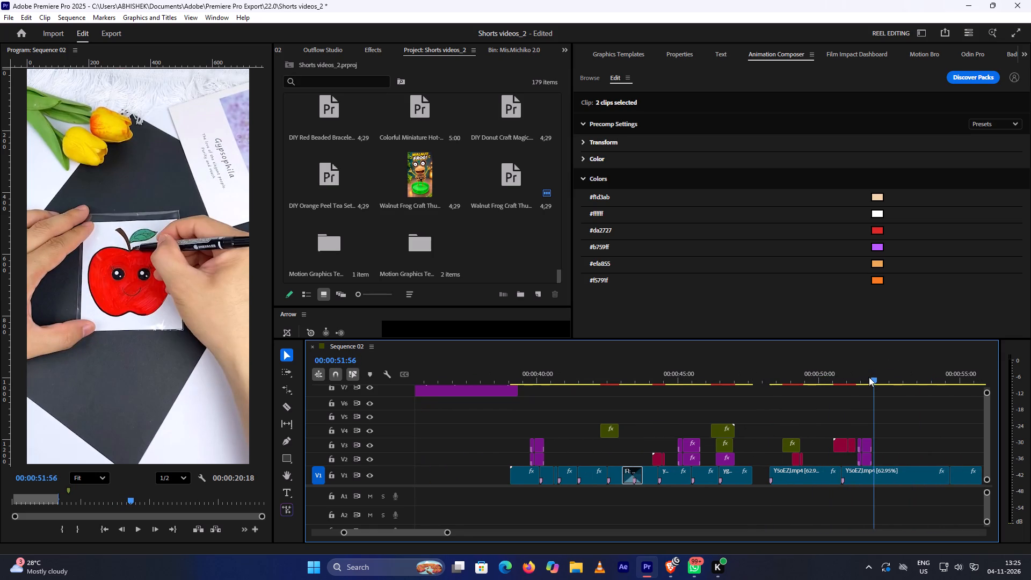
Play back the existing transitions around the craft-stick catapult clips between about 00:01:02 and 00:01:06.
{"action": "scroll", "coordinate": [868, 378], "scroll_direction": "down", "scroll_amount": 16}
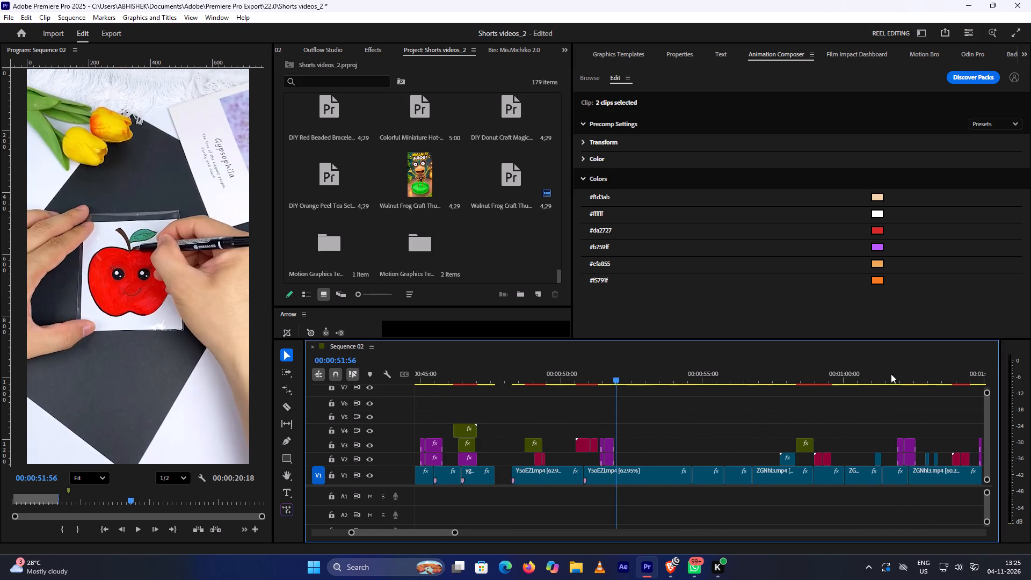
{"action": "scroll", "coordinate": [891, 375], "scroll_direction": "down", "scroll_amount": 1}
{"action": "left_click", "coordinate": [887, 373]}
{"action": "key", "text": "space"}
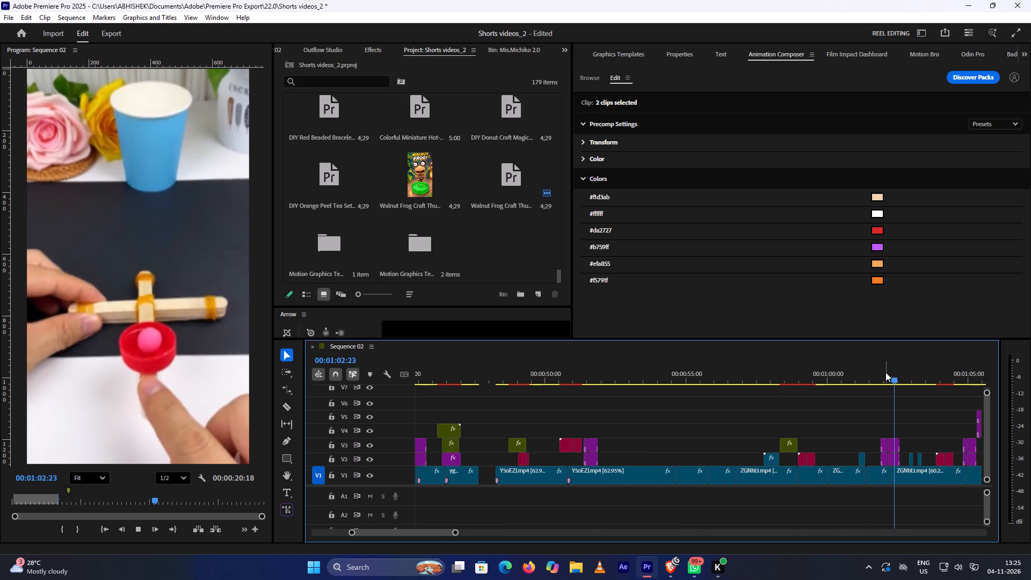
{"action": "key", "text": "space"}
{"action": "scroll", "coordinate": [902, 374], "scroll_direction": "down", "scroll_amount": 3}
{"action": "left_click", "coordinate": [908, 375]}
{"action": "key", "text": "space"}
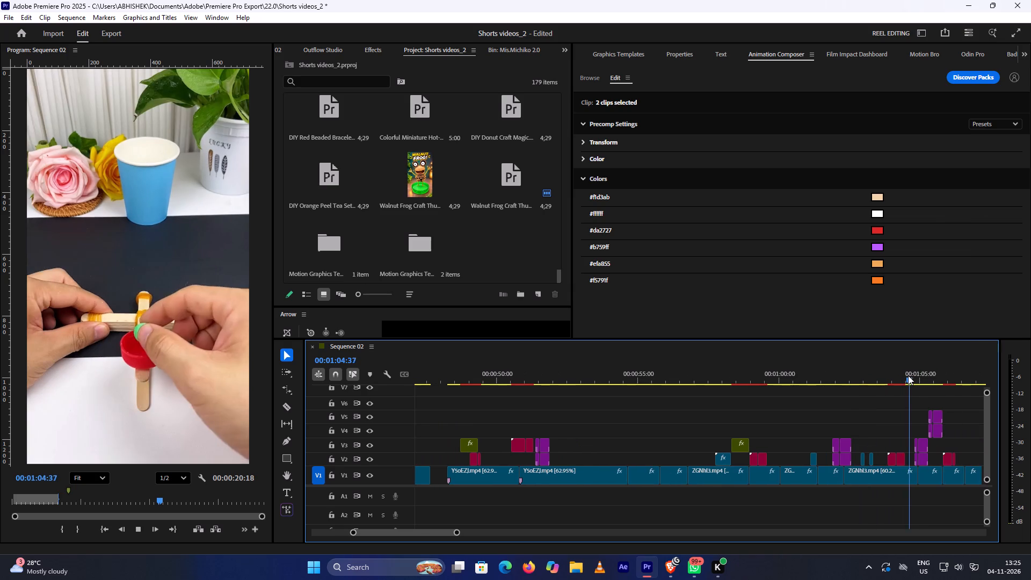
{"action": "key", "text": "space"}
{"action": "scroll", "coordinate": [907, 375], "scroll_direction": "down", "scroll_amount": 3}
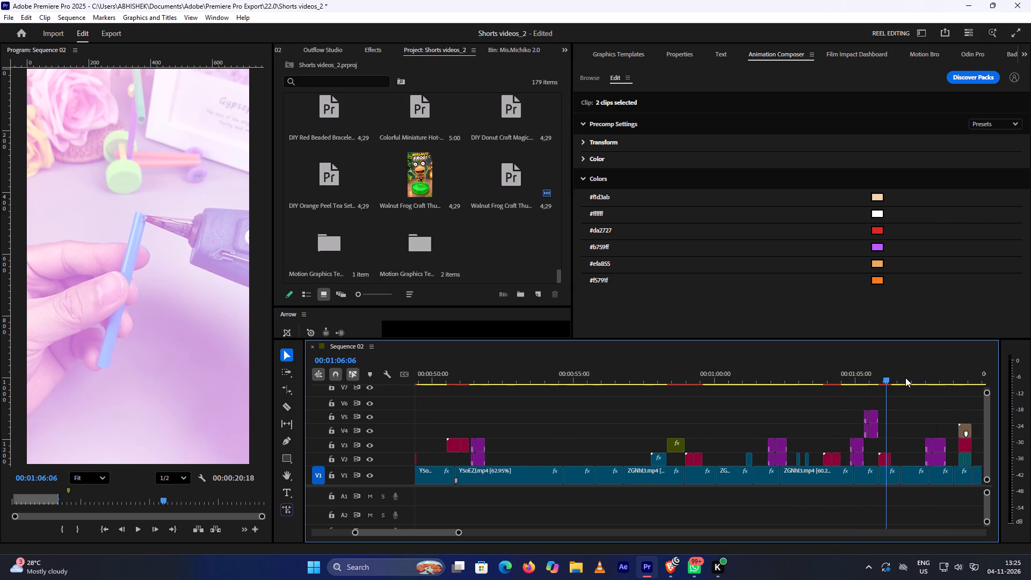
Examine each existing transition in the straw car clips between about 00:01:07 and 00:01:13.
{"action": "scroll", "coordinate": [905, 378], "scroll_direction": "down", "scroll_amount": 2}
{"action": "left_click", "coordinate": [902, 372]}
{"action": "key", "text": "space"}
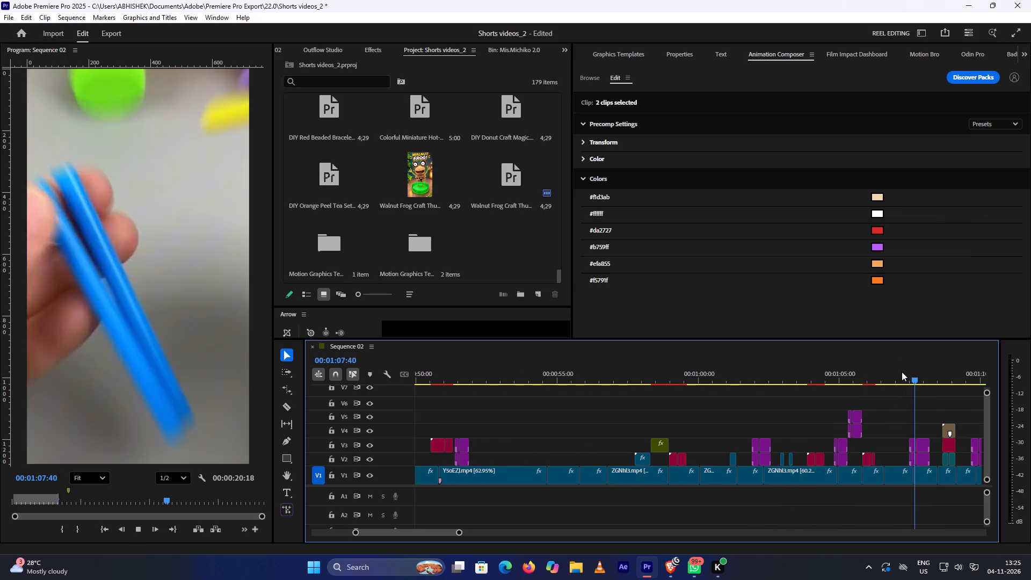
{"action": "key", "text": "space"}
{"action": "scroll", "coordinate": [901, 374], "scroll_direction": "down", "scroll_amount": 3}
{"action": "left_click", "coordinate": [896, 373]}
{"action": "key", "text": "space"}
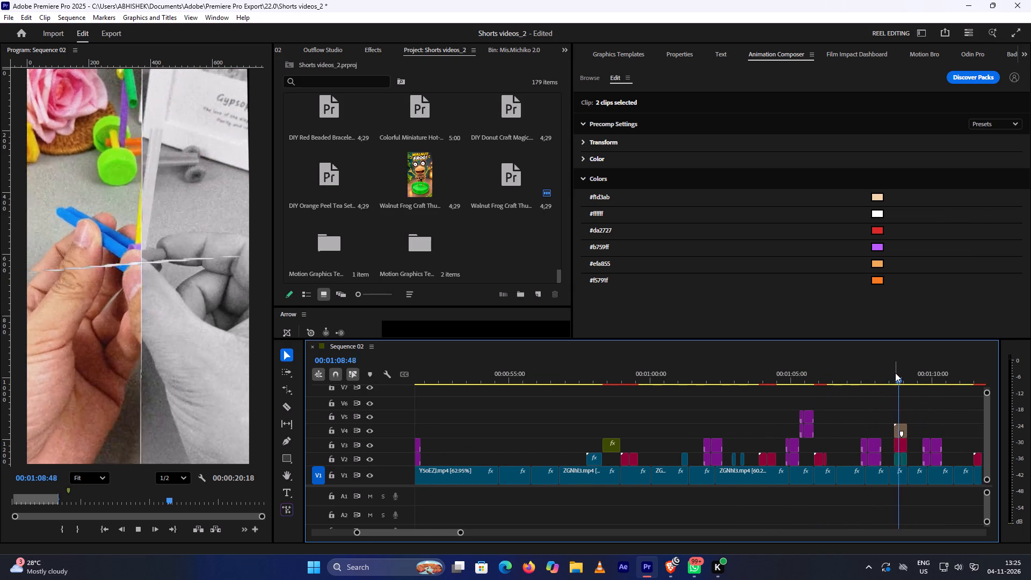
{"action": "key", "text": "space"}
{"action": "scroll", "coordinate": [895, 373], "scroll_direction": "down", "scroll_amount": 1}
{"action": "left_click", "coordinate": [904, 375]}
{"action": "key", "text": "space"}
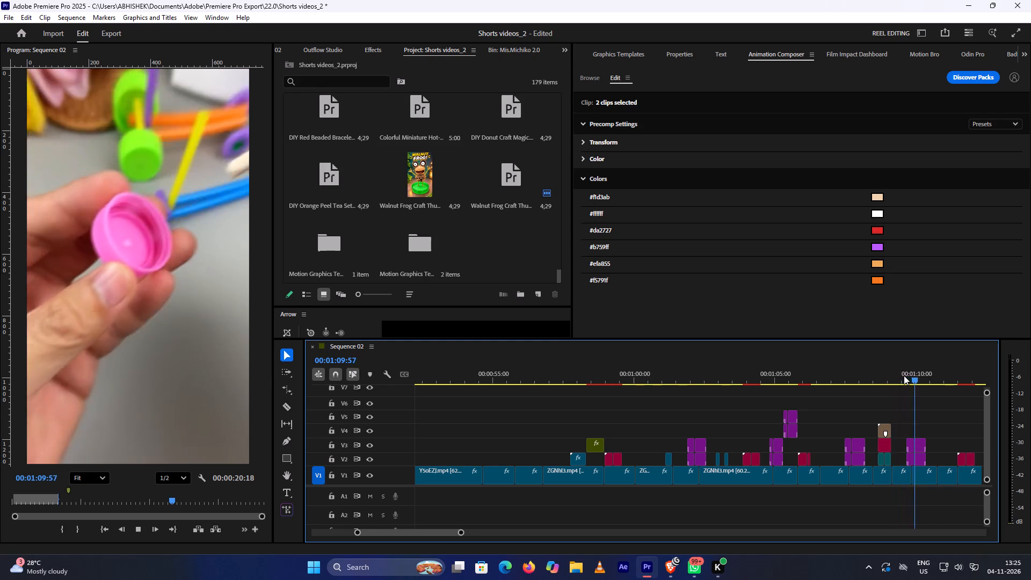
{"action": "key", "text": "space"}
{"action": "scroll", "coordinate": [904, 375], "scroll_direction": "down", "scroll_amount": 4}
{"action": "left_click", "coordinate": [892, 376]}
{"action": "key", "text": "space"}
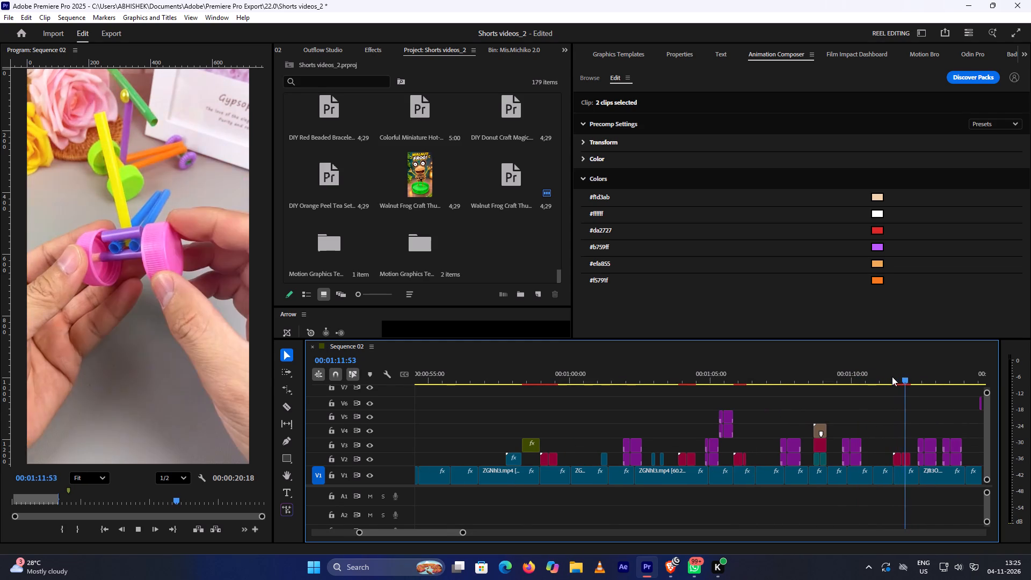
{"action": "key", "text": "space"}
{"action": "scroll", "coordinate": [892, 376], "scroll_direction": "down", "scroll_amount": 2}
{"action": "key", "text": "space"}
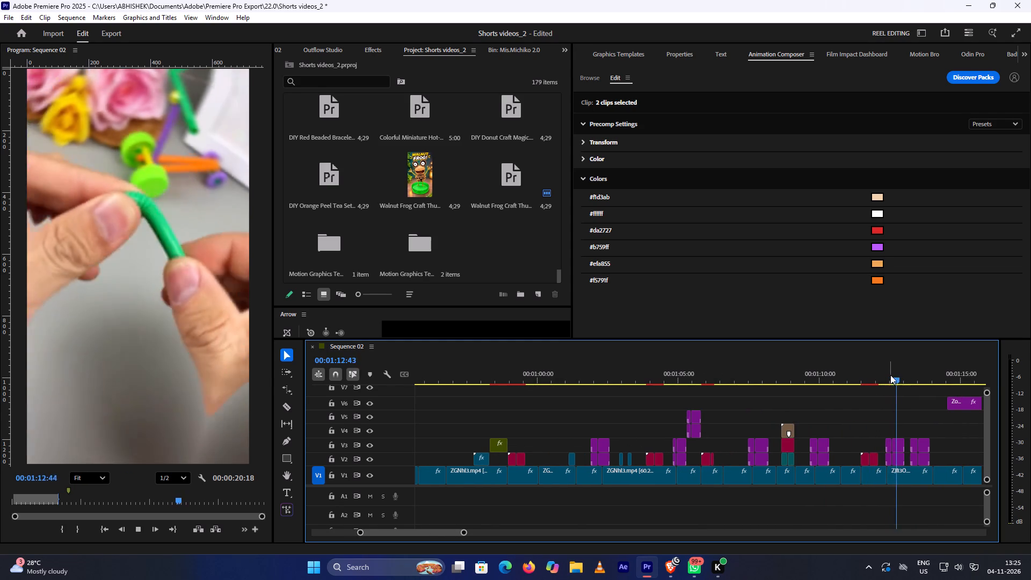
{"action": "key", "text": "space"}
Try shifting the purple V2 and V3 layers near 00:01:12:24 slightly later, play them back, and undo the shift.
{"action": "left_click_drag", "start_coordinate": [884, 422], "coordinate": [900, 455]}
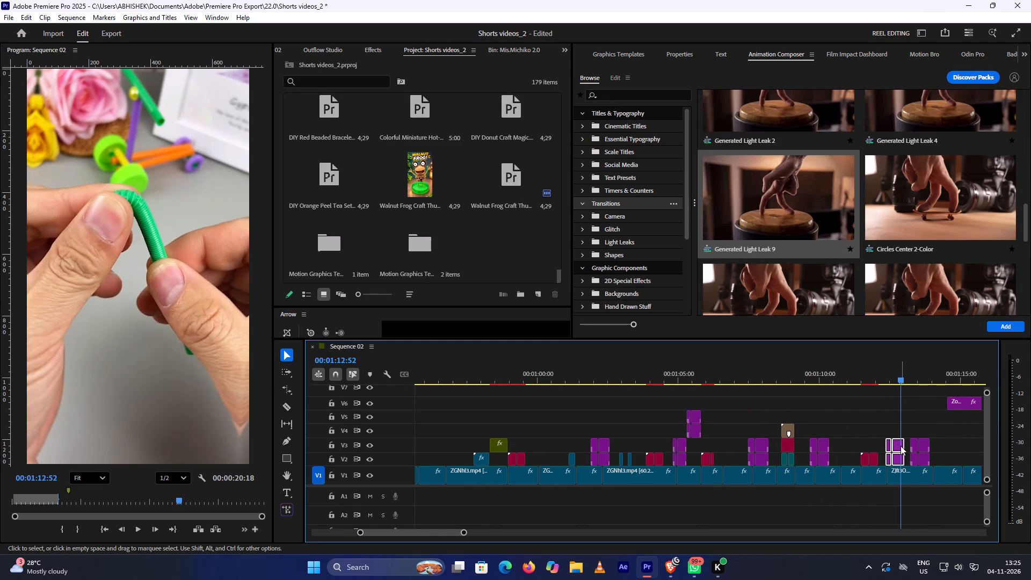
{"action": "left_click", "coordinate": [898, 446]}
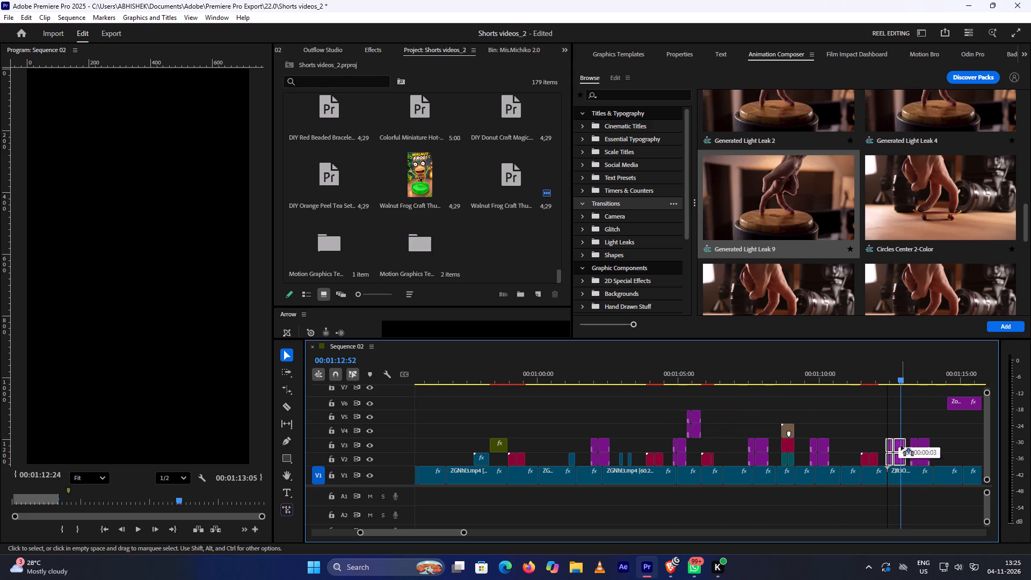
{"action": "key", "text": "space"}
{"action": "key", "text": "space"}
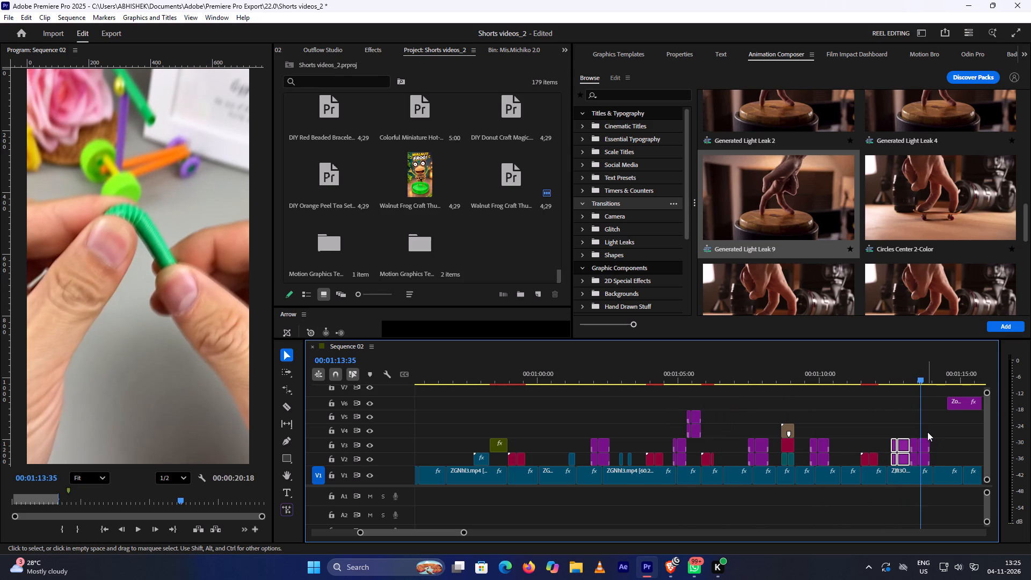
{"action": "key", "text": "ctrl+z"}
Play back the remaining straw car transitions between about 00:01:13 and 00:01:21, replaying the ones near 00:01:18.
{"action": "left_click", "coordinate": [907, 370]}
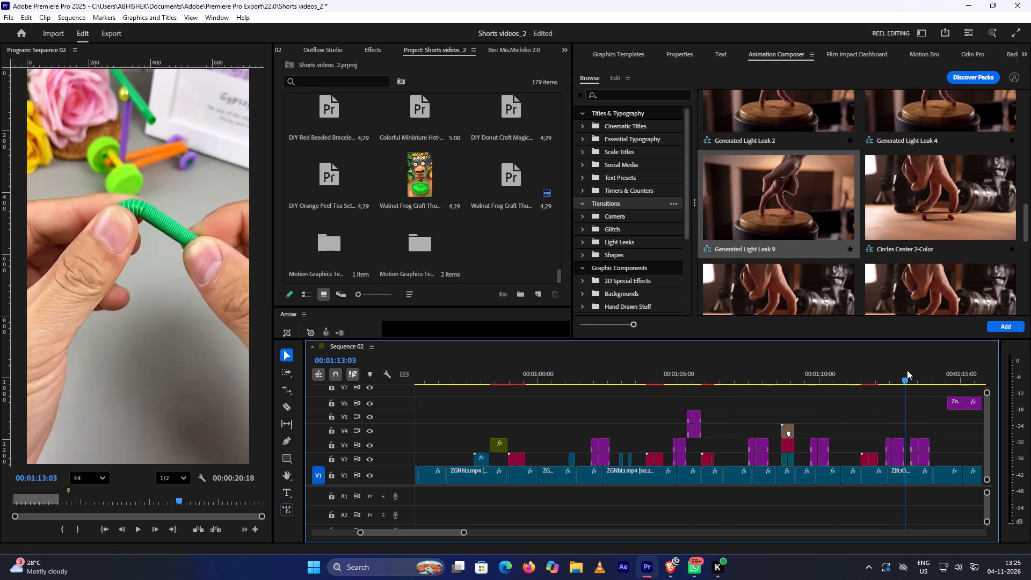
{"action": "key", "text": "space"}
{"action": "key", "text": "space"}
{"action": "scroll", "coordinate": [916, 391], "scroll_direction": "down", "scroll_amount": 12}
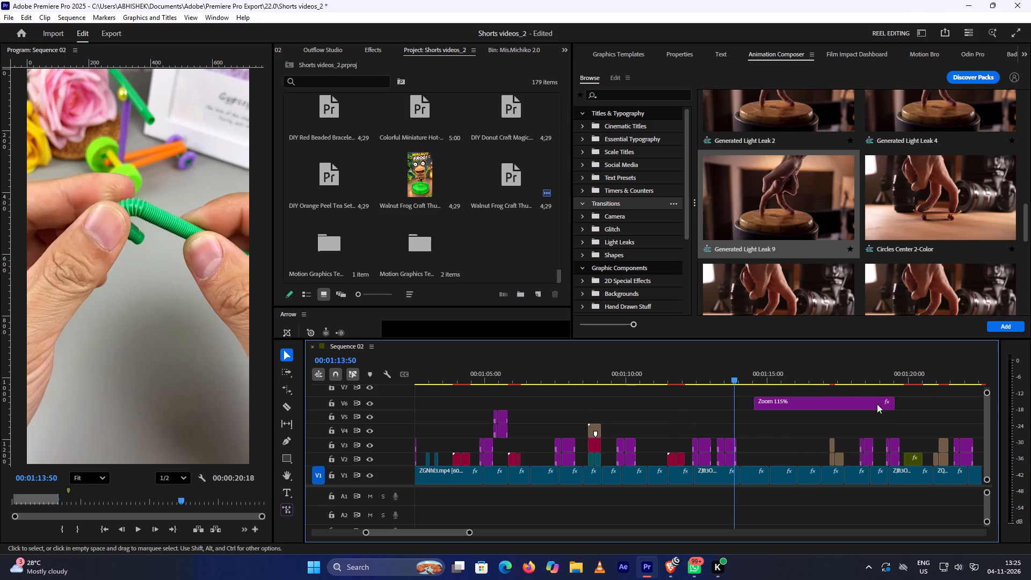
{"action": "left_click", "coordinate": [861, 374]}
{"action": "key", "text": "space"}
{"action": "key", "text": "space"}
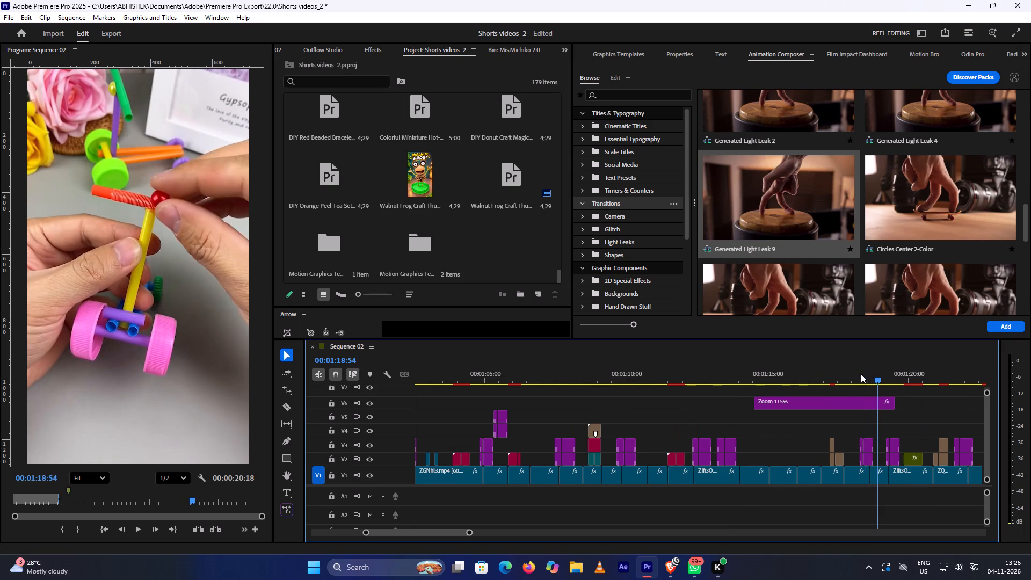
{"action": "key", "text": "space"}
{"action": "key", "text": "space"}
{"action": "key", "text": "space"}
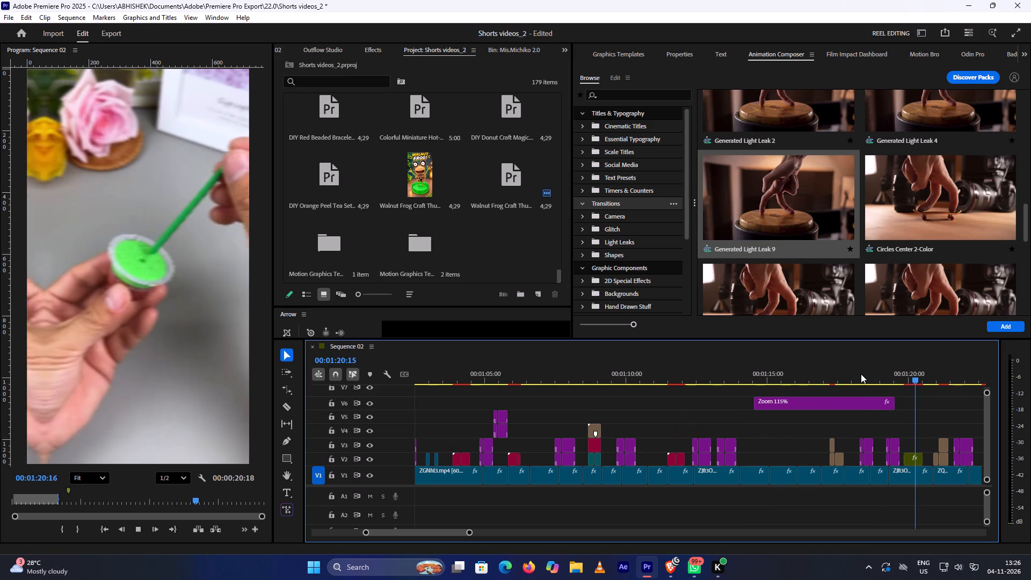
{"action": "key", "text": "space"}
{"action": "left_click", "coordinate": [861, 370]}
{"action": "key", "text": "space"}
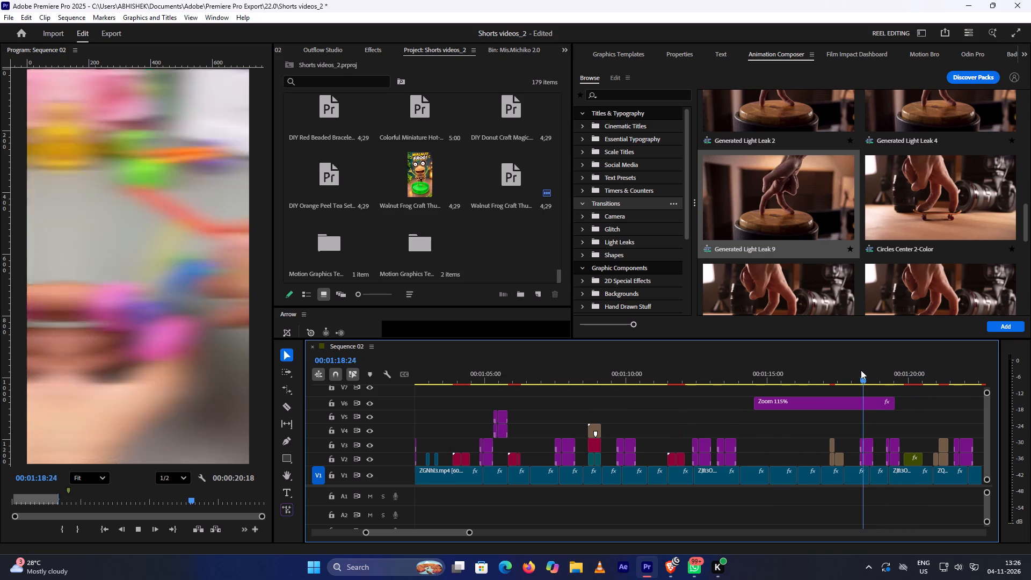
{"action": "key", "text": "space"}
{"action": "key", "text": "space"}
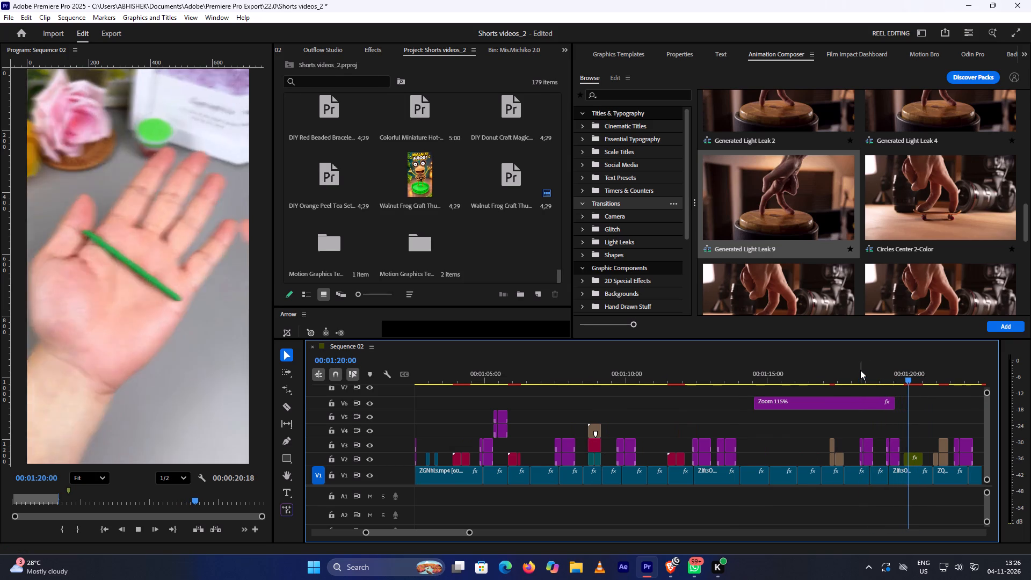
{"action": "key", "text": "space"}
{"action": "key", "text": "space"}
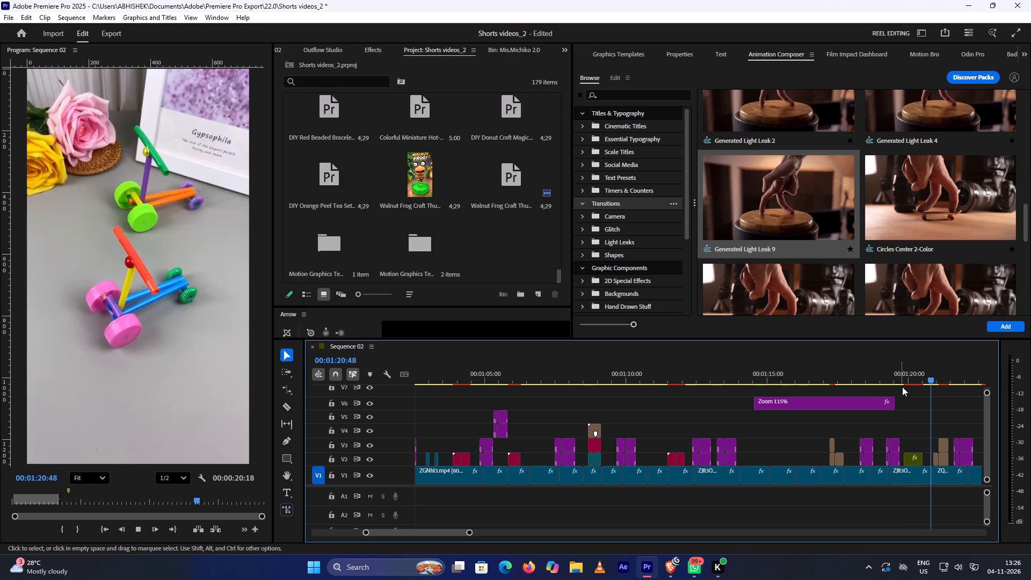
{"action": "key", "text": "space"}
Replay the transitions from the olive V2 layer at about 00:01:20 into the green paper clips near 00:01:22.
{"action": "left_click", "coordinate": [905, 375]}
{"action": "key", "text": "space"}
{"action": "key", "text": "space"}
{"action": "key", "text": "space"}
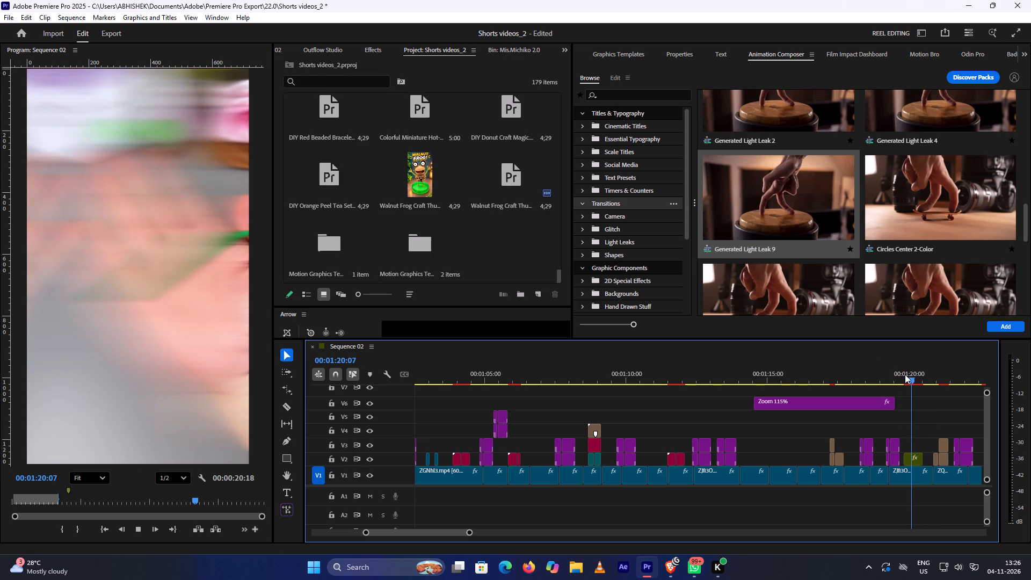
{"action": "key", "text": "space"}
{"action": "key", "text": "space"}
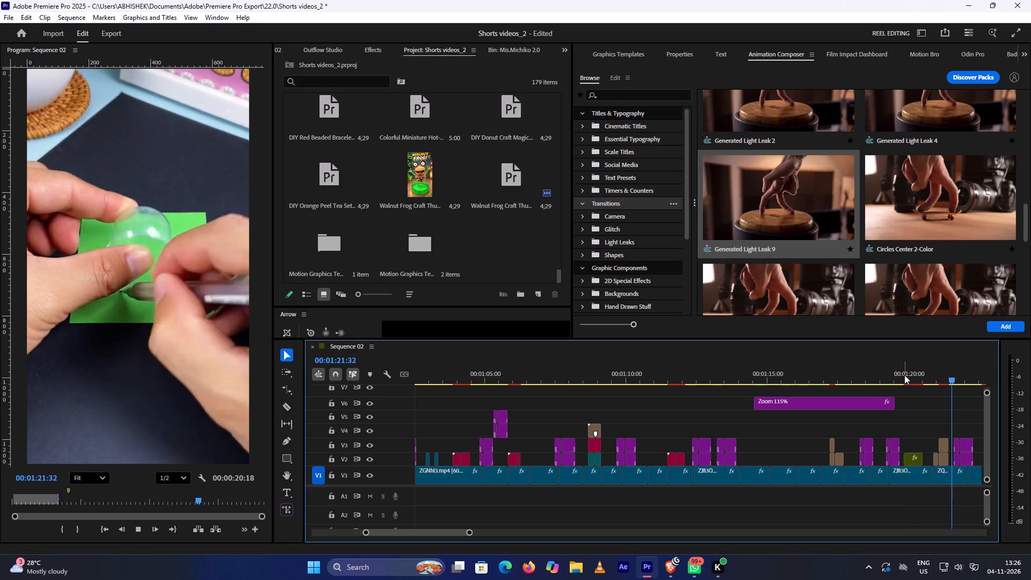
{"action": "key", "text": "space"}
Play back the green paper clips after 00:01:22 through the end of that section near 00:01:27.
{"action": "scroll", "coordinate": [931, 417], "scroll_direction": "down", "scroll_amount": 3}
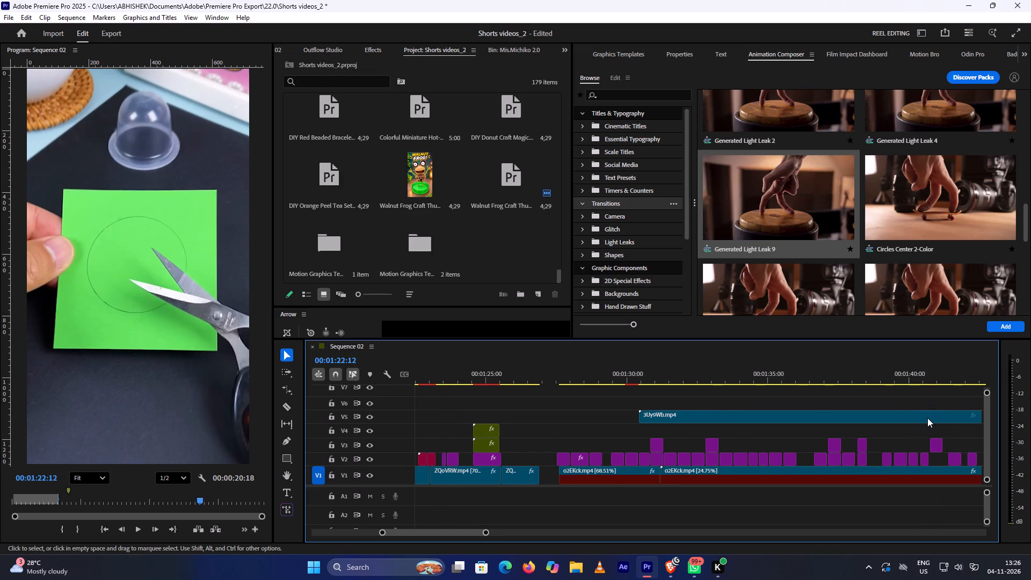
{"action": "scroll", "coordinate": [895, 416], "scroll_direction": "up", "scroll_amount": 9}
{"action": "key", "text": "space"}
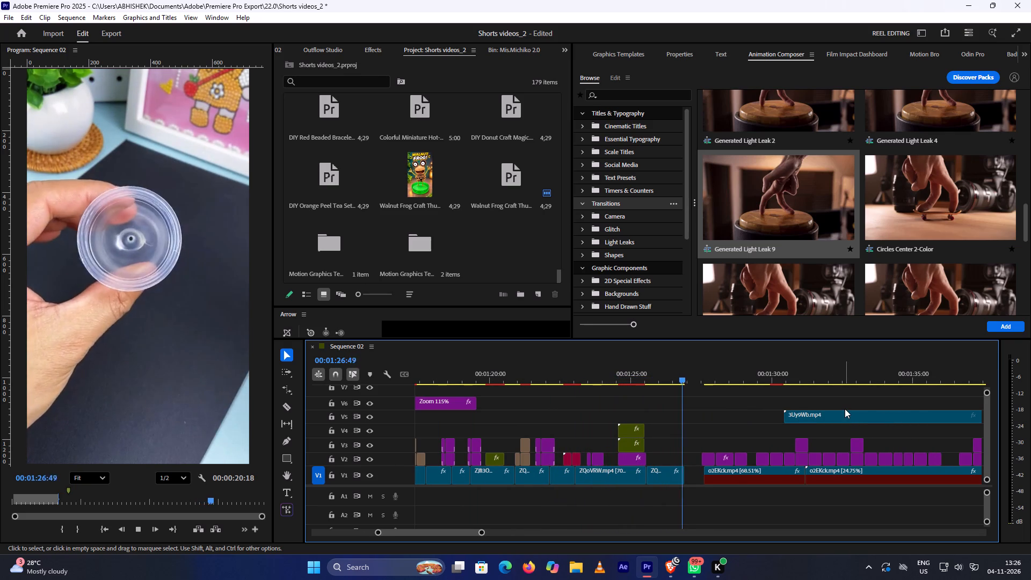
{"action": "key", "text": "space"}
{"action": "key", "text": "space"}
{"action": "key", "text": "space"}
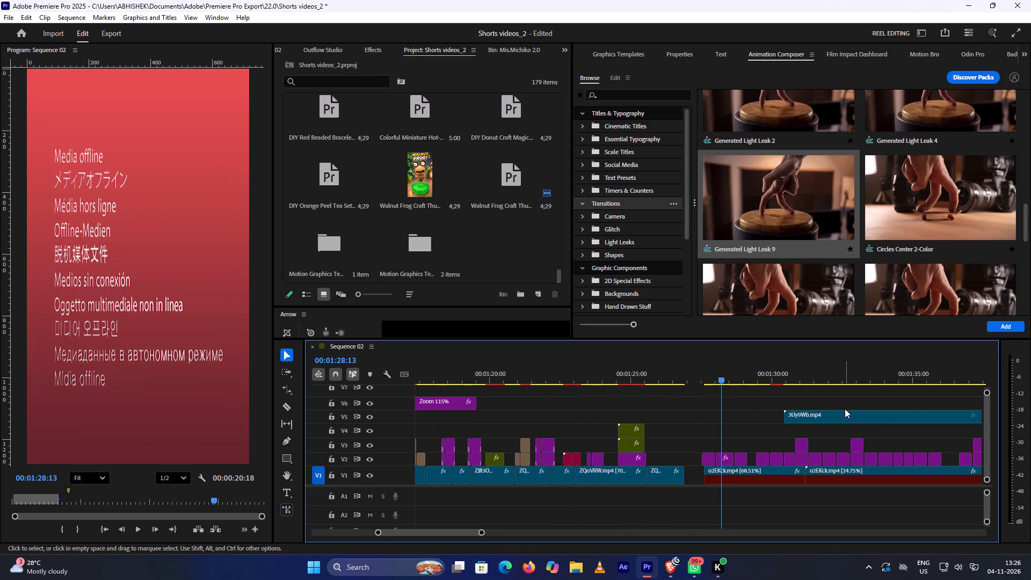
Return to the bunny craft clips near the start of the sequence and play back the cut around 00:00:16:30.
{"action": "scroll", "coordinate": [845, 409], "scroll_direction": "up", "scroll_amount": 4}
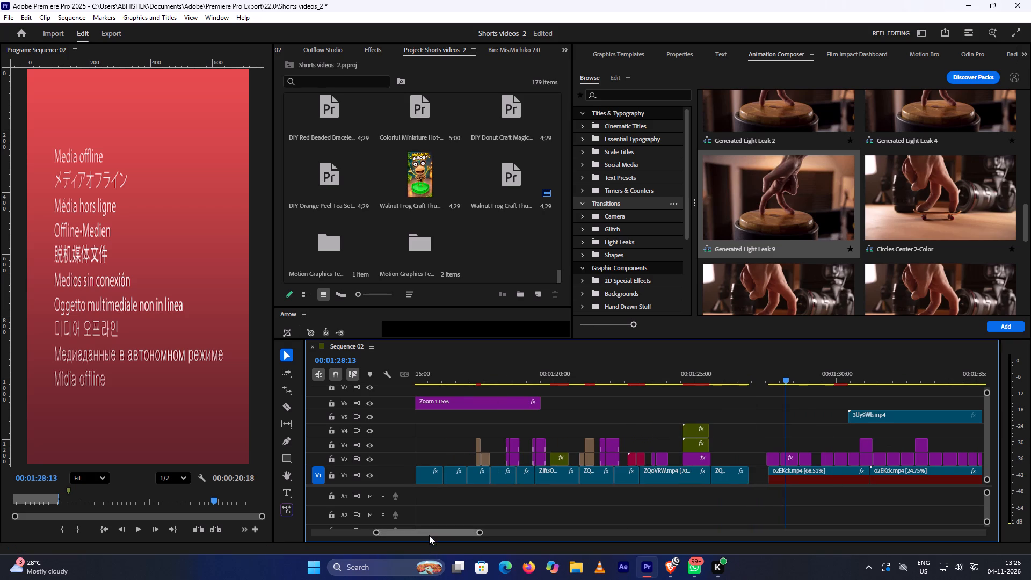
{"action": "left_click_drag", "start_coordinate": [429, 535], "coordinate": [399, 530]}
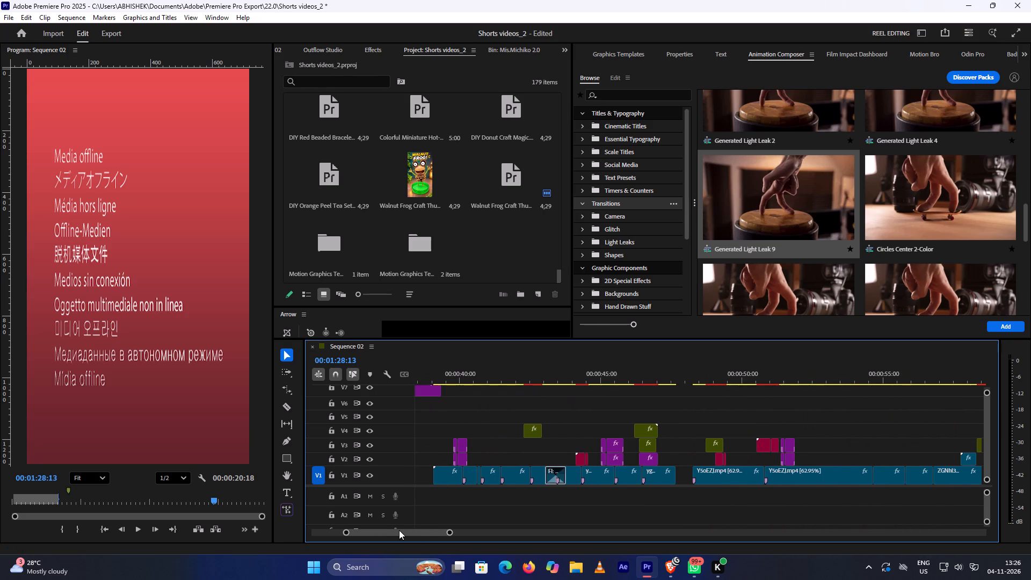
{"action": "left_click_drag", "start_coordinate": [399, 530], "coordinate": [385, 534]}
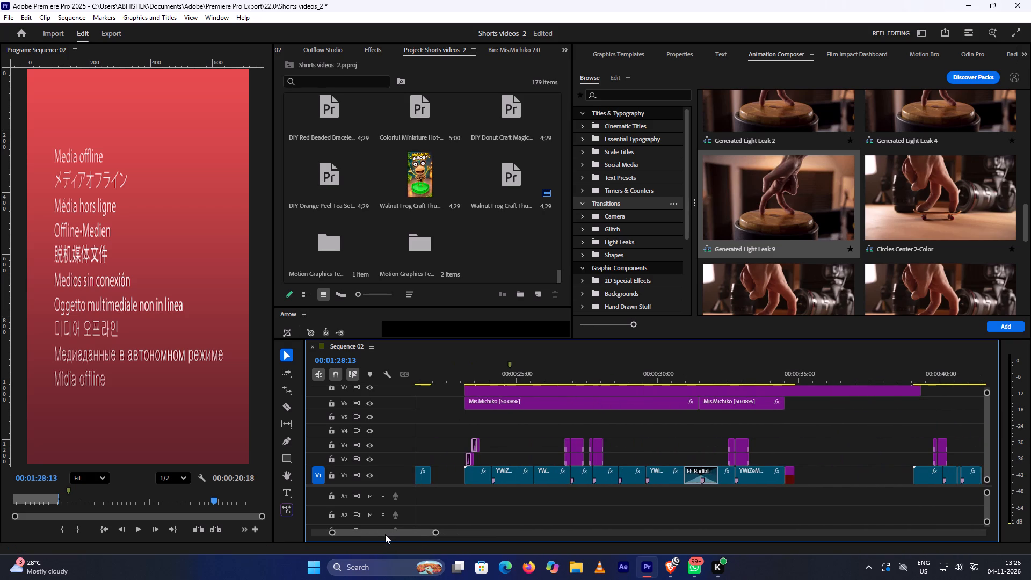
{"action": "left_click_drag", "start_coordinate": [385, 534], "coordinate": [367, 537]}
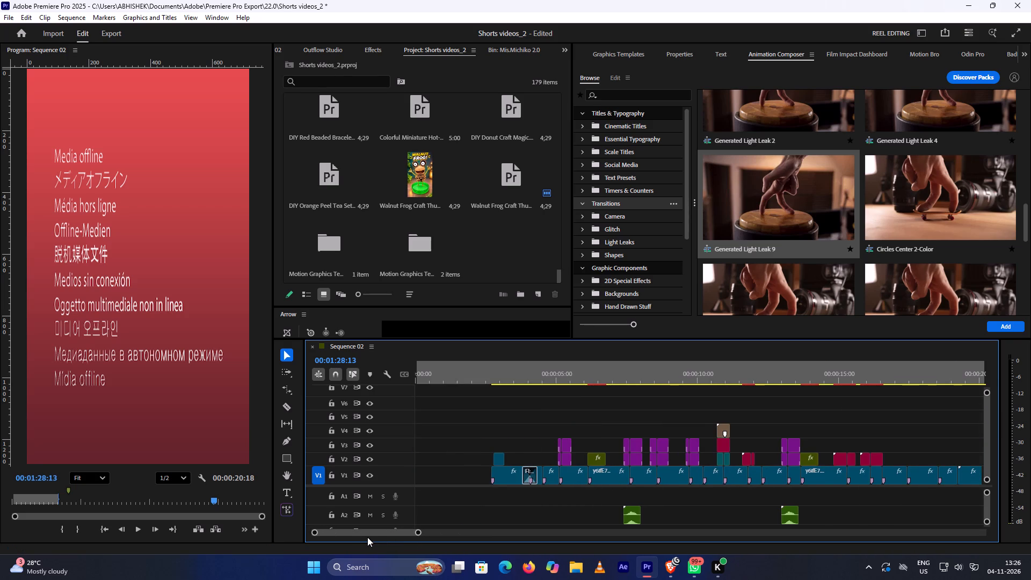
{"action": "left_click_drag", "start_coordinate": [367, 537], "coordinate": [374, 536]}
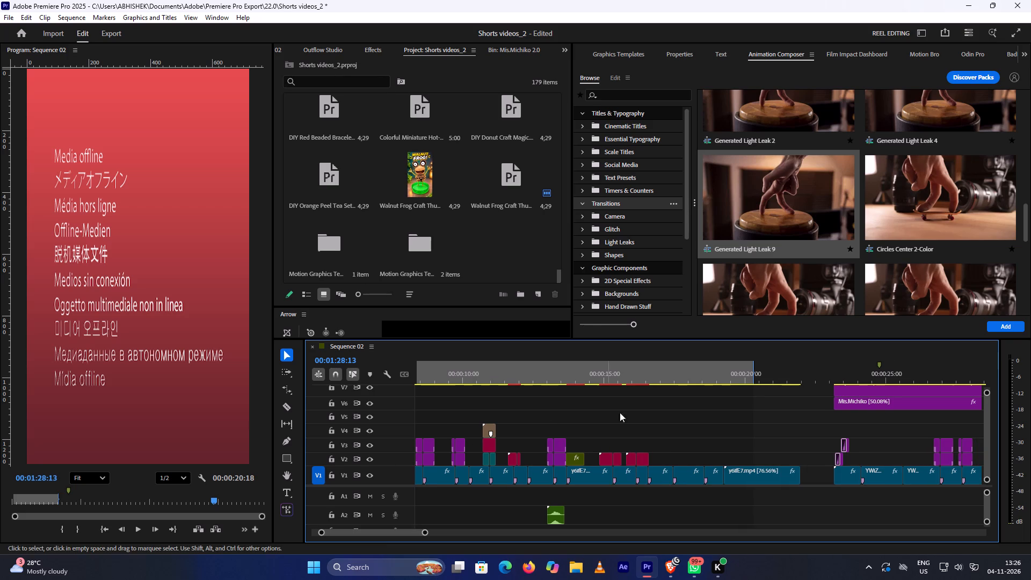
{"action": "left_click", "coordinate": [642, 360]}
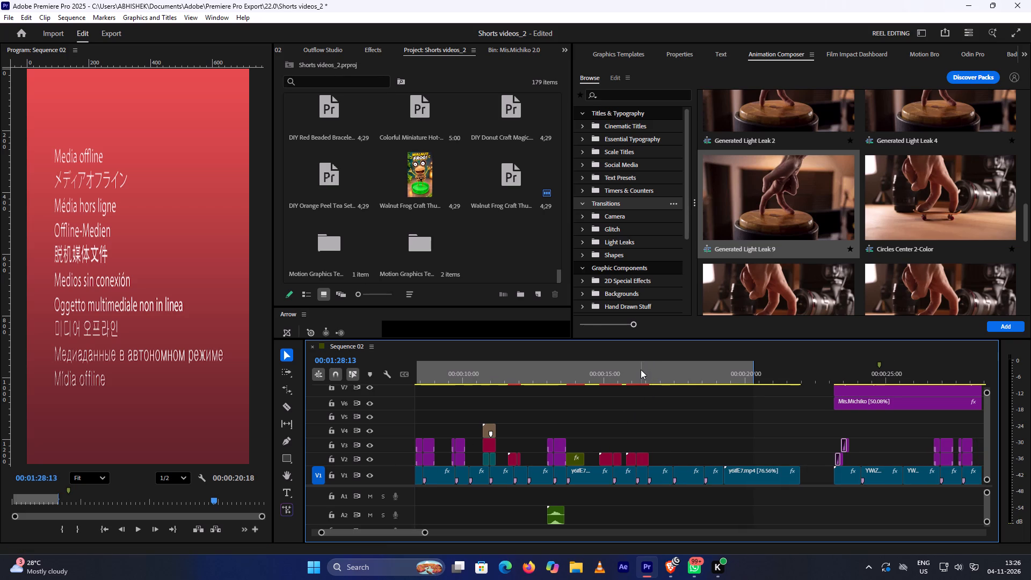
{"action": "left_click", "coordinate": [641, 369]}
{"action": "key", "text": "space"}
{"action": "key", "text": "space"}
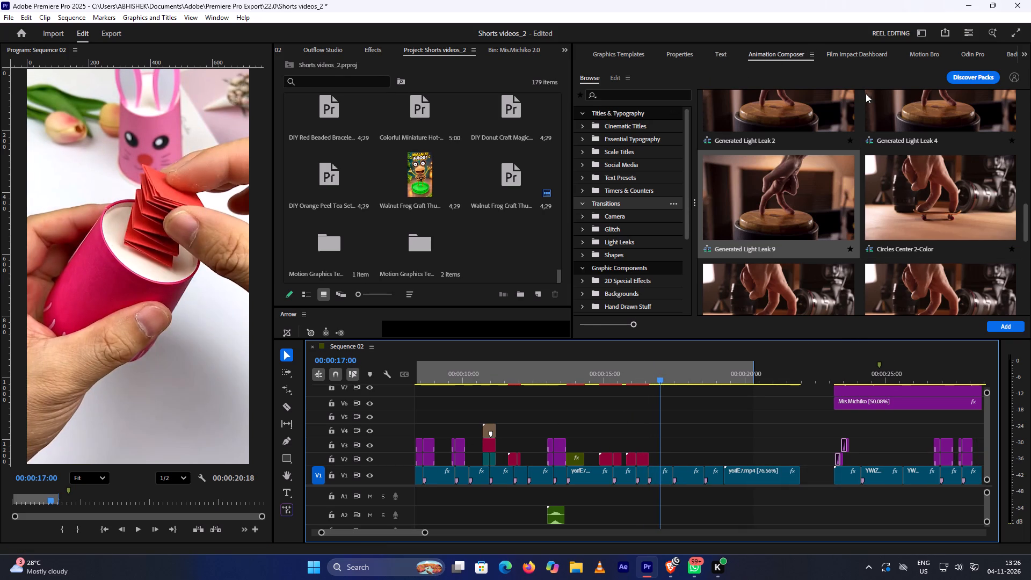
Add the Pan Bottom-Left transition with sound on V3 and V4 at the V1 cut near 00:00:16:33.
{"action": "scroll", "coordinate": [938, 179], "scroll_direction": "up", "scroll_amount": 18}
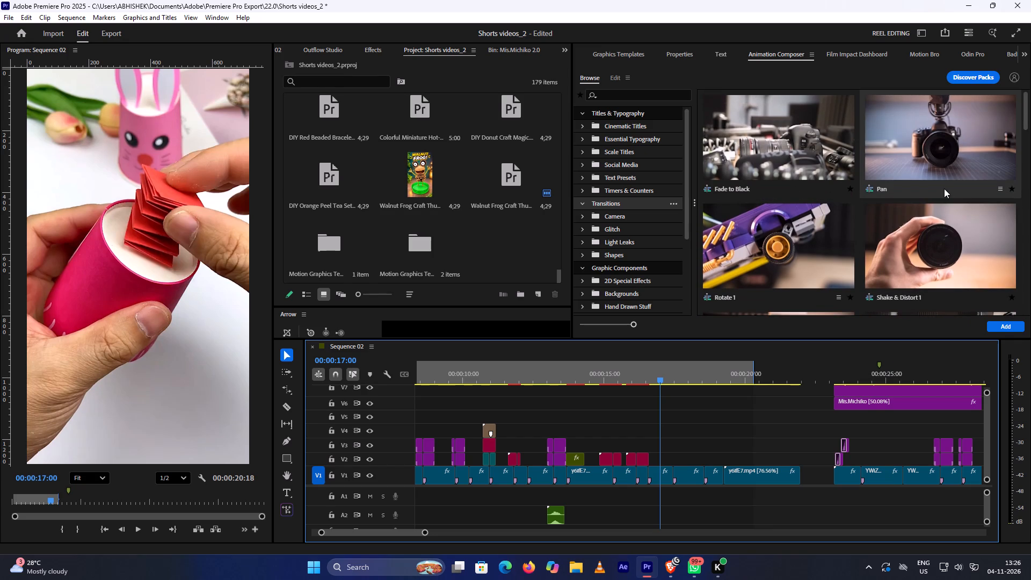
{"action": "scroll", "coordinate": [944, 189], "scroll_direction": "up", "scroll_amount": 2}
{"action": "left_click", "coordinate": [940, 155]}
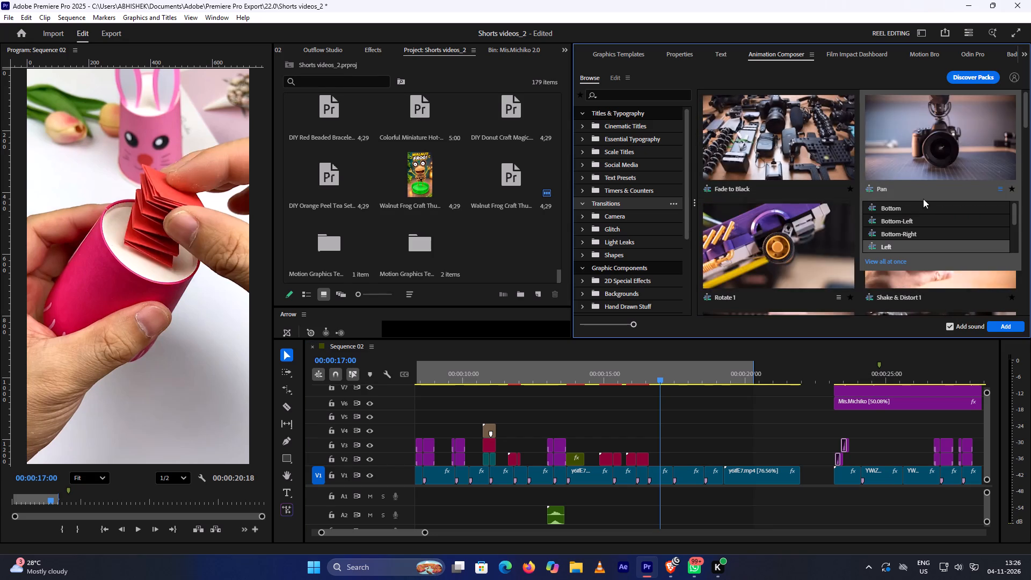
{"action": "left_click", "coordinate": [928, 219]}
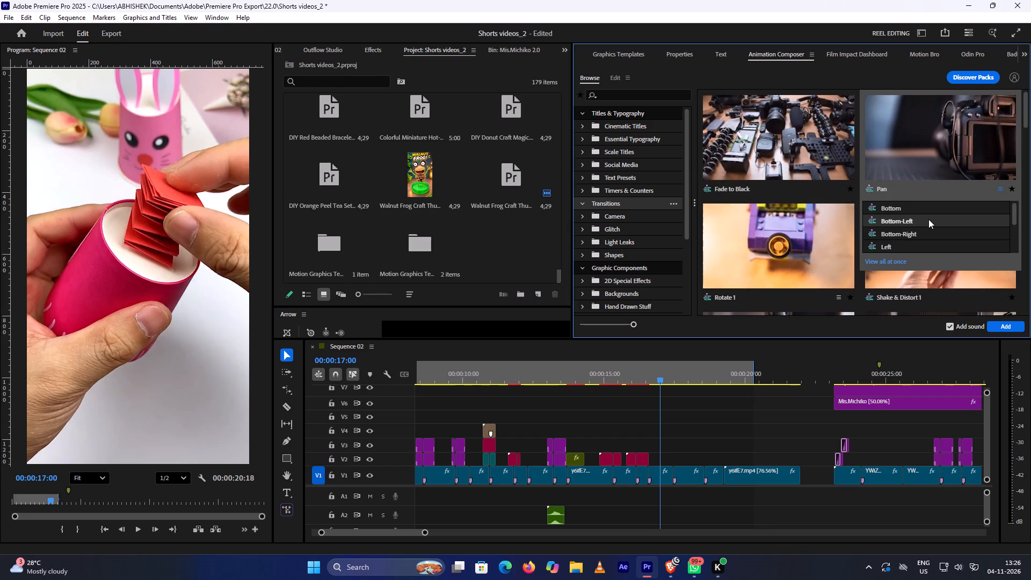
{"action": "left_click_drag", "start_coordinate": [928, 219], "coordinate": [680, 432]}
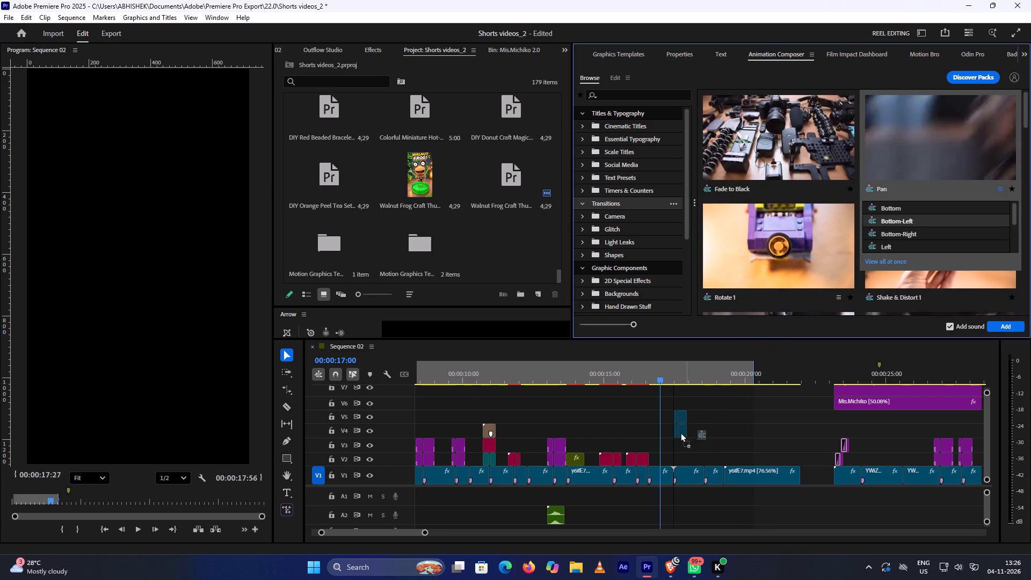
{"action": "left_click_drag", "start_coordinate": [680, 432], "coordinate": [650, 432]}
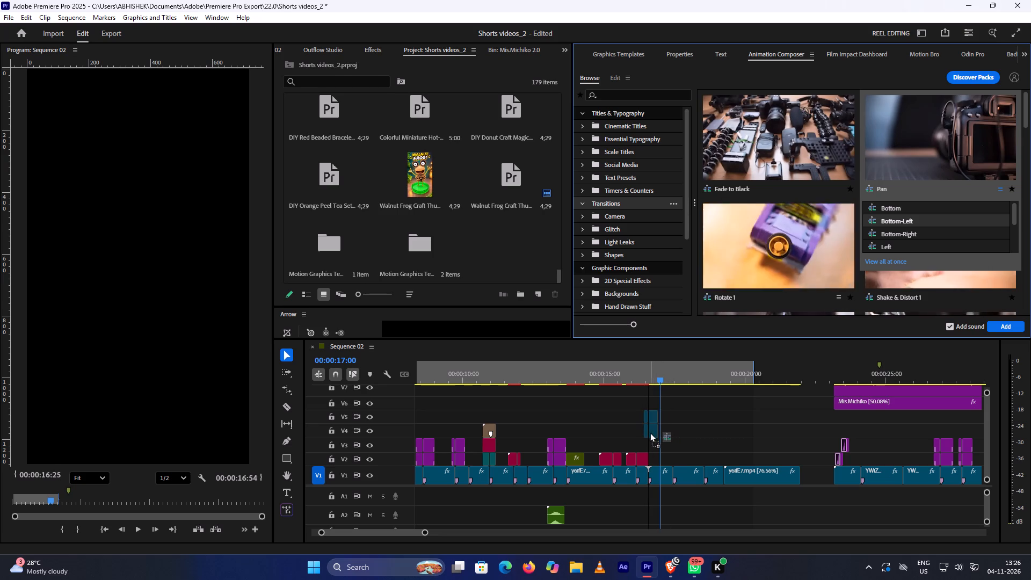
{"action": "left_click_drag", "start_coordinate": [650, 432], "coordinate": [648, 440]}
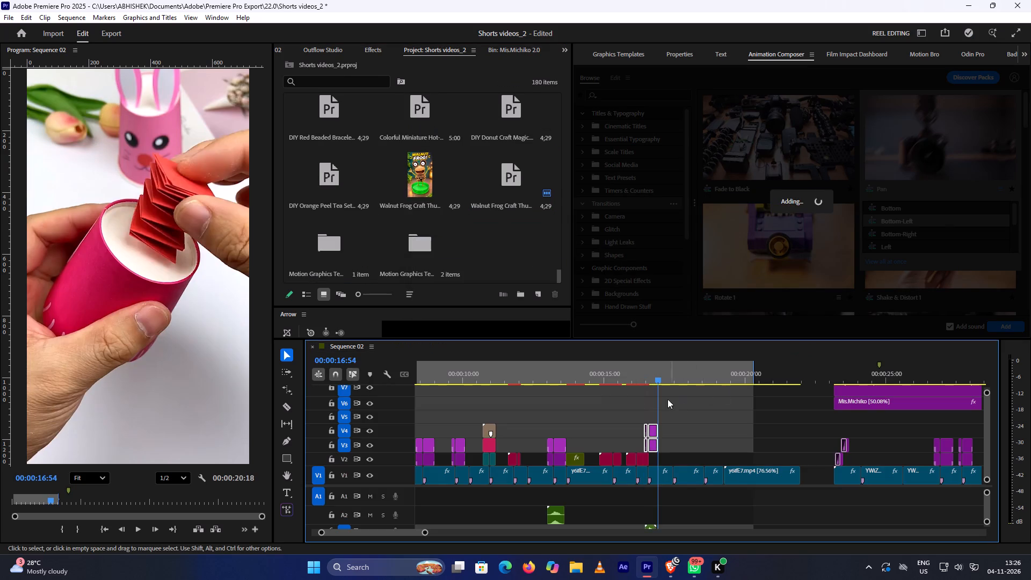
Play back the Pan transition near 00:00:16:33 twice, continuing through the following bunny clip to about 00:00:17:57.
{"action": "scroll", "coordinate": [697, 398], "scroll_direction": "up", "scroll_amount": 10, "text": "alt"}
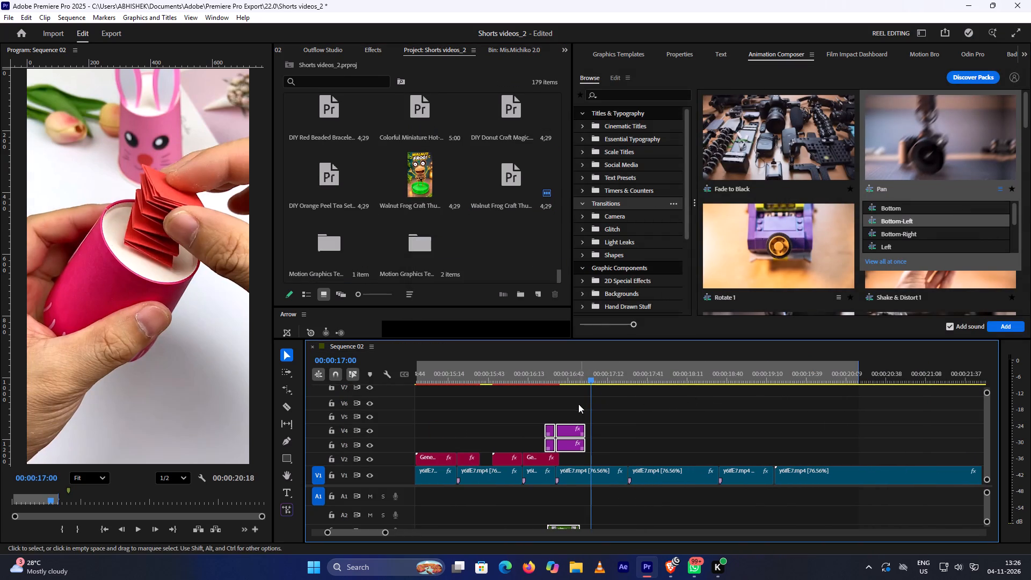
{"action": "left_click", "coordinate": [542, 374]}
{"action": "key", "text": "space"}
{"action": "key", "text": "space"}
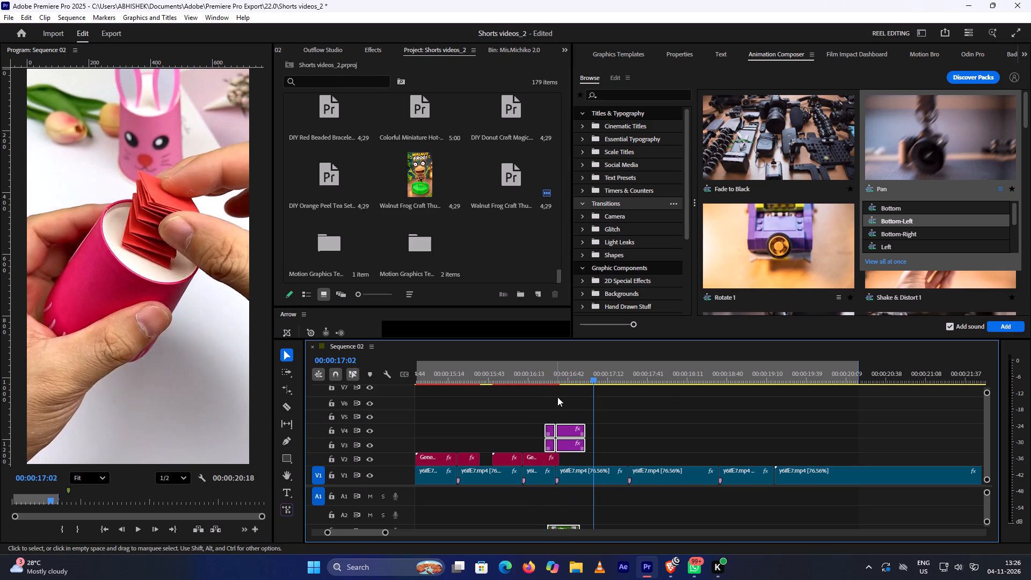
{"action": "scroll", "coordinate": [589, 418], "scroll_direction": "up", "scroll_amount": 10, "text": "alt"}
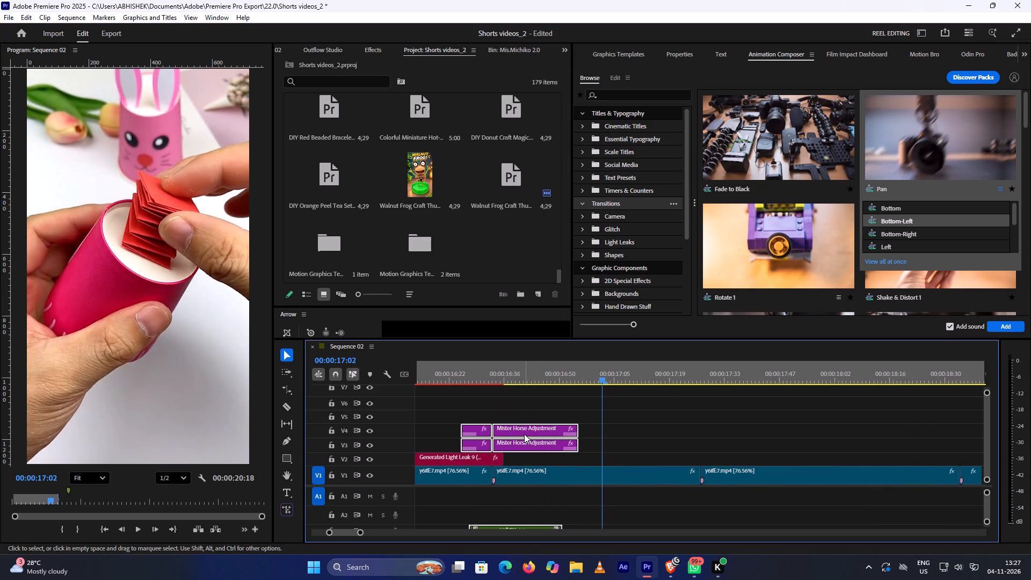
{"action": "left_click", "coordinate": [524, 434]}
{"action": "left_click", "coordinate": [456, 370]}
{"action": "key", "text": "space"}
{"action": "key", "text": "space"}
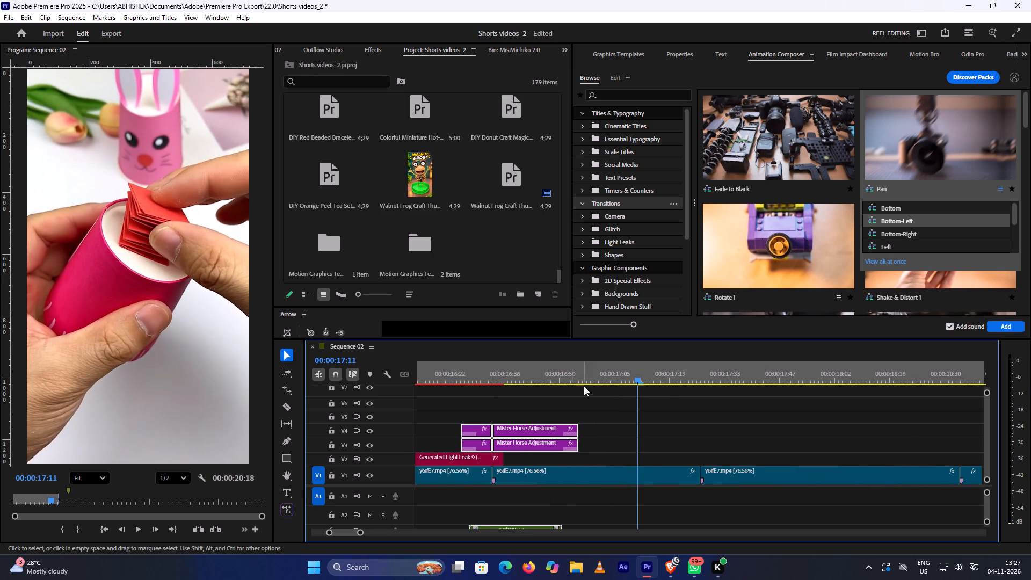
{"action": "scroll", "coordinate": [597, 393], "scroll_direction": "down", "scroll_amount": 10, "text": "alt"}
{"action": "key", "text": "space"}
{"action": "key", "text": "space"}
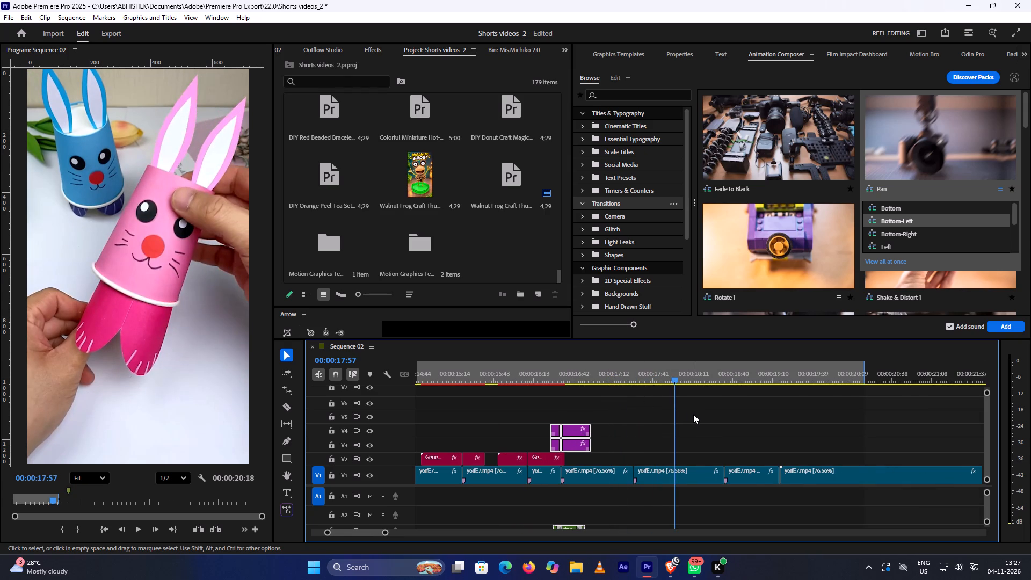
Add the Rotate 1 transition with sound on V2 and V3 at the V1 cut near 00:00:17:27.
{"action": "left_click", "coordinate": [794, 234]}
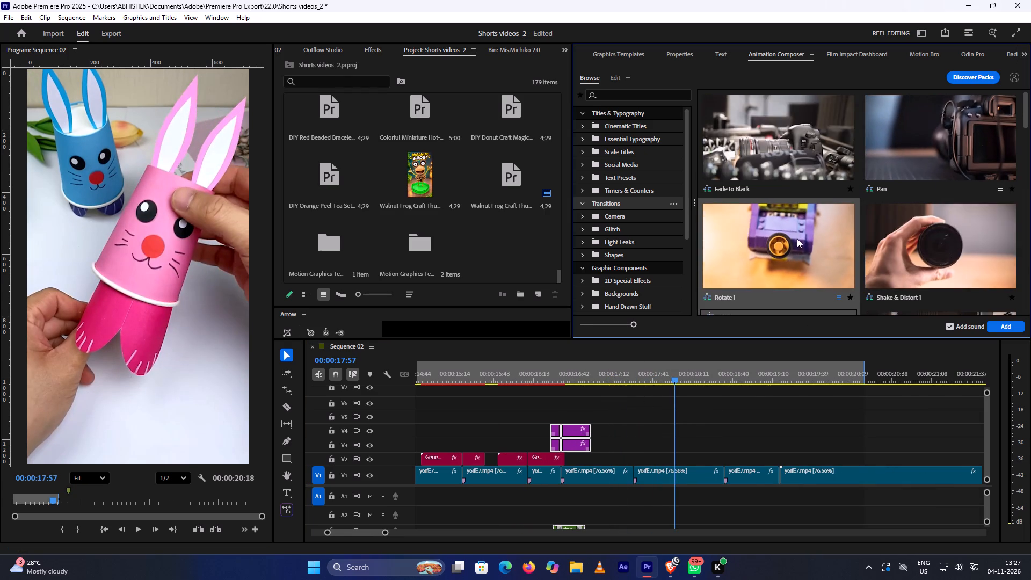
{"action": "left_click_drag", "start_coordinate": [786, 263], "coordinate": [637, 435]}
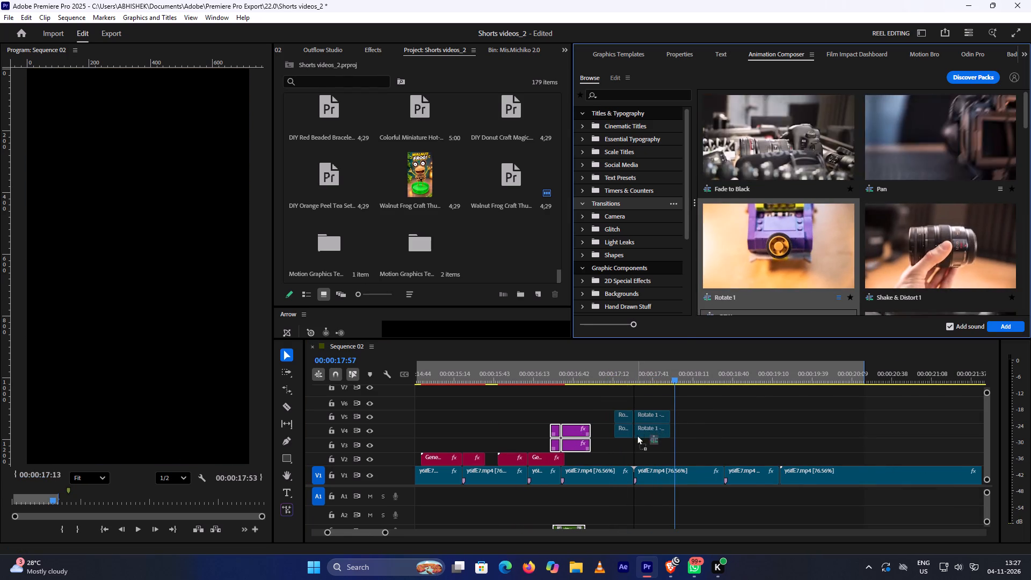
{"action": "left_click_drag", "start_coordinate": [637, 435], "coordinate": [643, 454]}
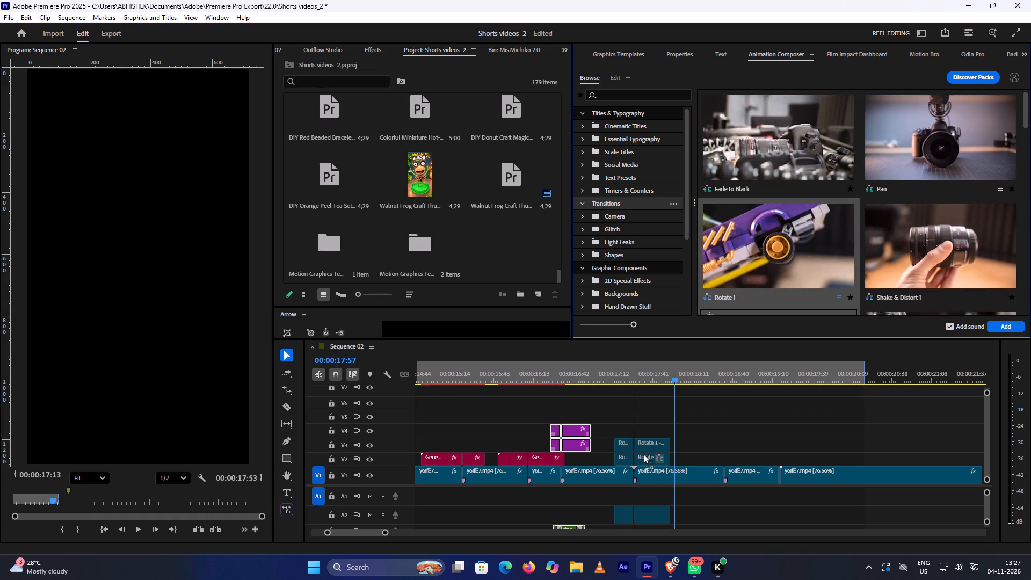
{"action": "left_click_drag", "start_coordinate": [643, 454], "coordinate": [644, 453]}
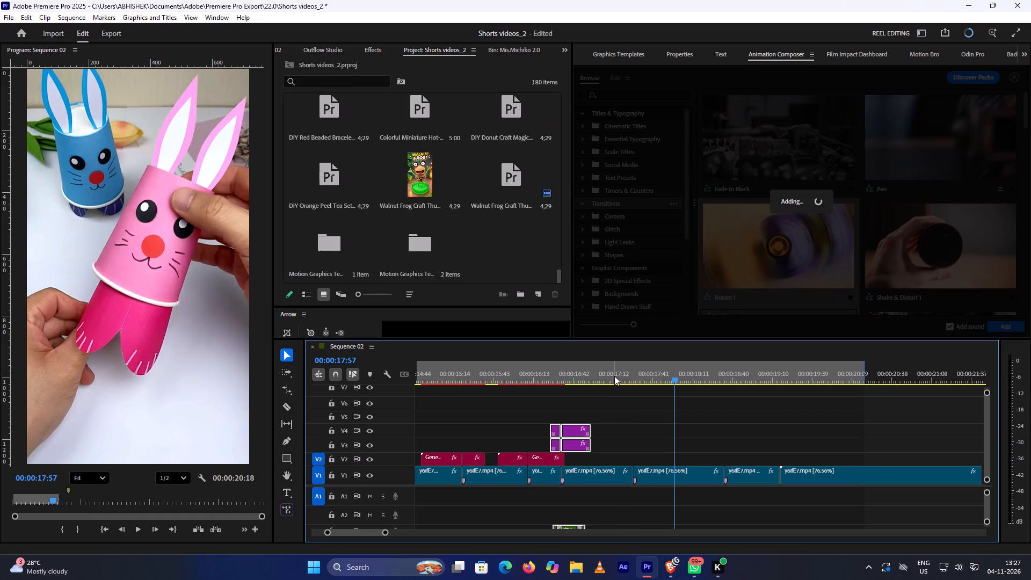
Play back the Rotate 1 transition from about 00:00:17:12 and replay the following bunny cuts up to about 00:00:19:35.
{"action": "left_click", "coordinate": [614, 376]}
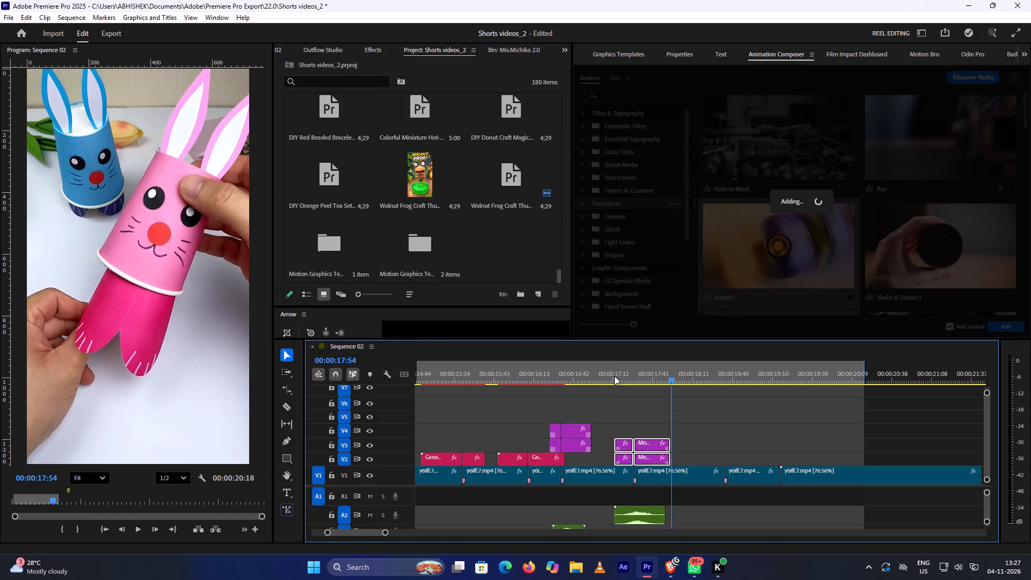
{"action": "left_click", "coordinate": [614, 376]}
{"action": "key", "text": "space"}
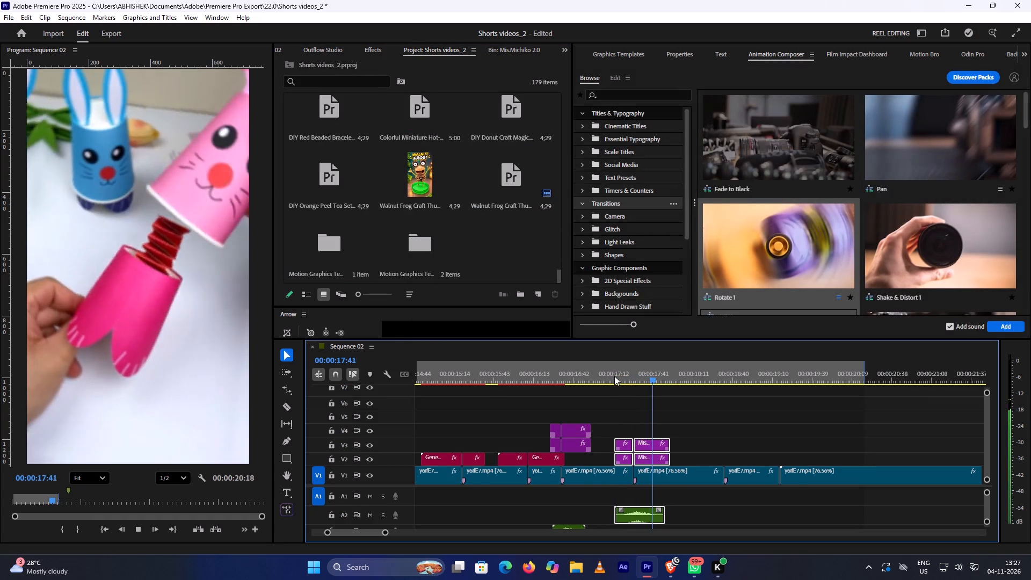
{"action": "key", "text": "space"}
{"action": "key", "text": "space"}
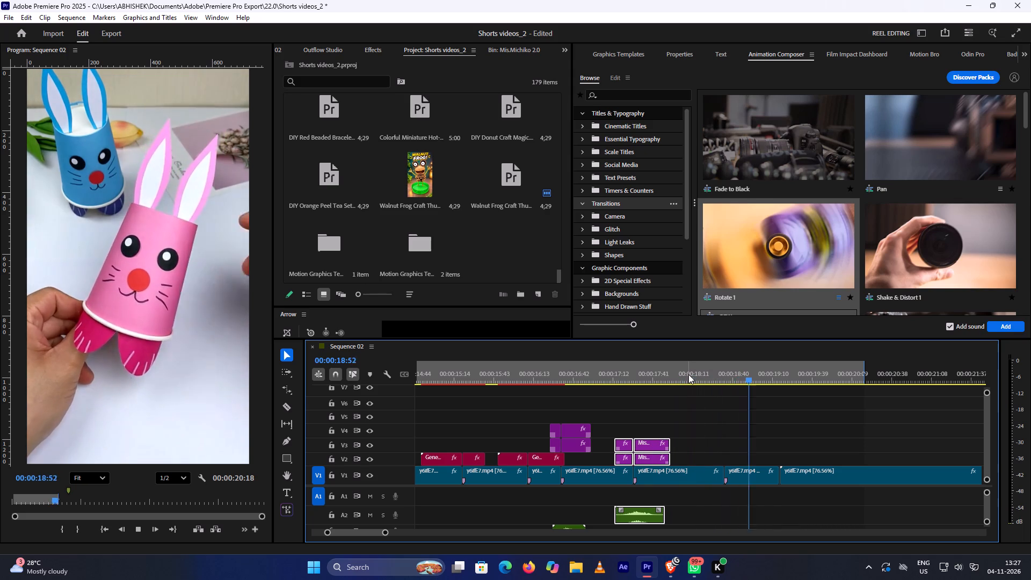
{"action": "key", "text": "space"}
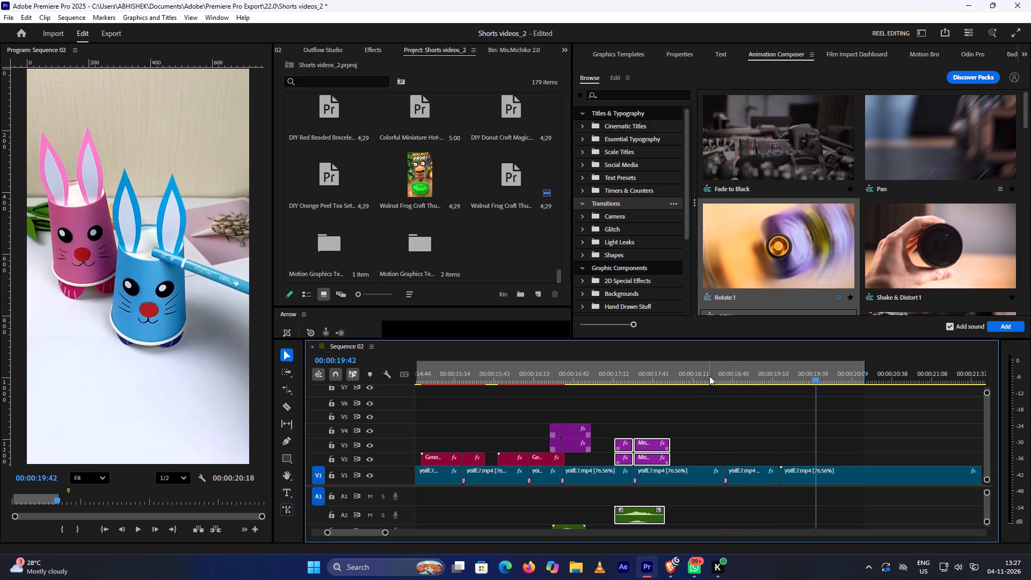
{"action": "left_click", "coordinate": [709, 376]}
{"action": "key", "text": "space"}
{"action": "key", "text": "space"}
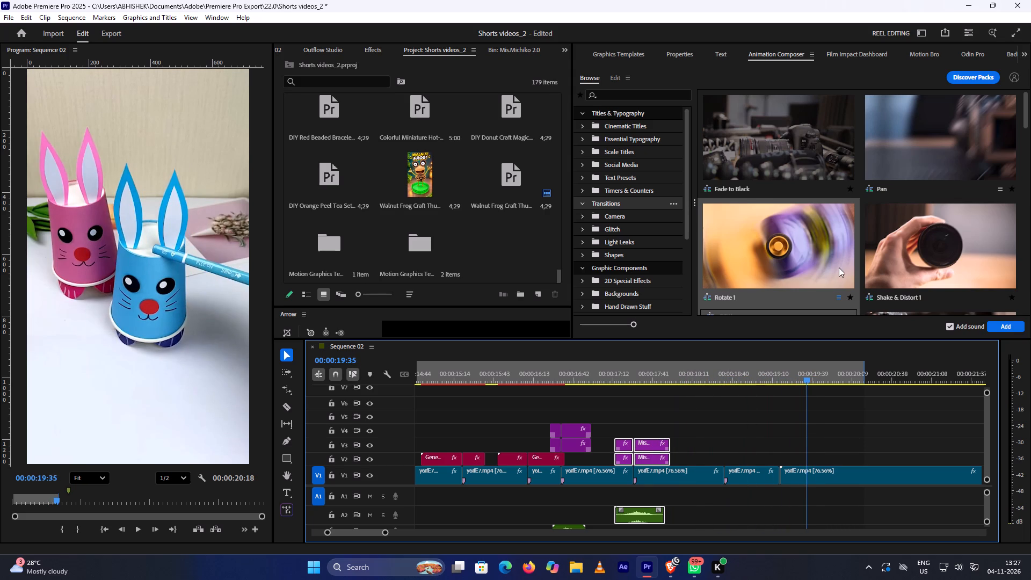
Browse further transitions in the library and replay the last bunny clips from 00:00:18:19 to their end.
{"action": "scroll", "coordinate": [892, 255], "scroll_direction": "down", "scroll_amount": 6}
{"action": "scroll", "coordinate": [882, 393], "scroll_direction": "down", "scroll_amount": 7}
{"action": "scroll", "coordinate": [881, 393], "scroll_direction": "down", "scroll_amount": 1, "text": "alt"}
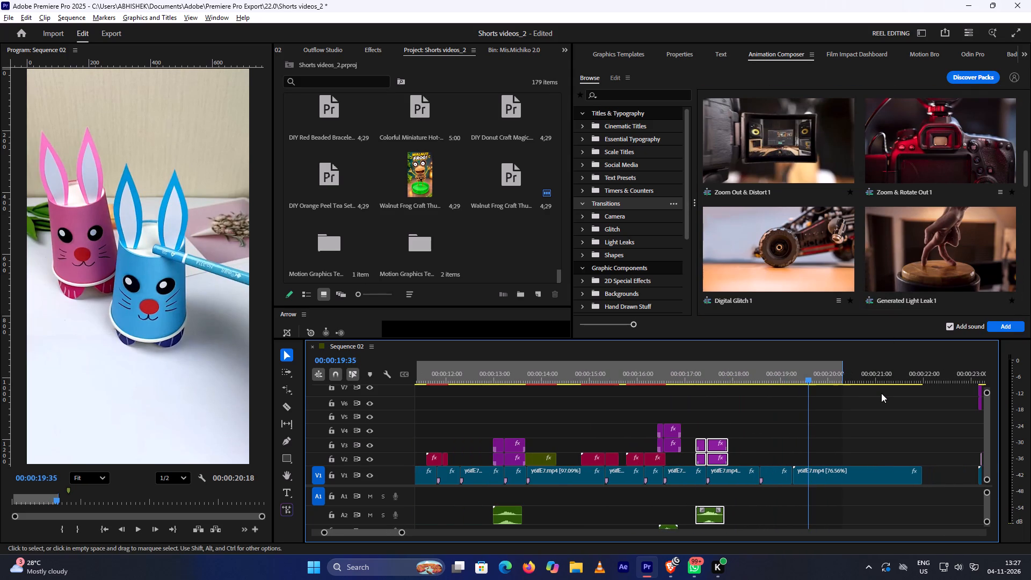
{"action": "left_click", "coordinate": [751, 385]}
{"action": "left_click", "coordinate": [749, 377]}
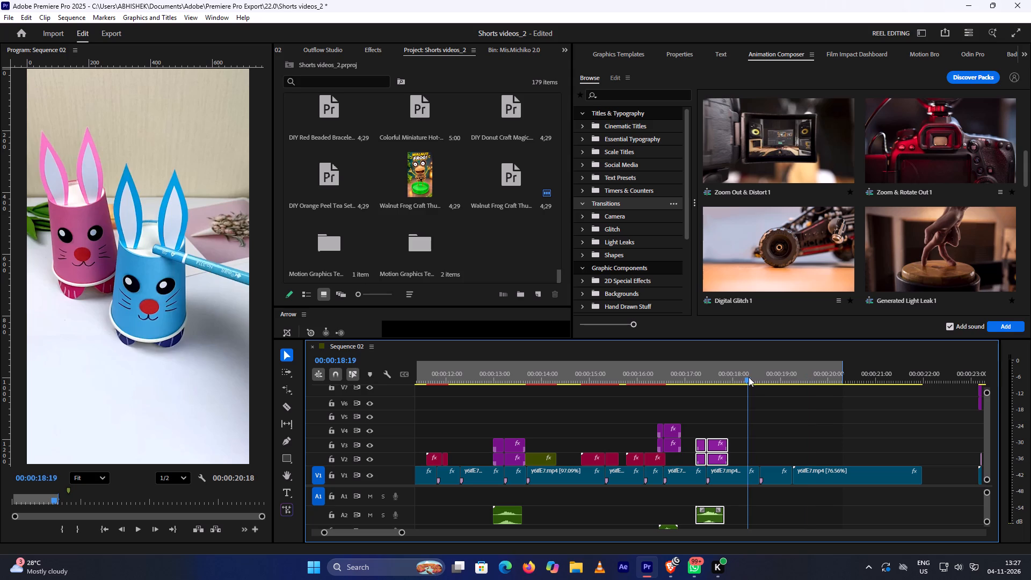
{"action": "key", "text": "space"}
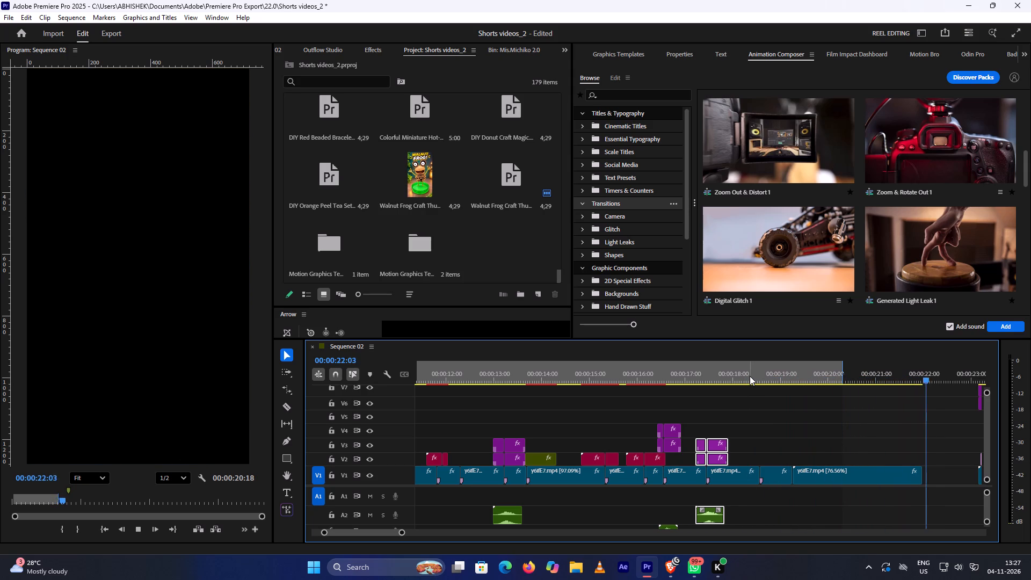
{"action": "key", "text": "space"}
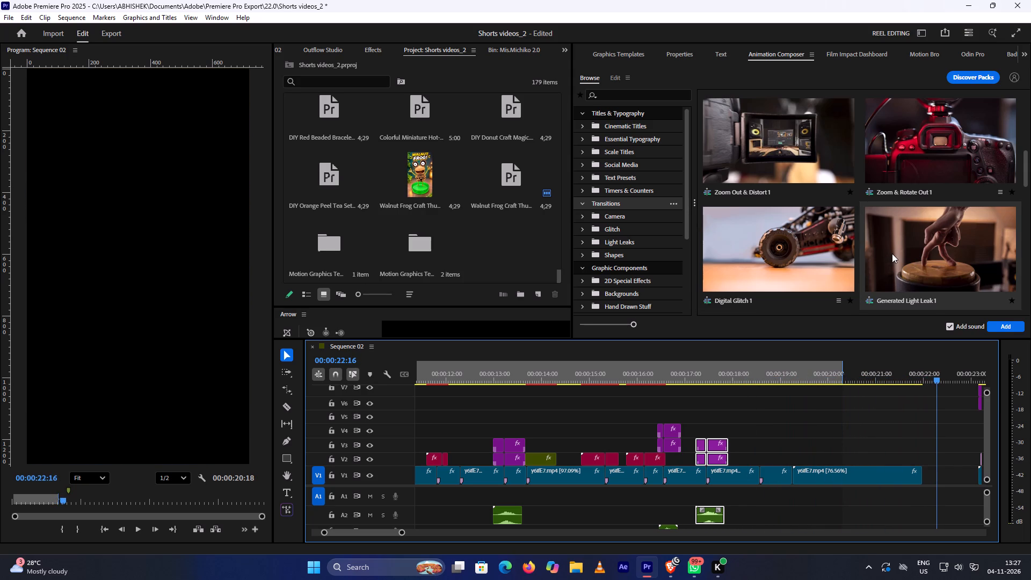
Move the two flash adjustment-layer clips from the walnut footage back above the last bunny clip, on V2 and V3 from about 00:00:20:49.
{"action": "scroll", "coordinate": [865, 412], "scroll_direction": "down", "scroll_amount": 11}
{"action": "scroll", "coordinate": [838, 438], "scroll_direction": "up", "scroll_amount": 8, "text": "alt"}
{"action": "scroll", "coordinate": [835, 450], "scroll_direction": "up", "scroll_amount": 6}
{"action": "left_click_drag", "start_coordinate": [866, 461], "coordinate": [754, 453]}
{"action": "left_click_drag", "start_coordinate": [858, 422], "coordinate": [896, 459]}
{"action": "left_click_drag", "start_coordinate": [892, 445], "coordinate": [677, 422]}
{"action": "left_click_drag", "start_coordinate": [907, 445], "coordinate": [766, 437]}
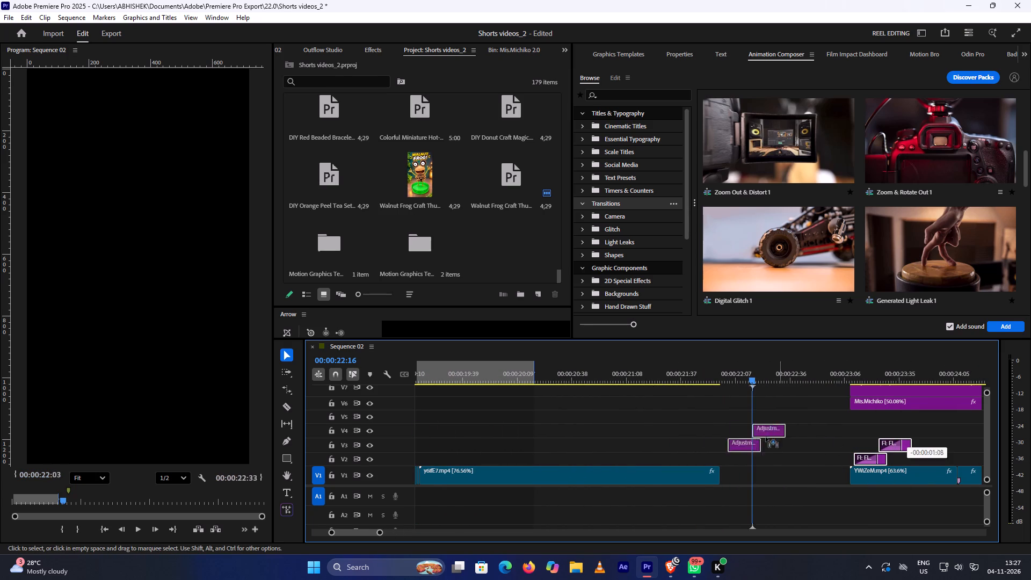
{"action": "left_click_drag", "start_coordinate": [766, 437], "coordinate": [642, 451]}
{"action": "scroll", "coordinate": [640, 403], "scroll_direction": "up", "scroll_amount": 8}
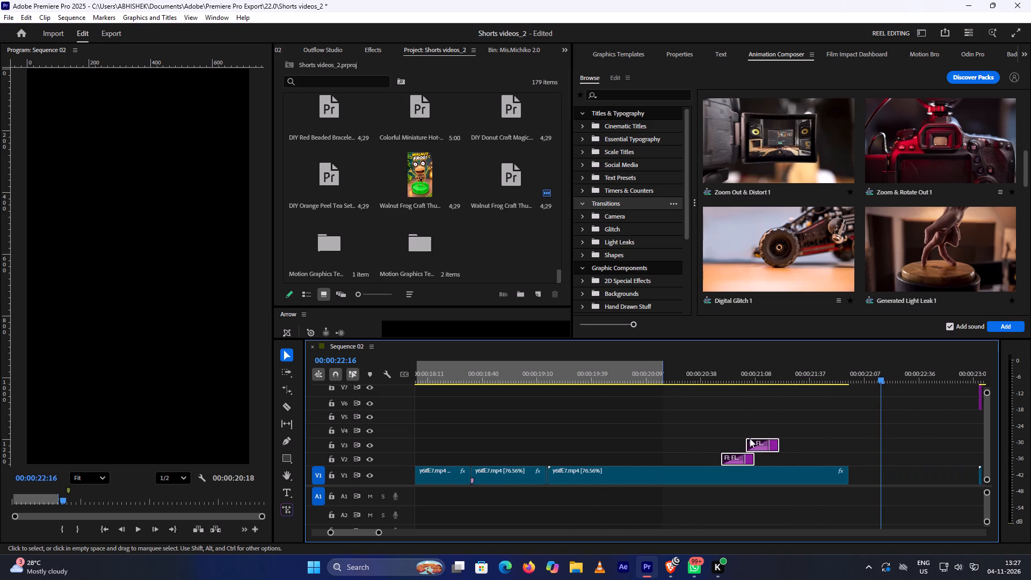
Move the V2 flash clip back across the V1 cut near 00:00:19:16, starting at about 00:00:19:11.
{"action": "left_click", "coordinate": [687, 426]}
{"action": "left_click_drag", "start_coordinate": [731, 460], "coordinate": [708, 459]}
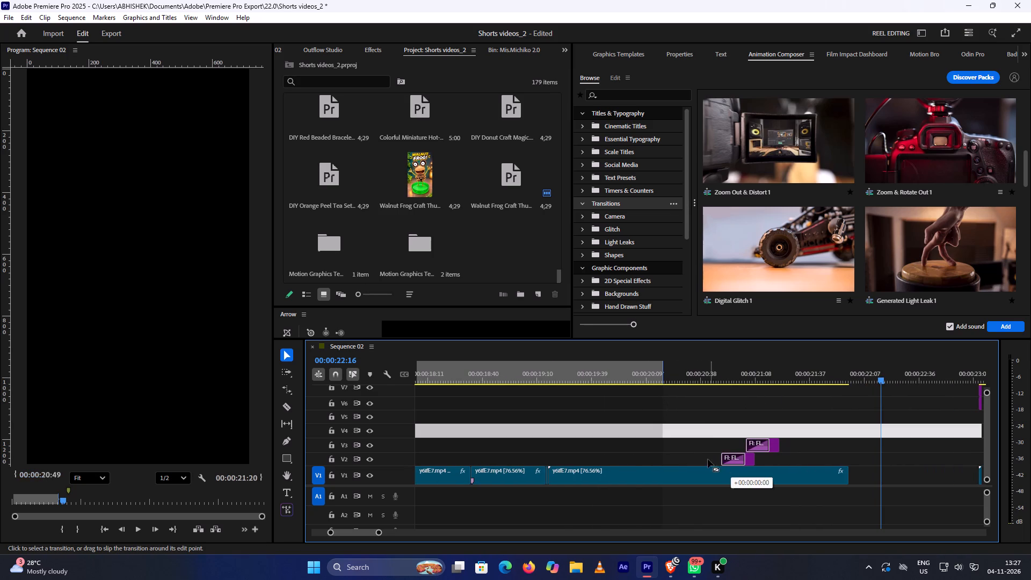
{"action": "left_click_drag", "start_coordinate": [708, 459], "coordinate": [689, 460]}
{"action": "left_click_drag", "start_coordinate": [749, 462], "coordinate": [582, 451]}
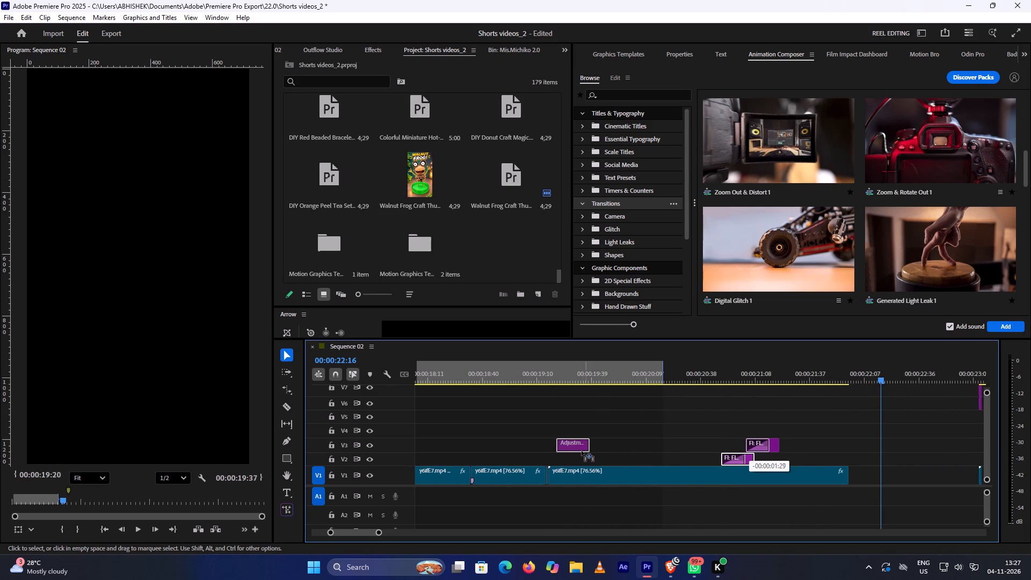
{"action": "left_click_drag", "start_coordinate": [582, 451], "coordinate": [566, 456]}
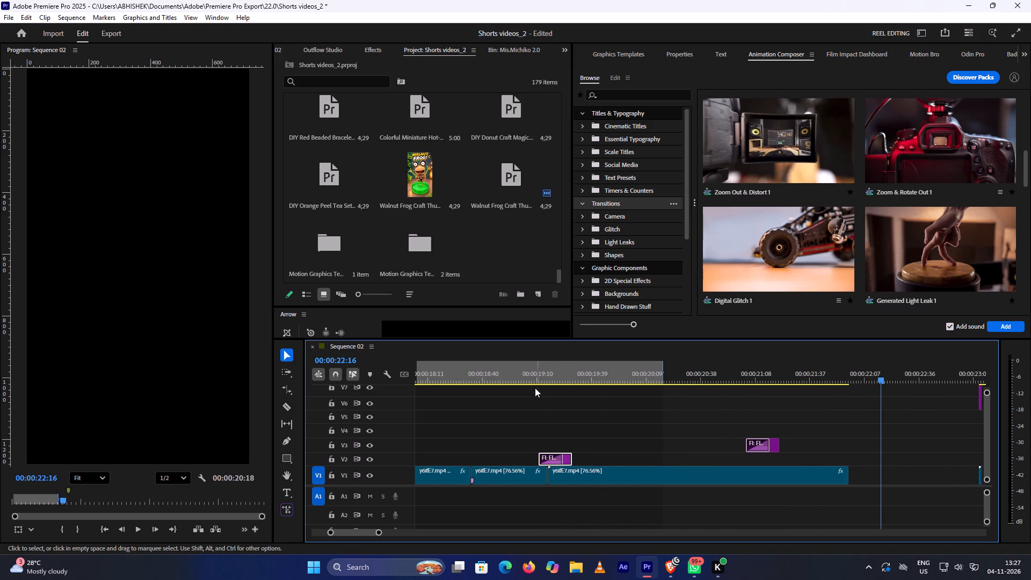
Play back the flash across the V1 cut twice from about 00:00:19:07.
{"action": "left_click", "coordinate": [531, 376]}
{"action": "key", "text": "space"}
{"action": "key", "text": "space"}
{"action": "left_click", "coordinate": [531, 376]}
{"action": "key", "text": "space"}
{"action": "key", "text": "space"}
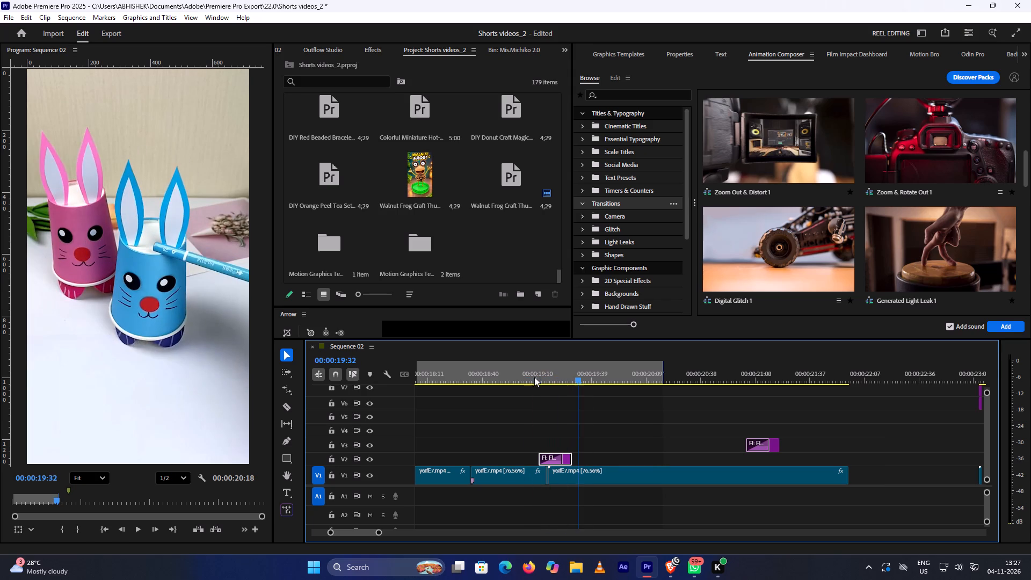
Shift the V2 flash clip slightly later so it starts at the V1 cut near 00:00:19:16.
{"action": "left_click_drag", "start_coordinate": [554, 459], "coordinate": [562, 458]}
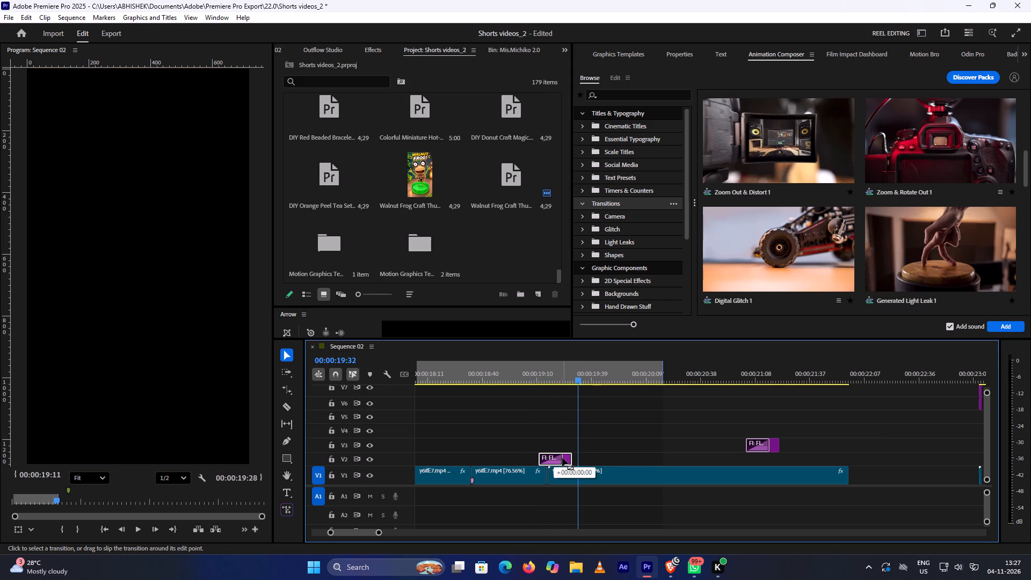
{"action": "left_click_drag", "start_coordinate": [562, 458], "coordinate": [565, 457]}
{"action": "left_click_drag", "start_coordinate": [577, 382], "coordinate": [504, 369]}
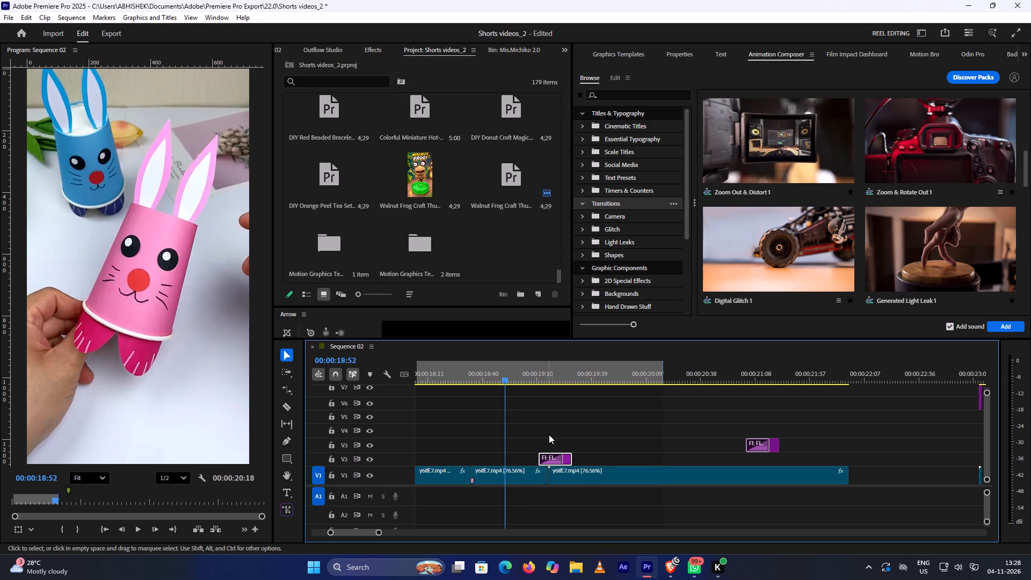
{"action": "left_click_drag", "start_coordinate": [555, 462], "coordinate": [562, 461]}
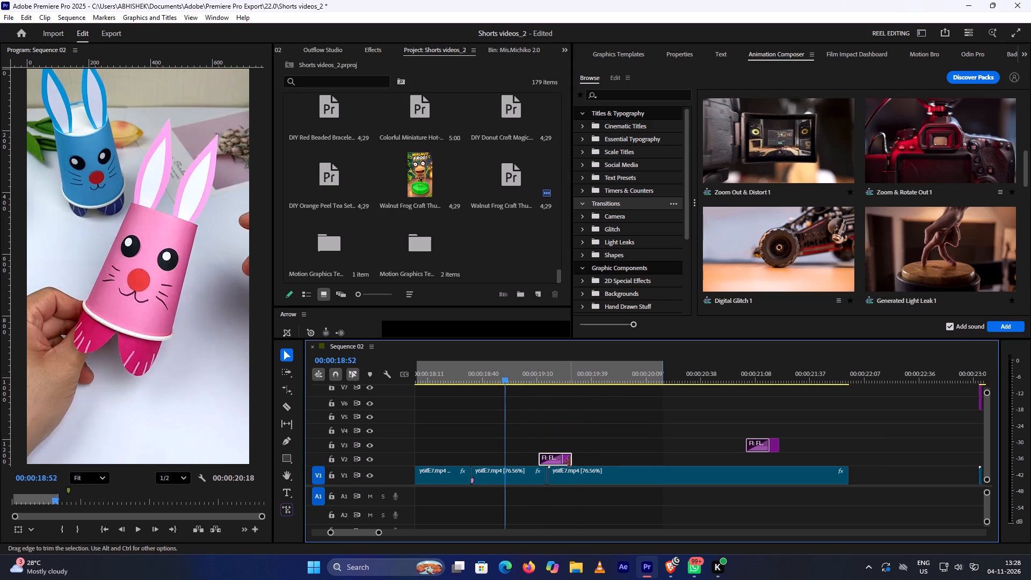
{"action": "scroll", "coordinate": [577, 462], "scroll_direction": "up", "scroll_amount": 5, "text": "alt"}
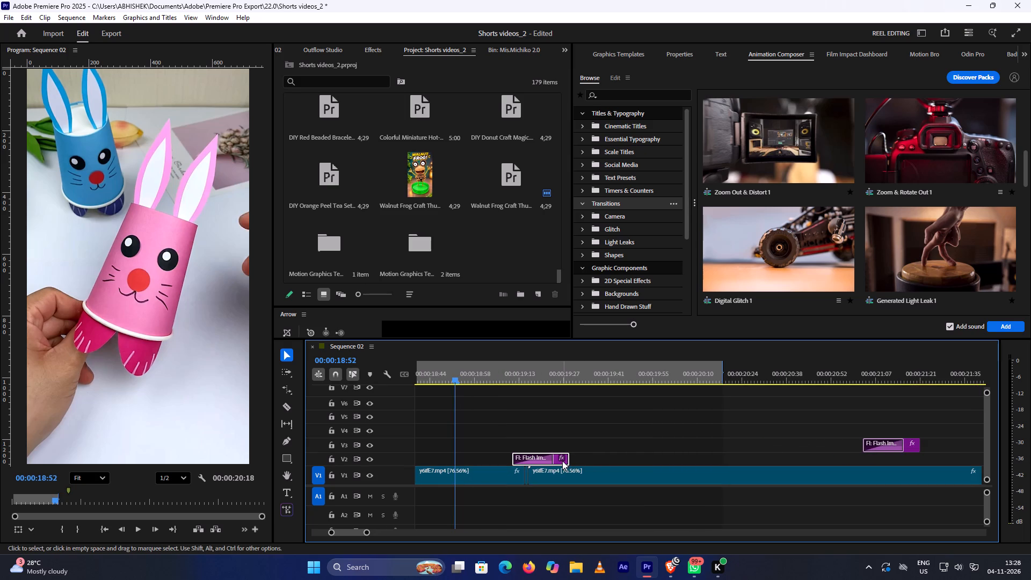
{"action": "left_click_drag", "start_coordinate": [562, 461], "coordinate": [569, 462]}
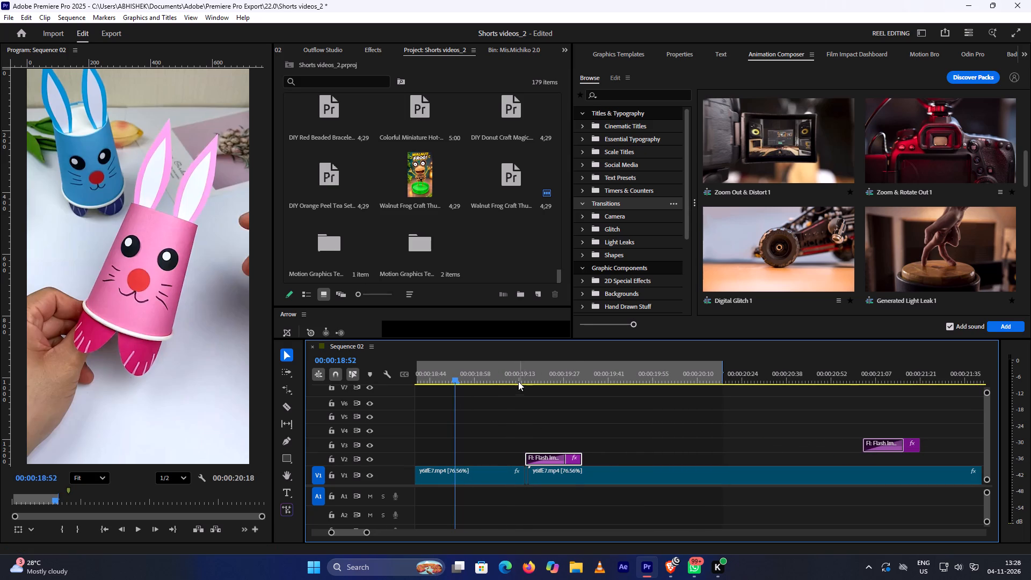
Play back the repositioned flash repeatedly from just before the cut, continuing through the last bunny clip to about 00:00:20:29.
{"action": "left_click", "coordinate": [515, 376]}
{"action": "key", "text": "space"}
{"action": "key", "text": "space"}
{"action": "left_click", "coordinate": [515, 376]}
{"action": "key", "text": "space"}
{"action": "key", "text": "space"}
{"action": "left_click", "coordinate": [515, 376]}
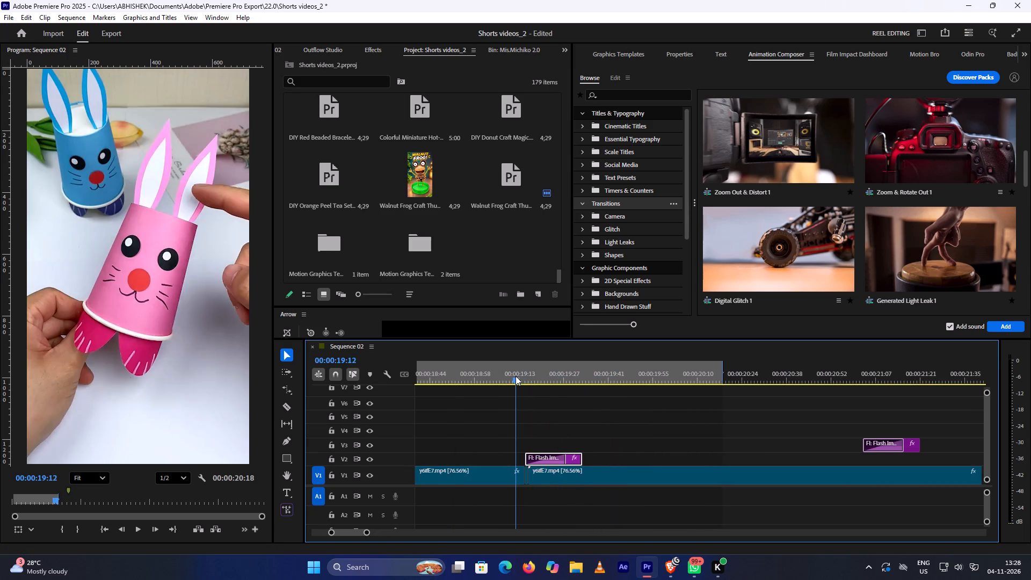
{"action": "key", "text": "space"}
{"action": "left_click", "coordinate": [498, 370]}
{"action": "key", "text": "space"}
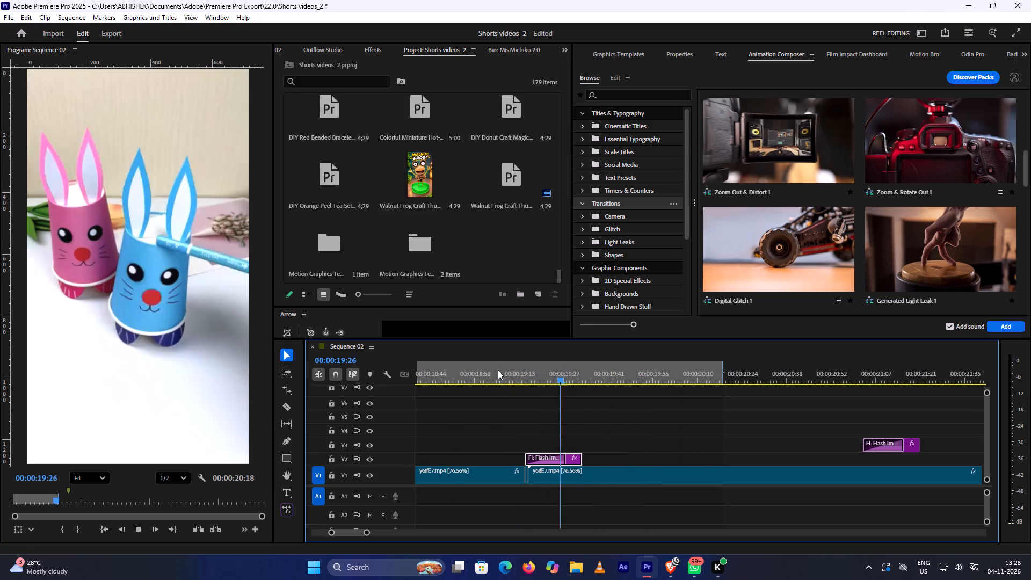
{"action": "key", "text": "space"}
{"action": "key", "text": "space"}
{"action": "key", "text": "space"}
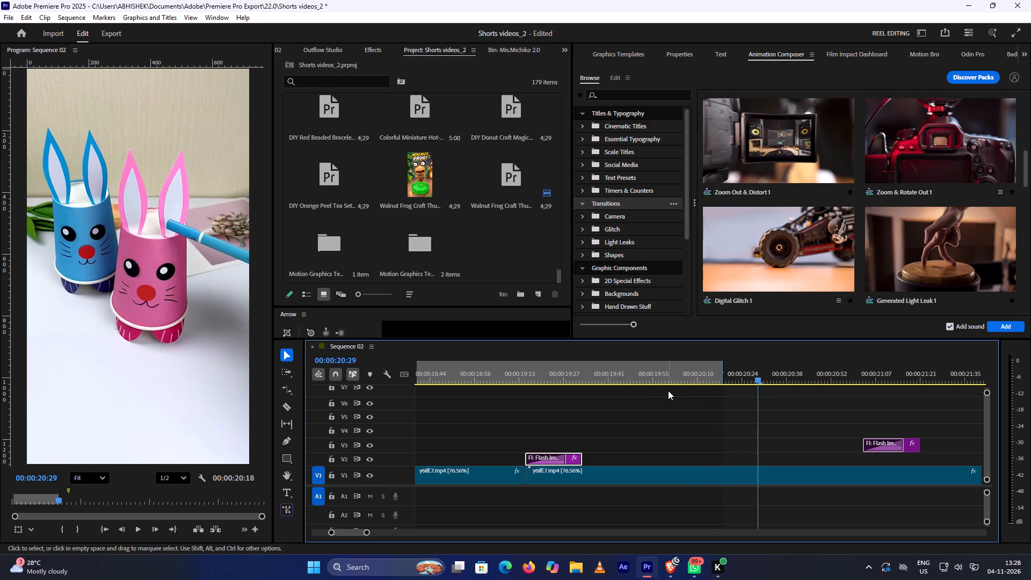
Move the second flash clip from V3 down to V2, starting at 00:00:20:27 where the bunny cups swap places.
{"action": "left_click_drag", "start_coordinate": [754, 378], "coordinate": [749, 379]}
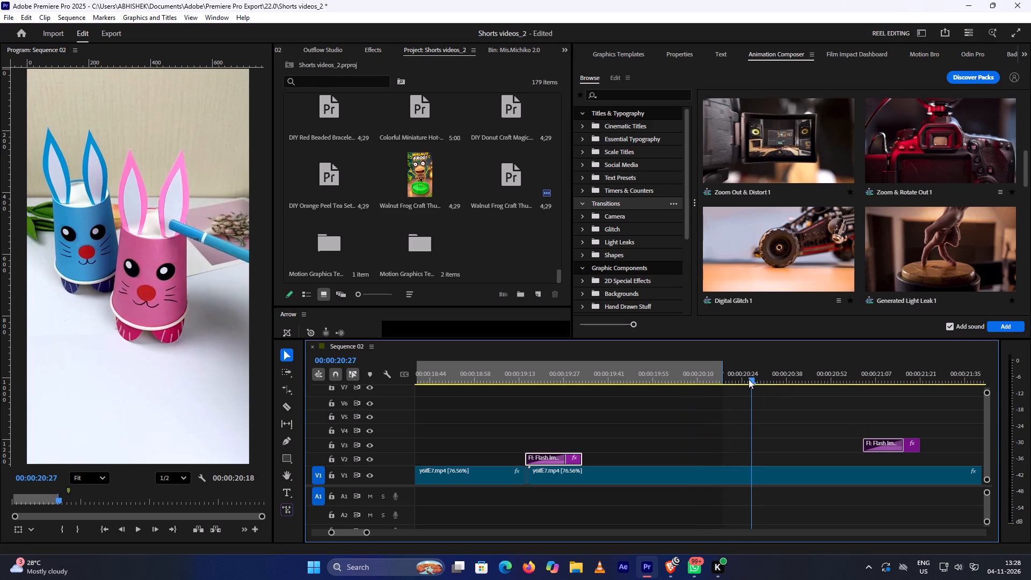
{"action": "left_click_drag", "start_coordinate": [749, 379], "coordinate": [749, 384]}
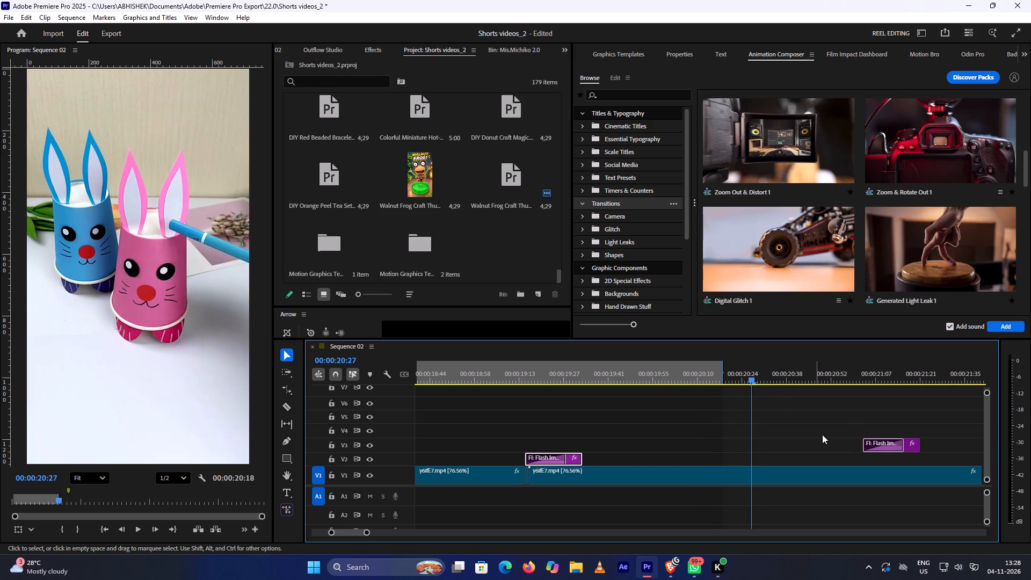
{"action": "left_click_drag", "start_coordinate": [914, 445], "coordinate": [853, 455]}
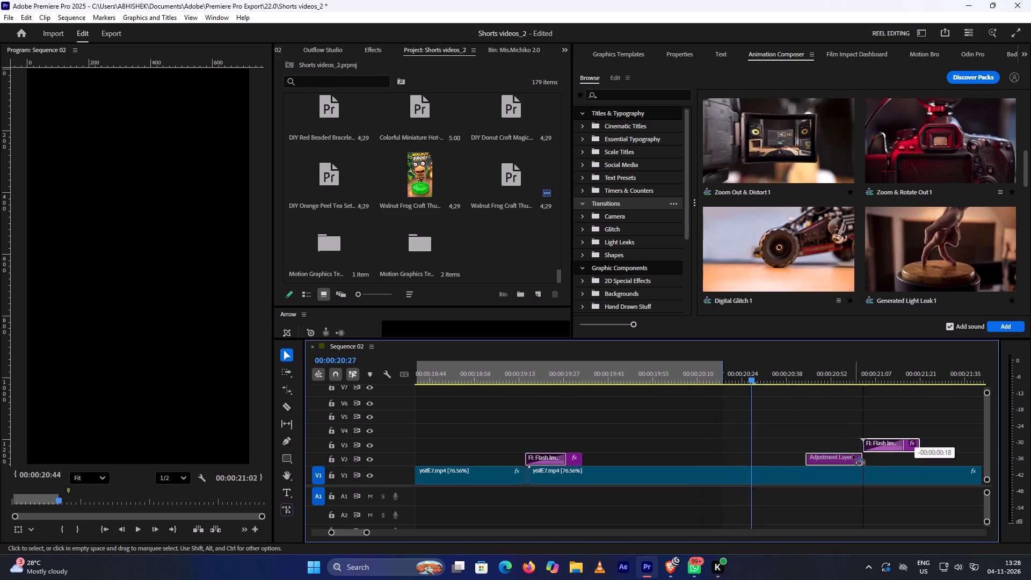
{"action": "left_click_drag", "start_coordinate": [853, 455], "coordinate": [802, 460]}
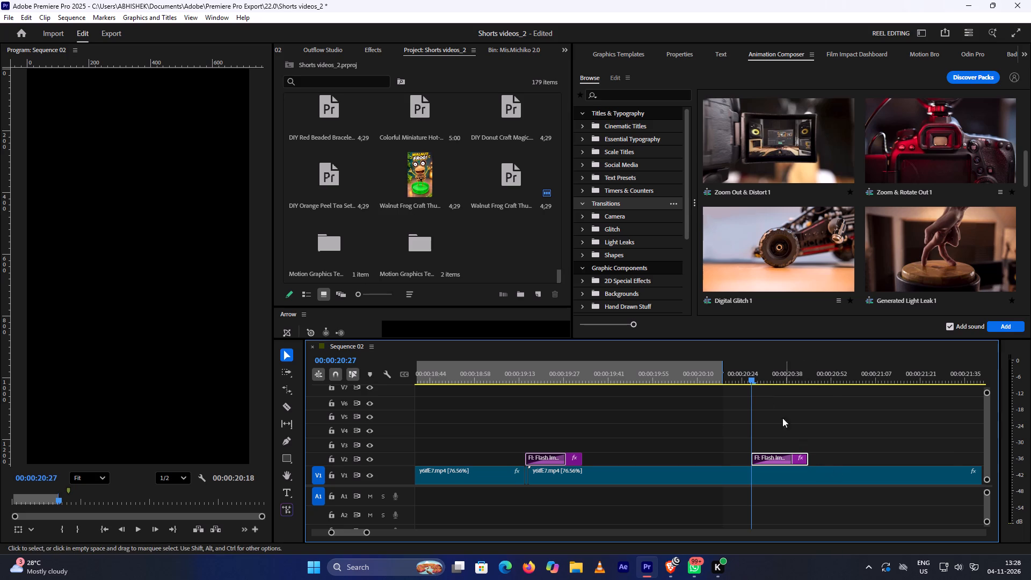
Play back the second flash several times from 00:00:20:19, continuing through the bunny clip to about 00:00:21:36.
{"action": "left_click", "coordinate": [727, 378]}
{"action": "key", "text": "space"}
{"action": "key", "text": "space"}
{"action": "left_click", "coordinate": [727, 378]}
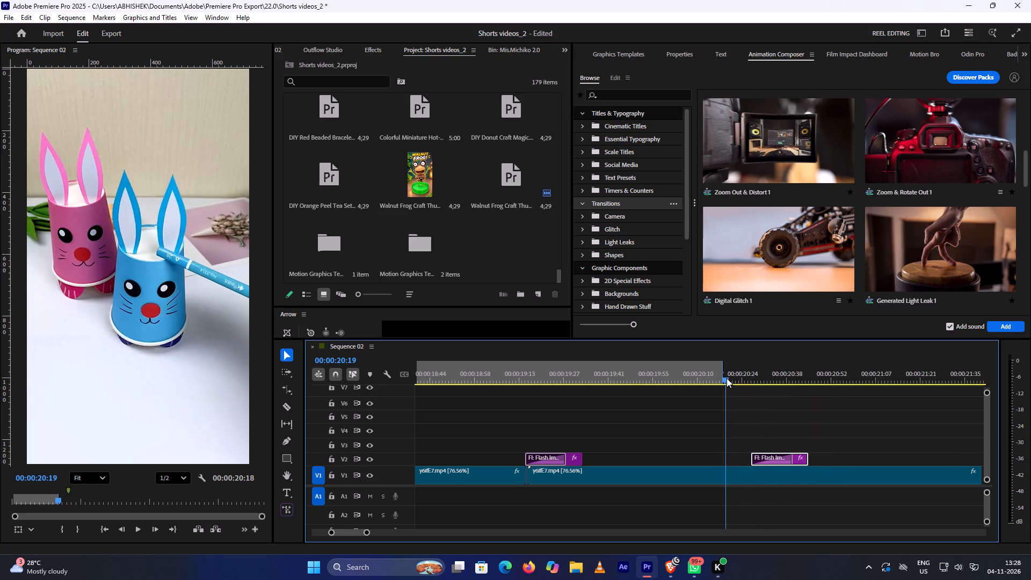
{"action": "key", "text": "space"}
{"action": "left_click", "coordinate": [727, 378]}
{"action": "key", "text": "space"}
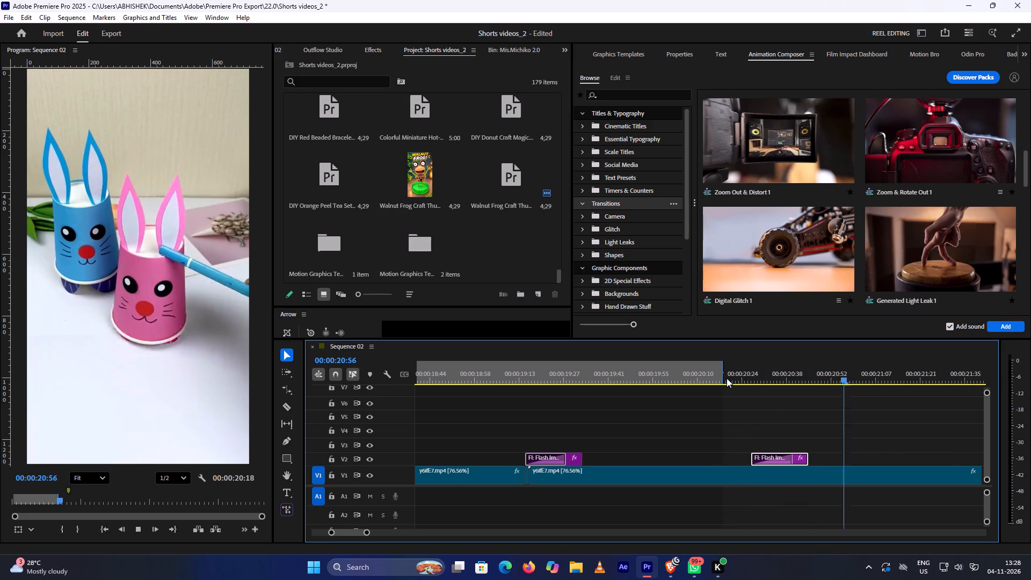
{"action": "left_click", "coordinate": [727, 378]}
{"action": "key", "text": "space"}
{"action": "key", "text": "space"}
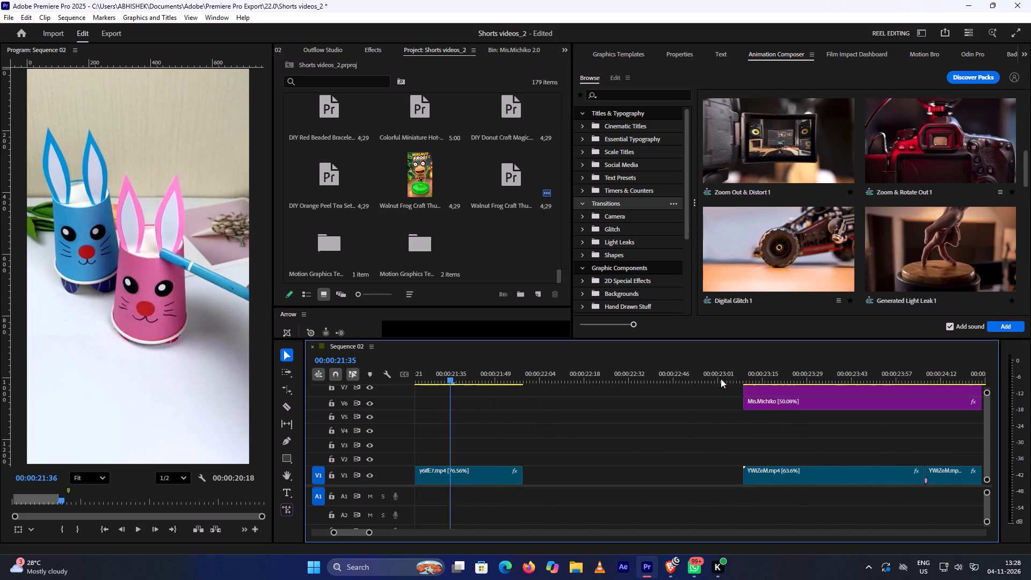
Play on past the bunny clip and replay the start of the walnut footage up to 00:00:23:49.
{"action": "scroll", "coordinate": [692, 415], "scroll_direction": "down", "scroll_amount": 8, "text": "alt"}
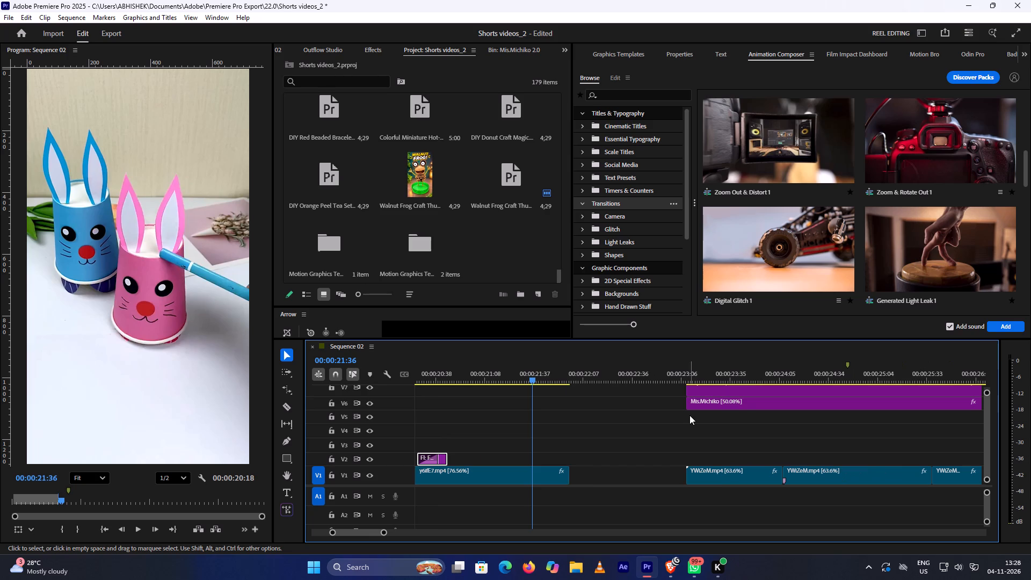
{"action": "key", "text": "space"}
{"action": "key", "text": "space"}
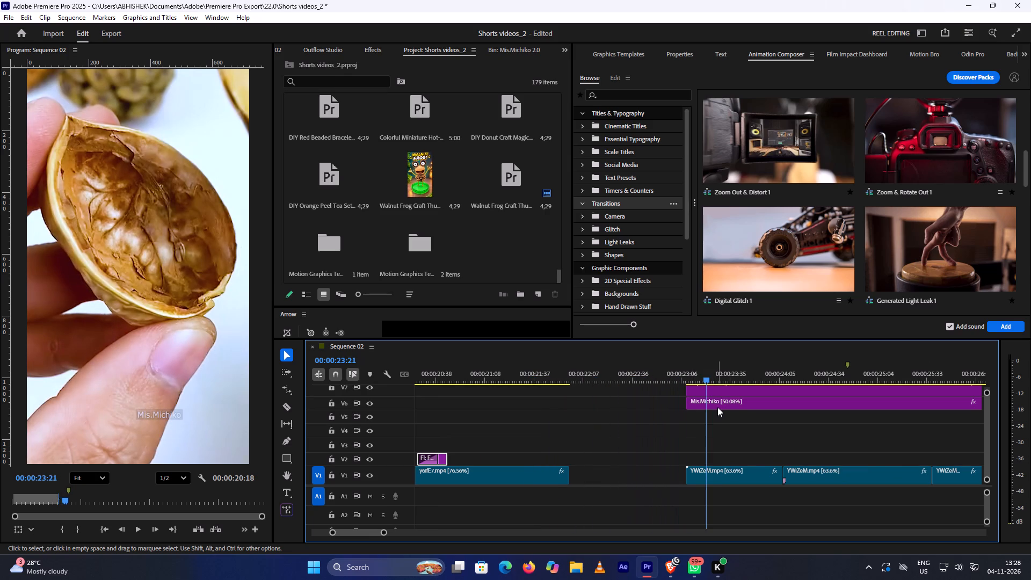
{"action": "left_click", "coordinate": [680, 366]}
{"action": "key", "text": "space"}
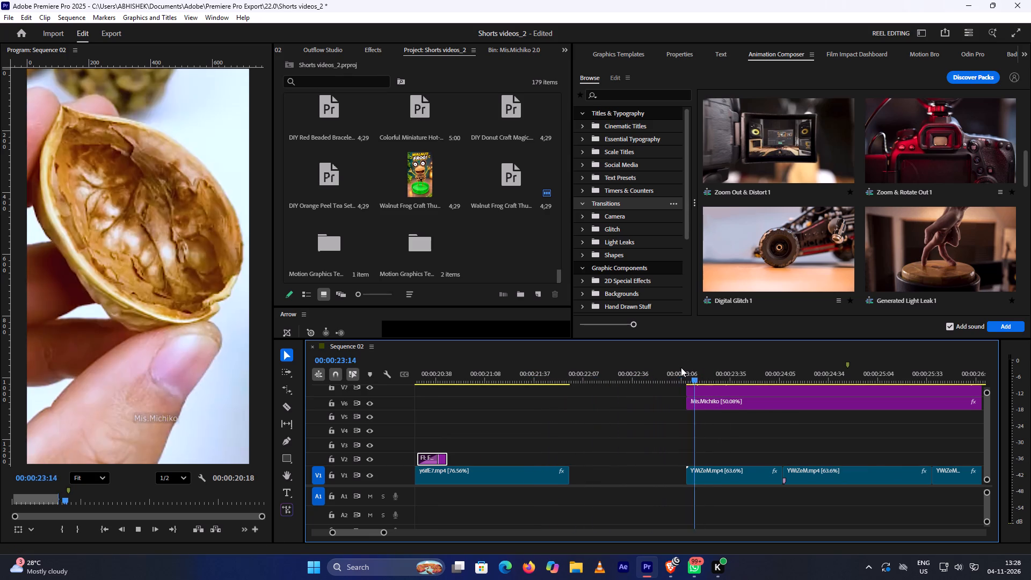
{"action": "key", "text": "space"}
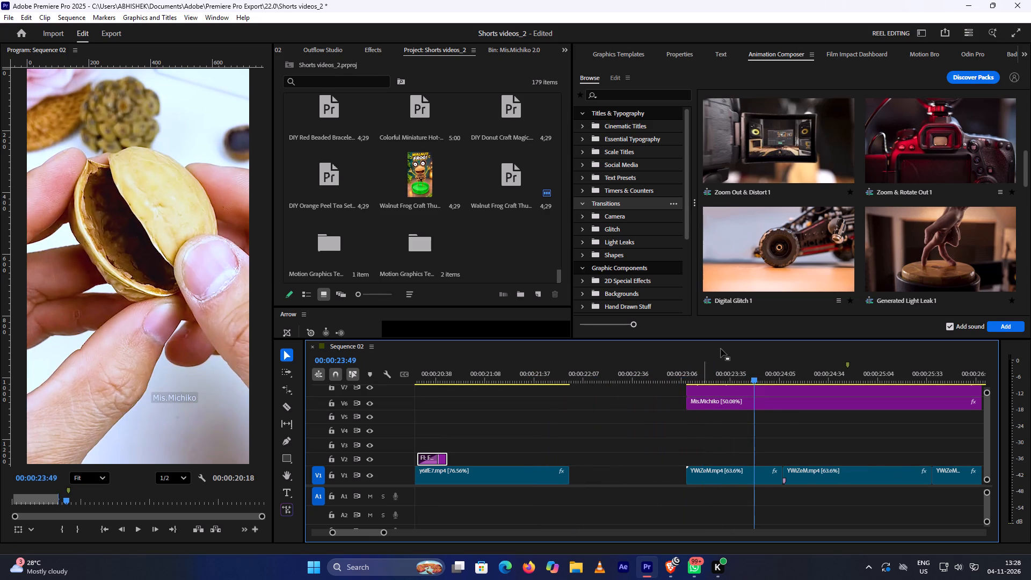
Split the last V1 bunny clip at 00:00:20:27, where the second flash clip starts.
{"action": "scroll", "coordinate": [481, 382], "scroll_direction": "up", "scroll_amount": 4}
{"action": "scroll", "coordinate": [542, 397], "scroll_direction": "up", "scroll_amount": 6}
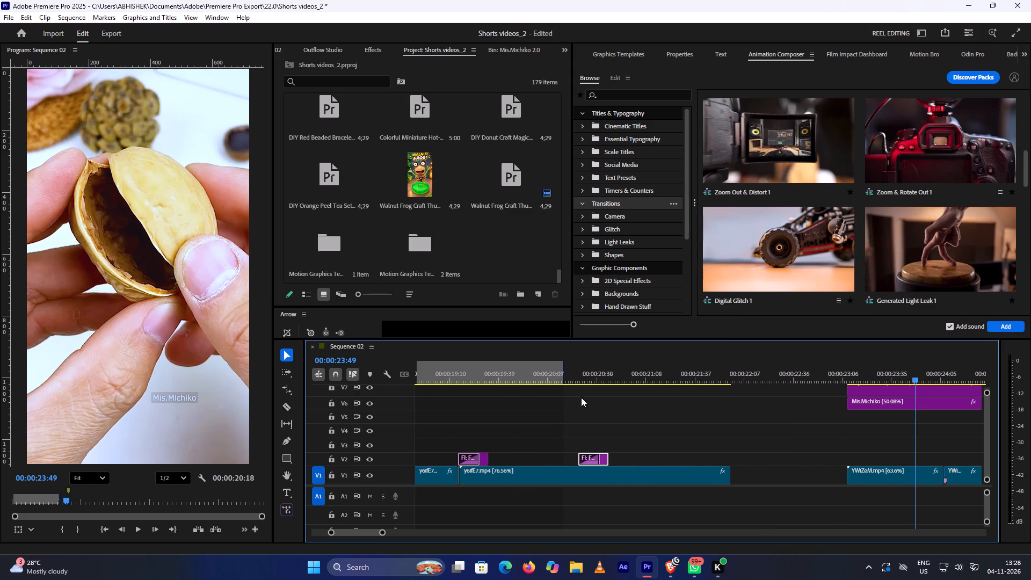
{"action": "left_click", "coordinate": [581, 376]}
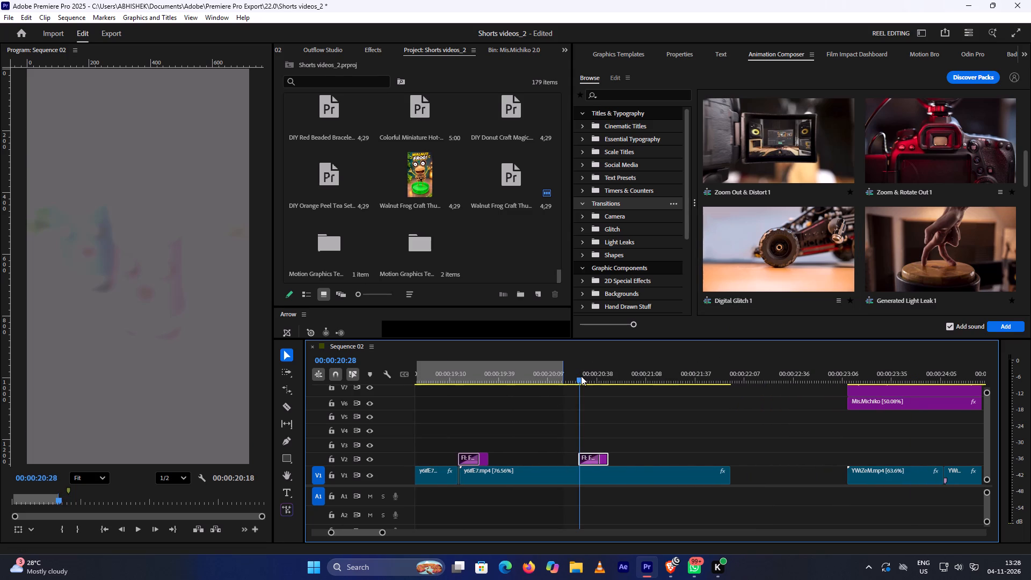
{"action": "key", "text": "Left"}
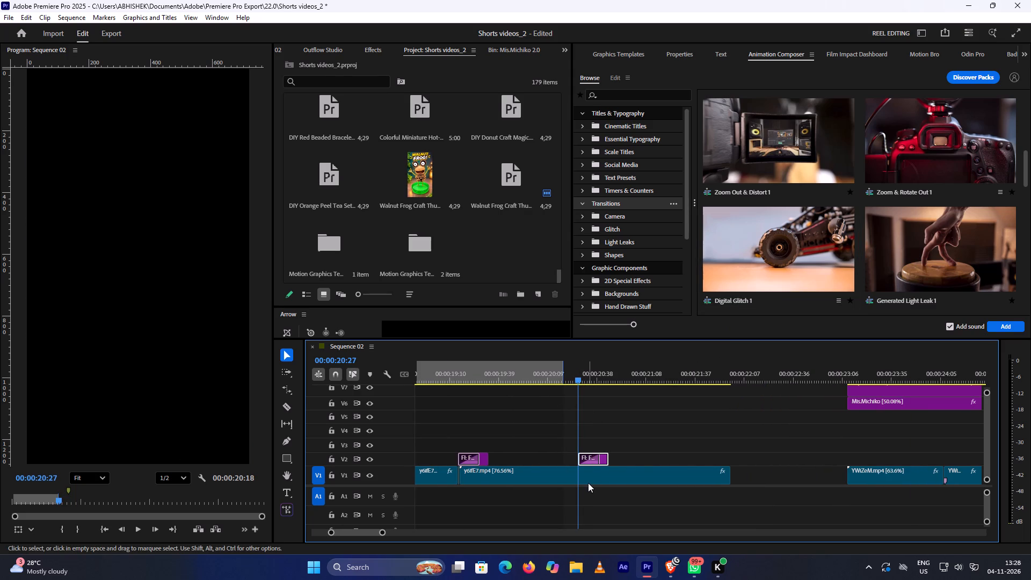
{"action": "left_click", "coordinate": [588, 483]}
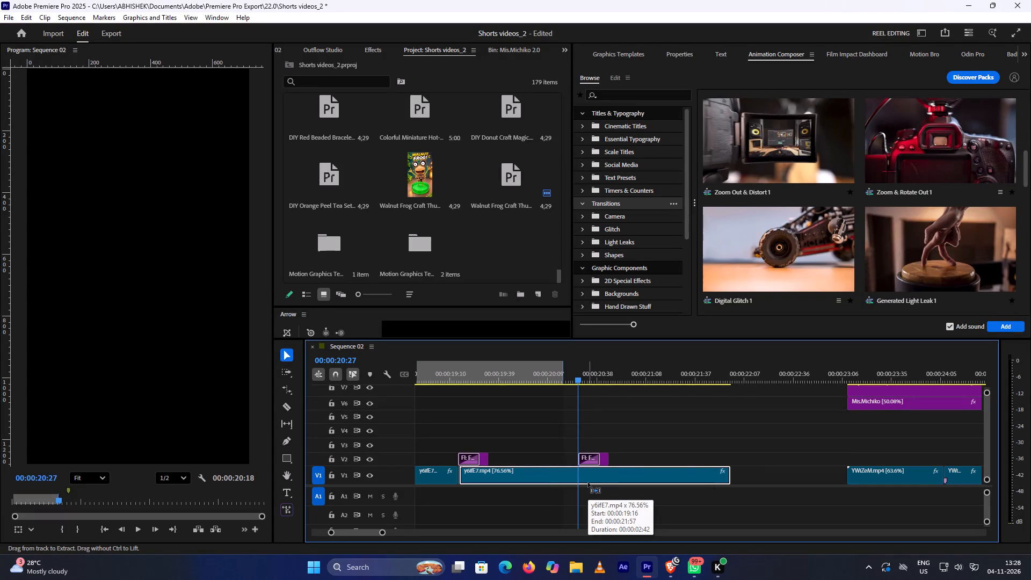
{"action": "key", "text": "ctrl+k"}
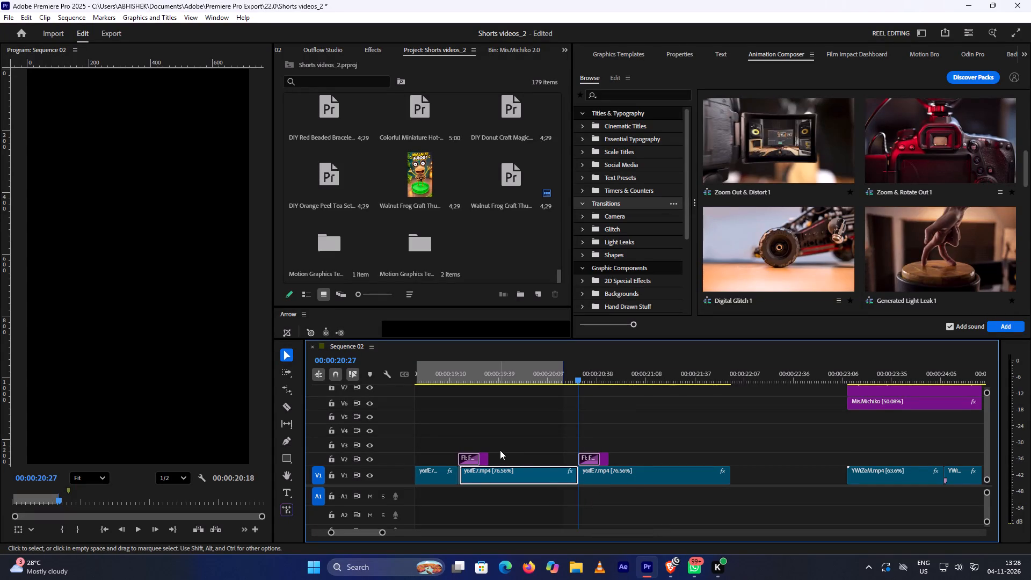
{"action": "key", "text": "Return"}
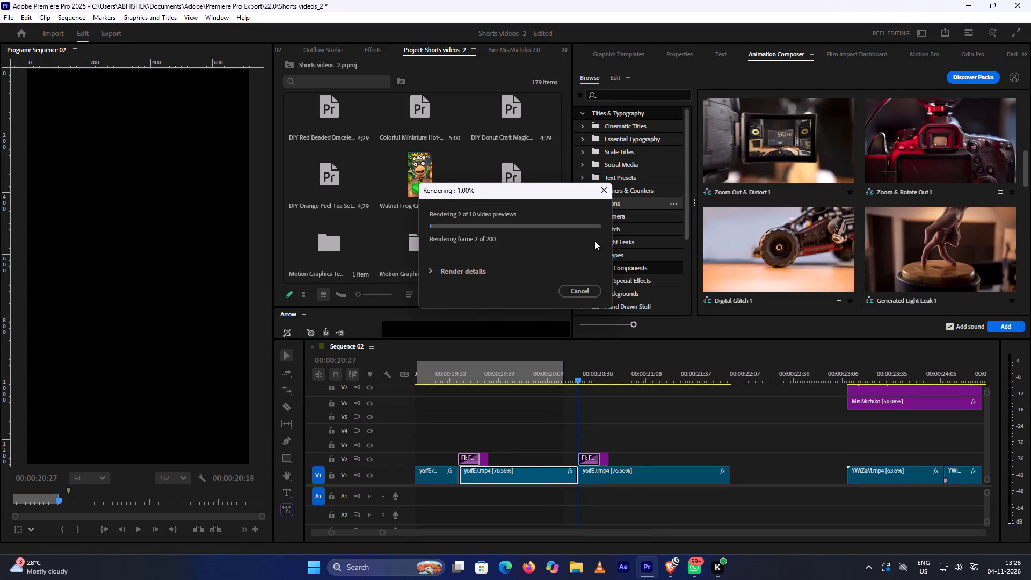
{"action": "left_click", "coordinate": [606, 189]}
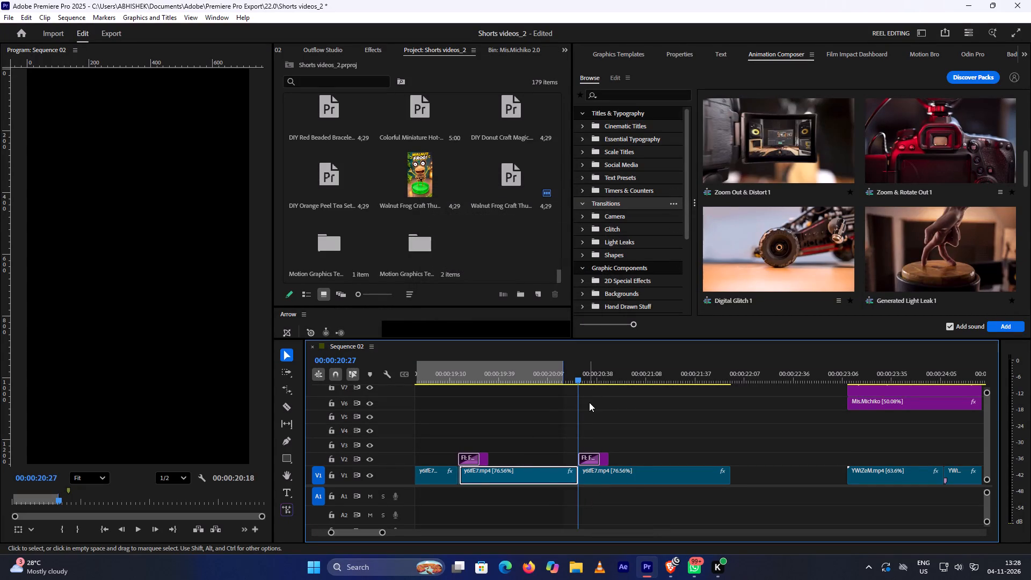
Step between 00:00:19:15 and 00:00:19:16 to check the frames where the first flash clip begins.
{"action": "key", "text": "Up"}
{"action": "key", "text": "Up"}
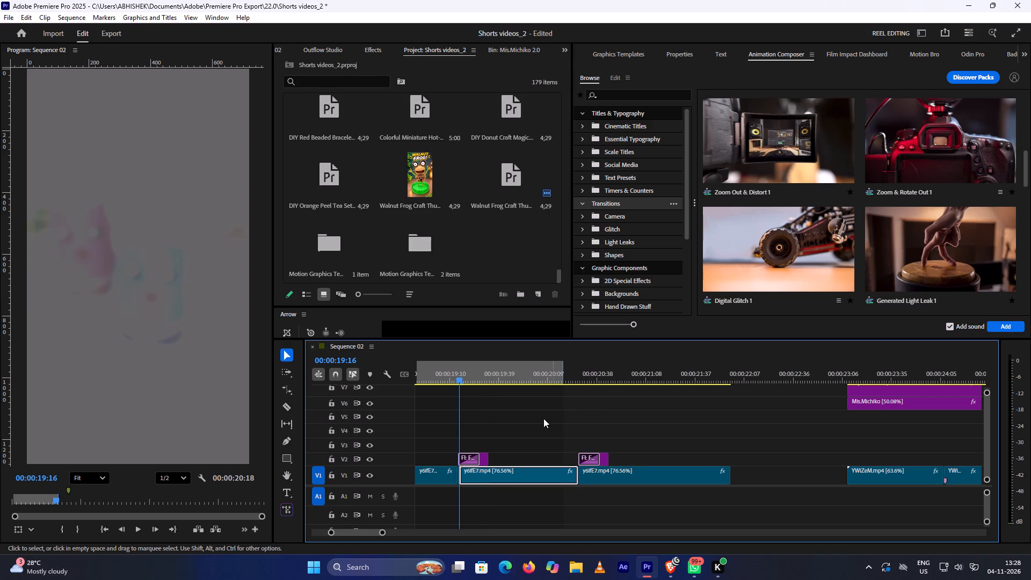
{"action": "left_click", "coordinate": [480, 415]}
{"action": "key", "text": "Left"}
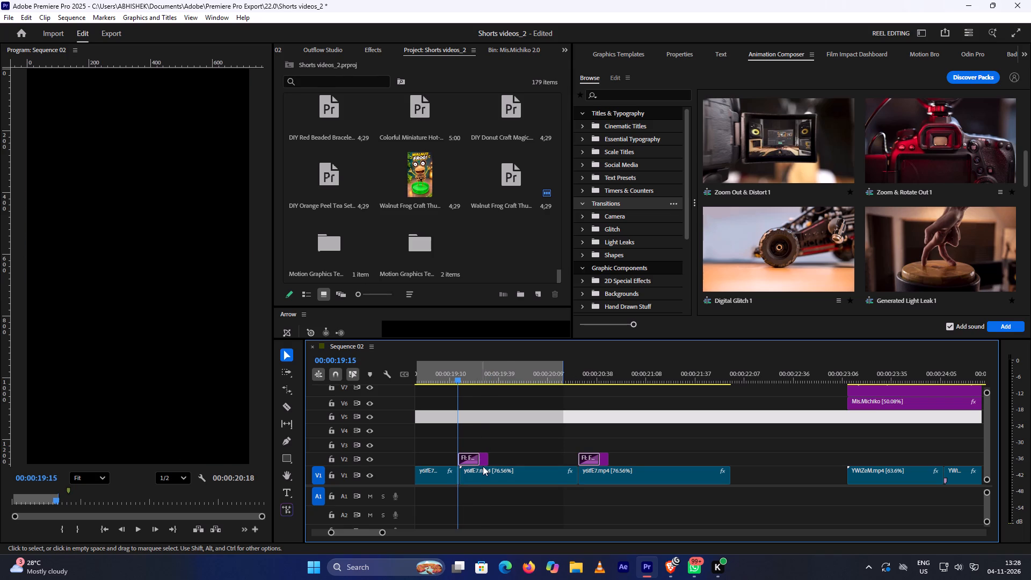
{"action": "key", "text": "Right"}
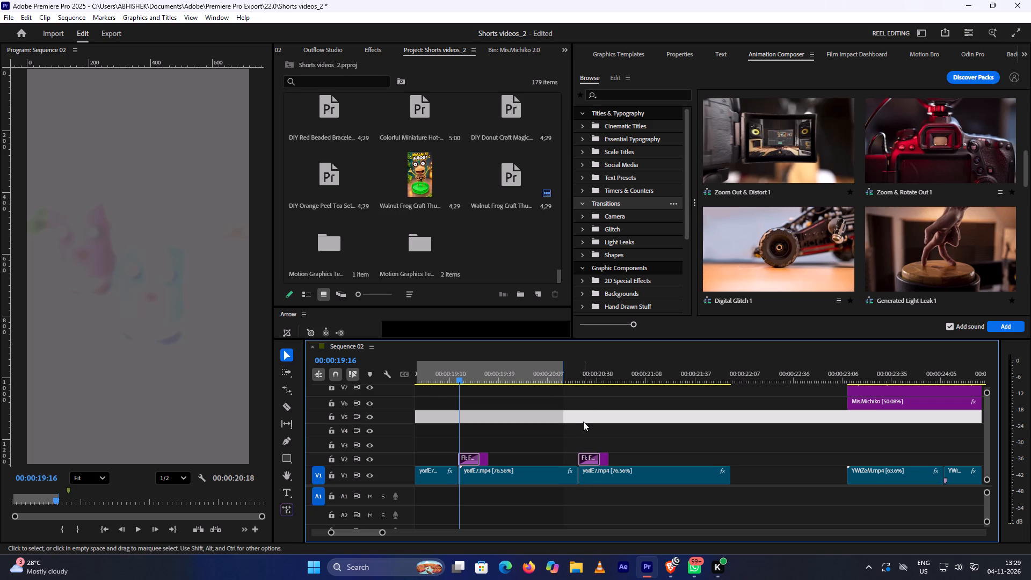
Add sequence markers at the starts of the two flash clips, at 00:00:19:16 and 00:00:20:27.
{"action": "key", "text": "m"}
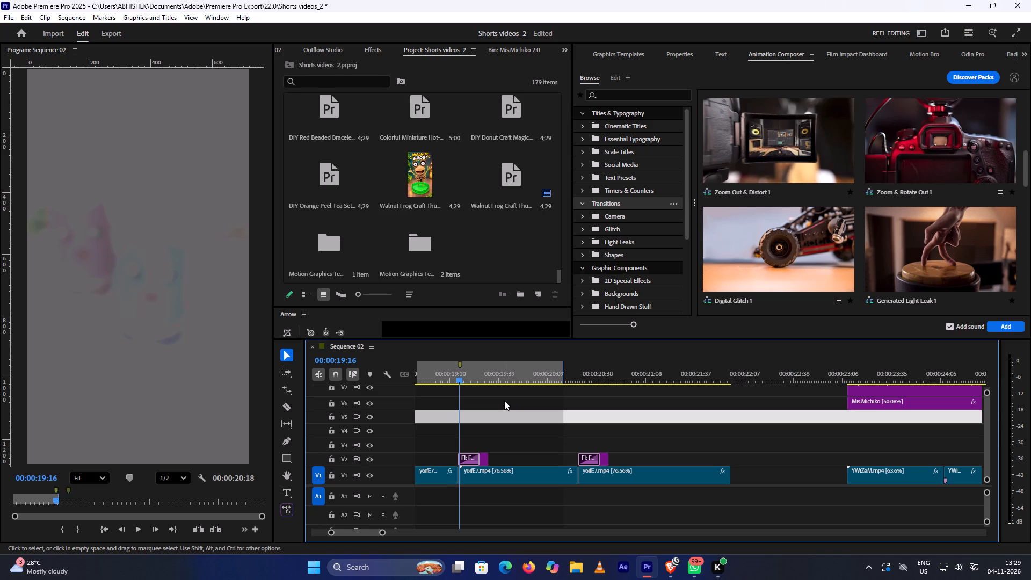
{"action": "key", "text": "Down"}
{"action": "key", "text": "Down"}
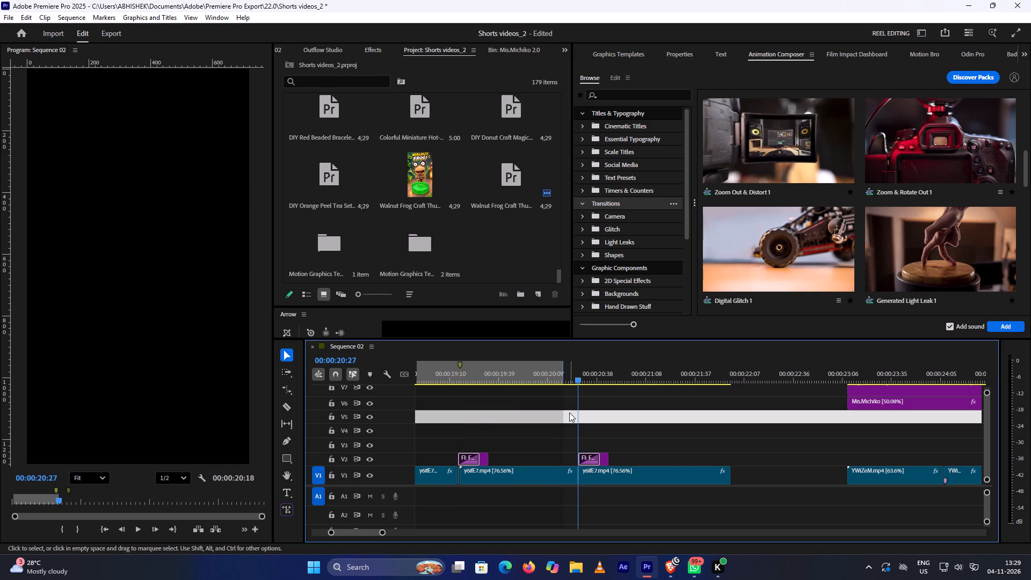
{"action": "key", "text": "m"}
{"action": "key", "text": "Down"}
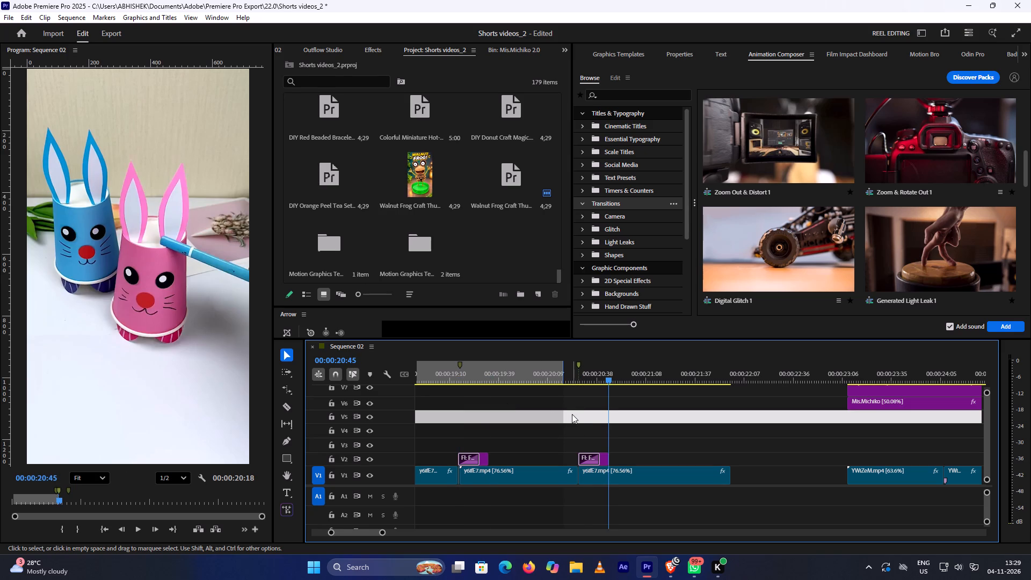
Undo the two markers, the split of the last bunny clip and the placement of both flash clips over it.
{"action": "key", "text": "ctrl+z"}
{"action": "key", "text": "ctrl+z"}
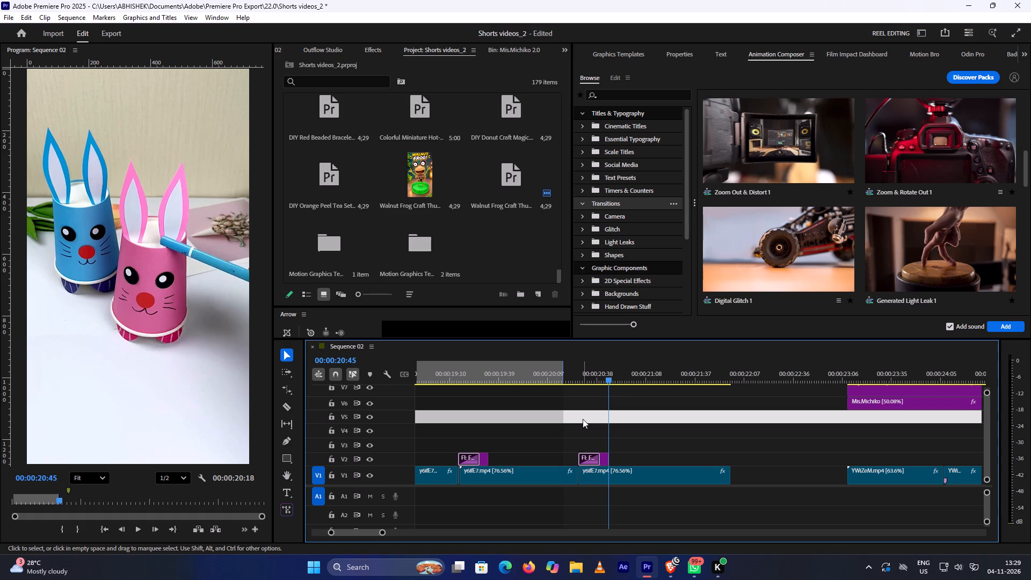
{"action": "key", "text": "ctrl+z"}
{"action": "key", "text": "ctrl+z"}
{"action": "key", "text": "ctrl+z"}
{"action": "key", "text": "ctrl+z"}
{"action": "key", "text": "ctrl+z"}
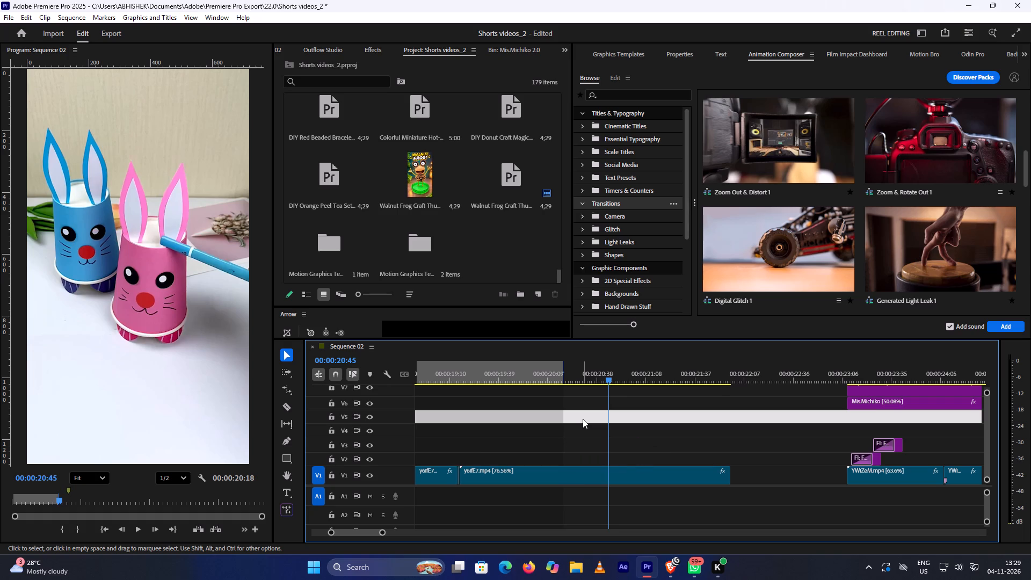
Duplicate the two flash clips from above the walnut footage onto V2 over the last bunny clip, at about 00:00:20:18 and 00:00:20:45.
{"action": "left_click_drag", "start_coordinate": [833, 433], "coordinate": [881, 455]}
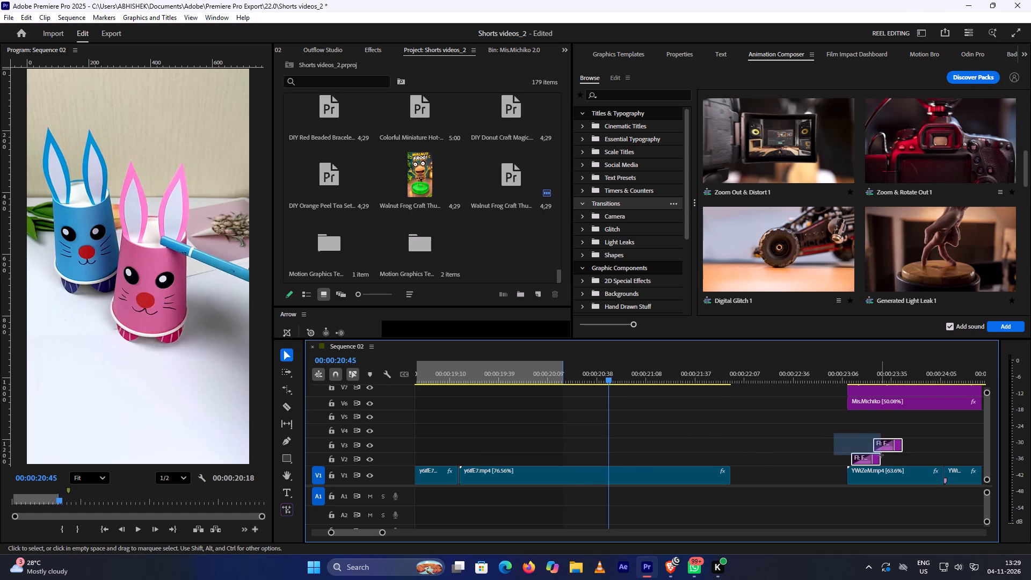
{"action": "left_click_drag", "start_coordinate": [881, 455], "coordinate": [884, 459]}
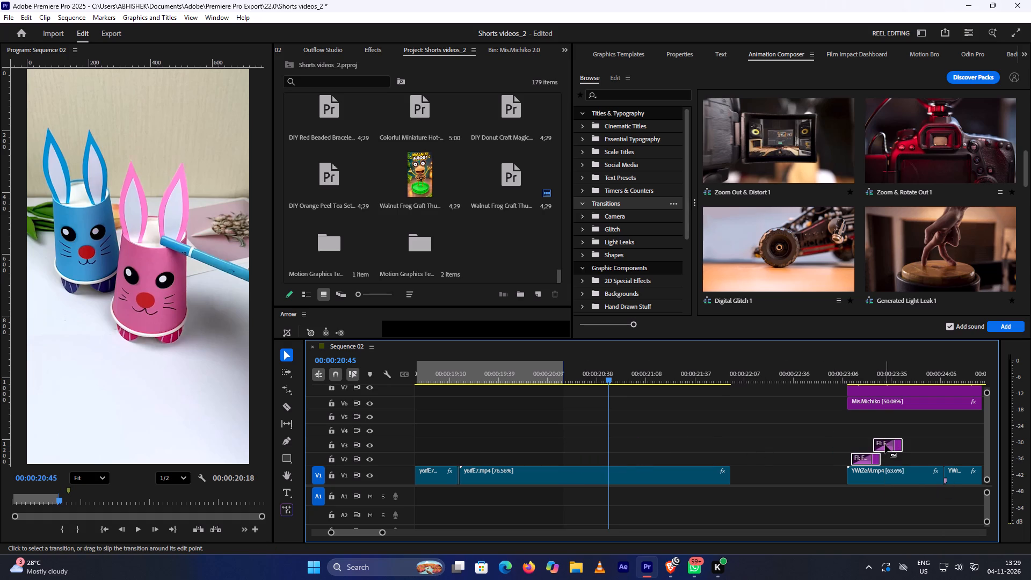
{"action": "left_click_drag", "start_coordinate": [885, 445], "coordinate": [644, 456], "text": "alt"}
{"action": "left_click_drag", "start_coordinate": [897, 446], "coordinate": [690, 443], "text": "alt"}
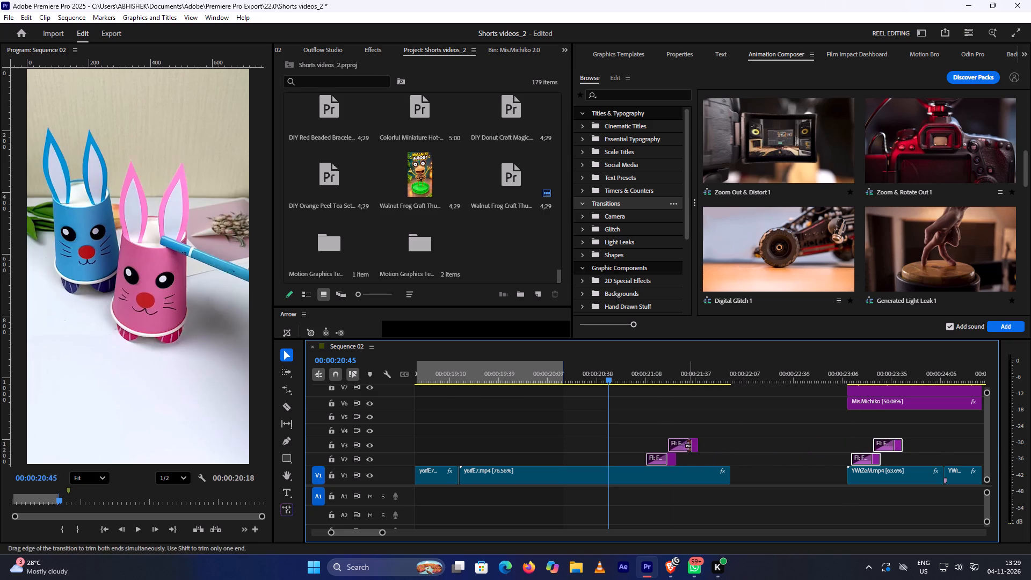
{"action": "left_click", "coordinate": [693, 446]}
{"action": "left_click_drag", "start_coordinate": [693, 446], "coordinate": [687, 439]}
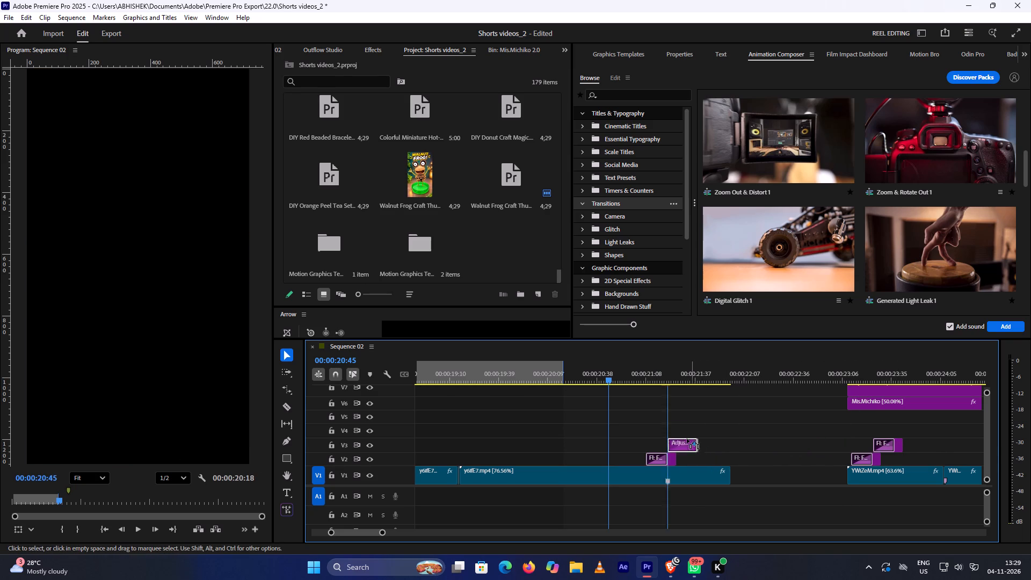
{"action": "left_click_drag", "start_coordinate": [687, 439], "coordinate": [634, 459]}
{"action": "left_click_drag", "start_coordinate": [669, 460], "coordinate": [604, 447]}
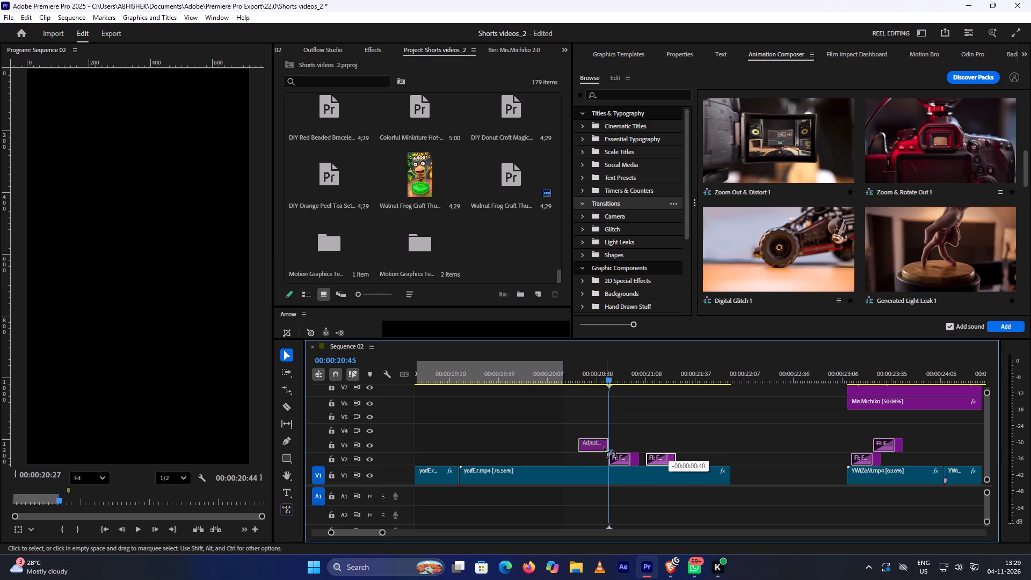
{"action": "left_click_drag", "start_coordinate": [604, 447], "coordinate": [589, 460]}
Locate the start of the last V1 bunny clip and move the first flash clip to begin there, at about 00:00:19:16.
{"action": "left_click", "coordinate": [559, 378]}
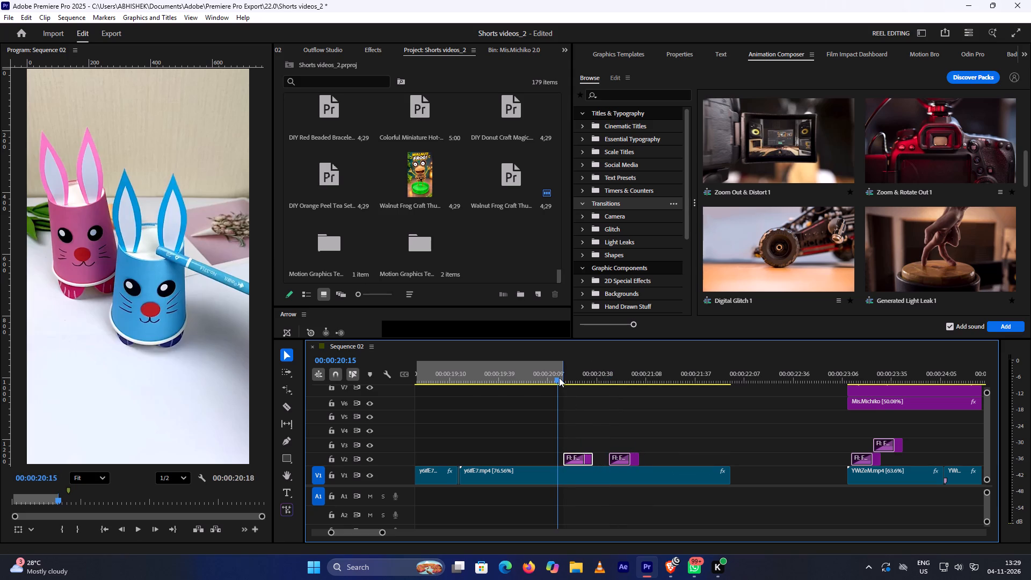
{"action": "left_click_drag", "start_coordinate": [558, 379], "coordinate": [519, 400]}
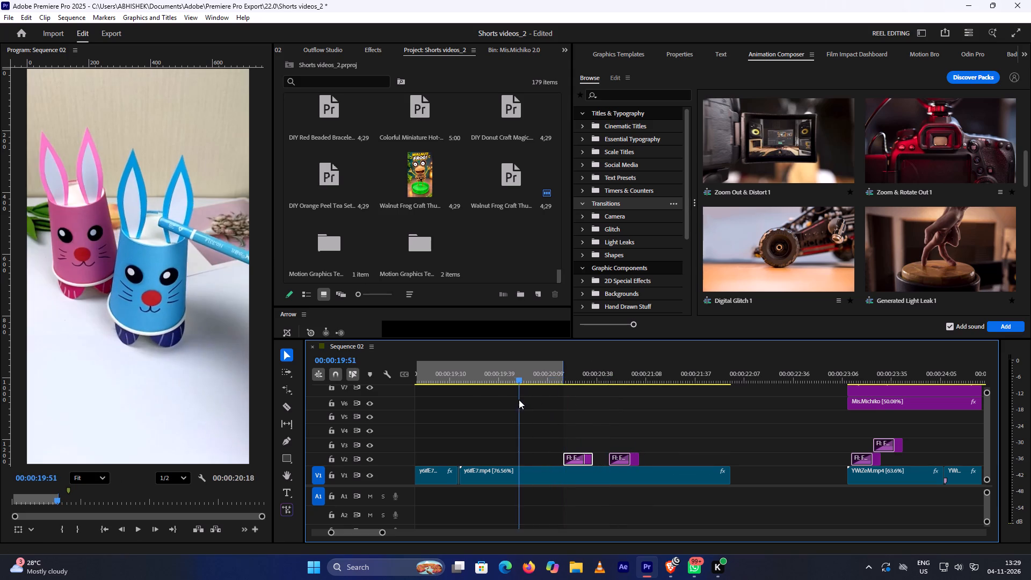
{"action": "left_click_drag", "start_coordinate": [519, 400], "coordinate": [518, 400]}
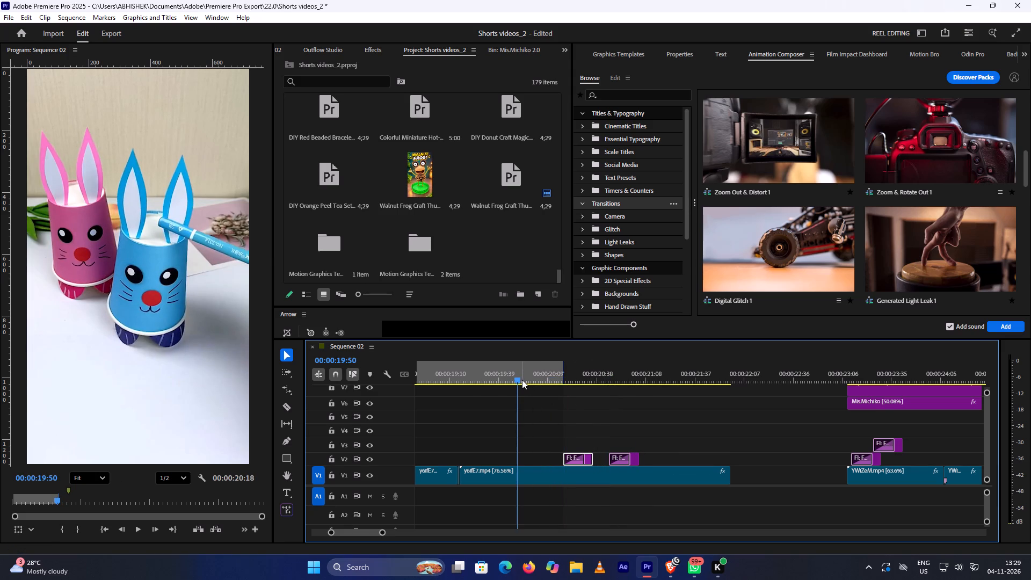
{"action": "left_click_drag", "start_coordinate": [518, 382], "coordinate": [551, 392]}
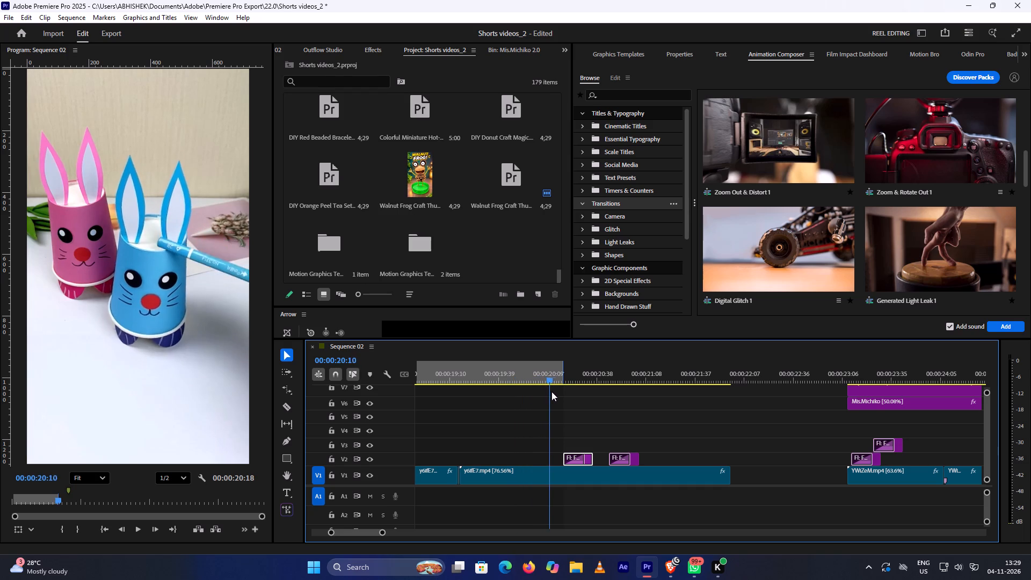
{"action": "left_click_drag", "start_coordinate": [551, 392], "coordinate": [461, 417]}
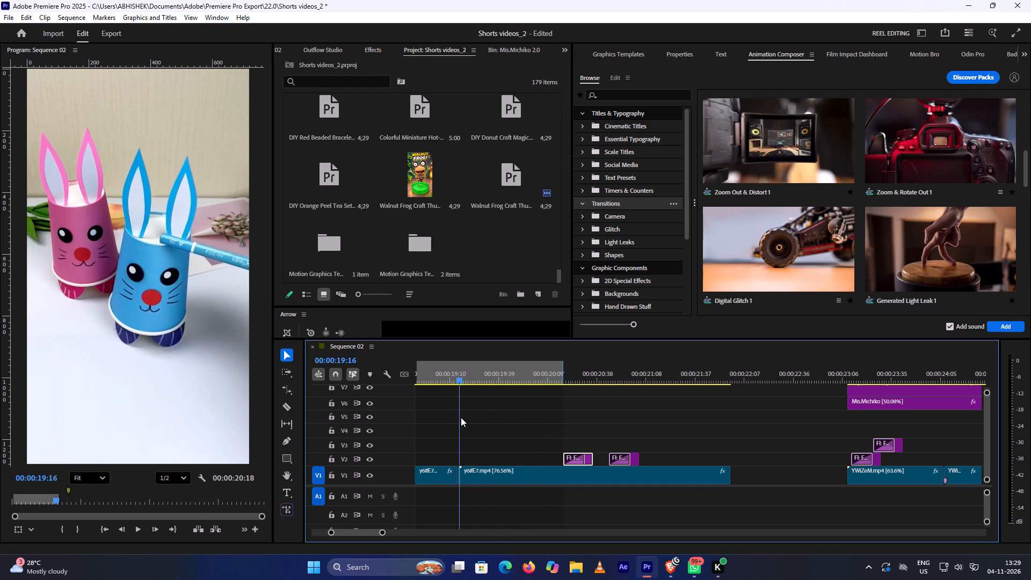
{"action": "left_click_drag", "start_coordinate": [461, 417], "coordinate": [460, 421]}
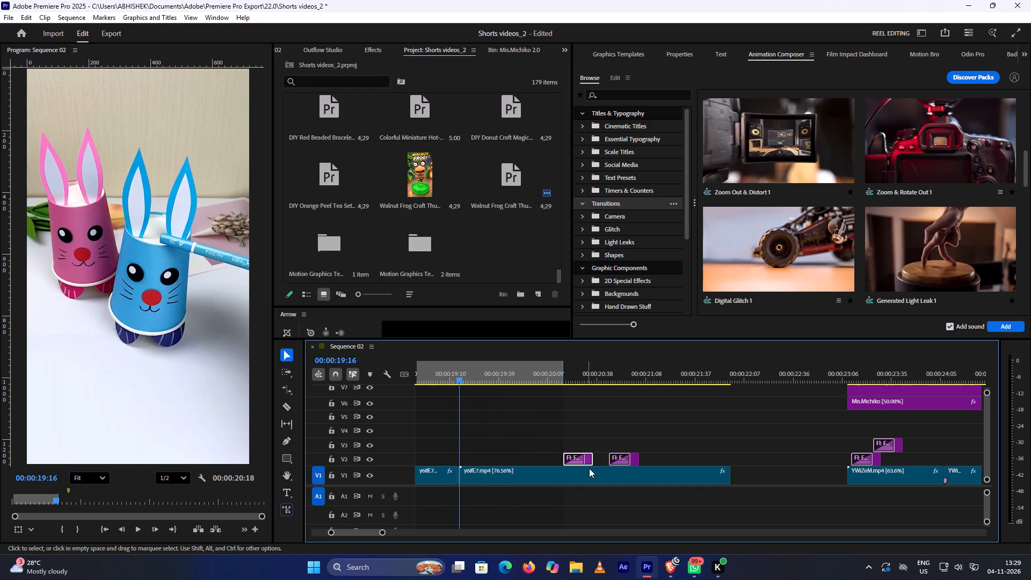
{"action": "left_click_drag", "start_coordinate": [589, 461], "coordinate": [489, 464]}
Play back the first flash several times from just before the last bunny clip, continuing to about 00:00:20:33.
{"action": "key", "text": "space"}
{"action": "key", "text": "space"}
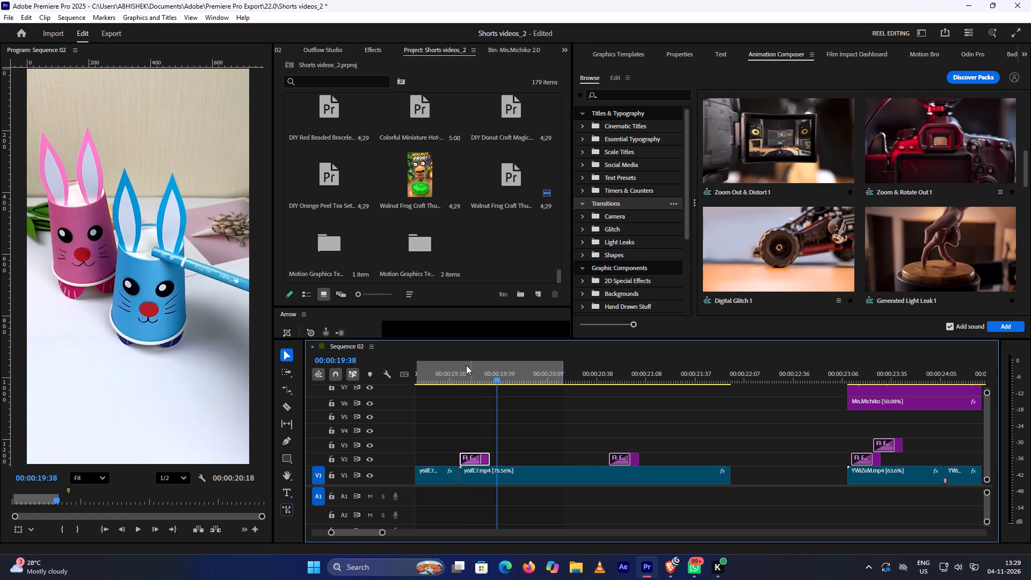
{"action": "left_click", "coordinate": [450, 368]}
{"action": "key", "text": "space"}
{"action": "key", "text": "space"}
{"action": "left_click", "coordinate": [447, 371]}
{"action": "key", "text": "space"}
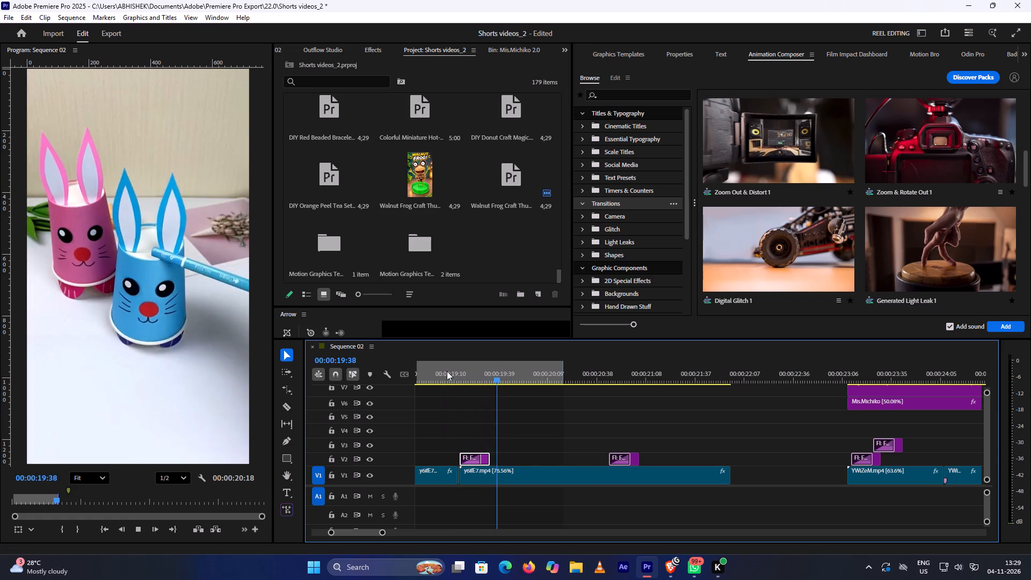
{"action": "key", "text": "space"}
{"action": "left_click", "coordinate": [446, 371]}
{"action": "key", "text": "space"}
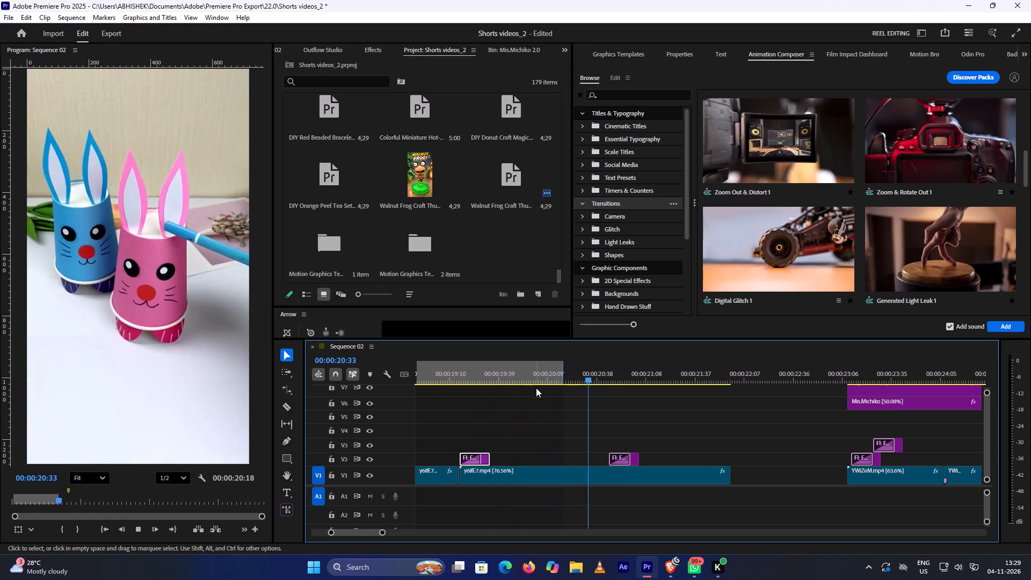
{"action": "key", "text": "space"}
Find the point where the bunnies swap places and move the second flash clip on V2 to start there, at 00:00:20:26.
{"action": "left_click_drag", "start_coordinate": [607, 378], "coordinate": [592, 382]}
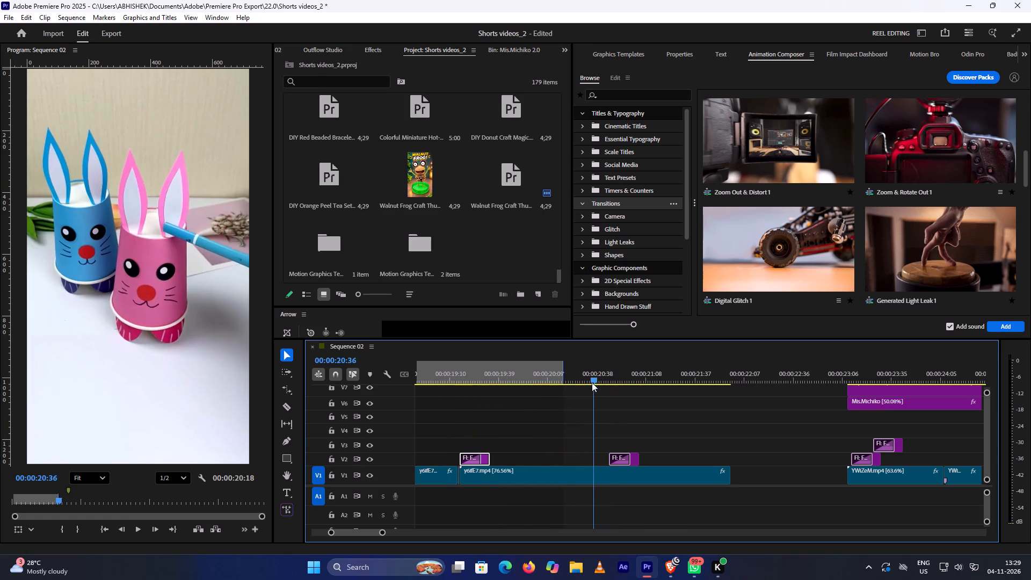
{"action": "left_click_drag", "start_coordinate": [592, 382], "coordinate": [575, 395]}
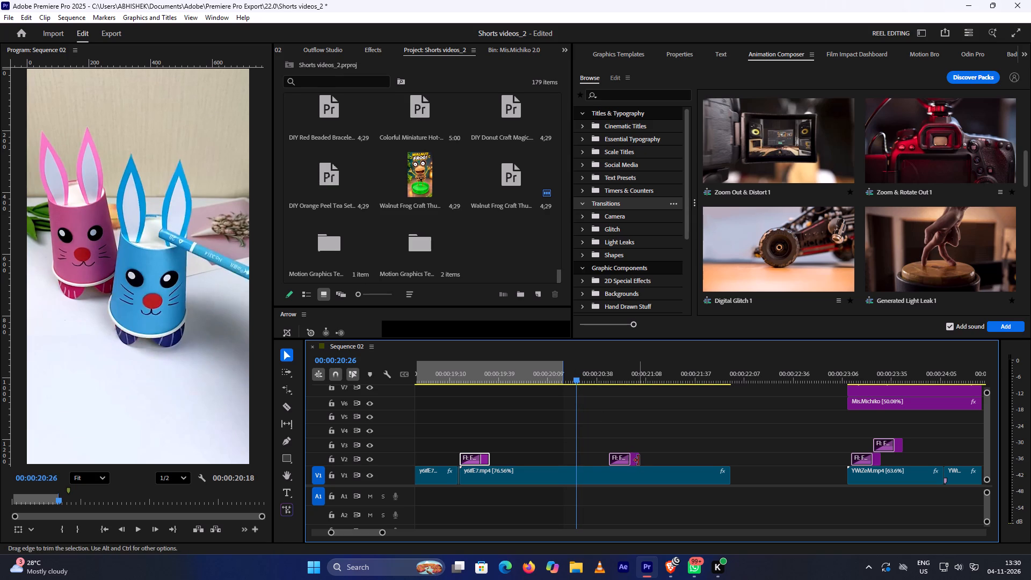
{"action": "left_click_drag", "start_coordinate": [633, 462], "coordinate": [602, 461]}
{"action": "left_click", "coordinate": [603, 461]}
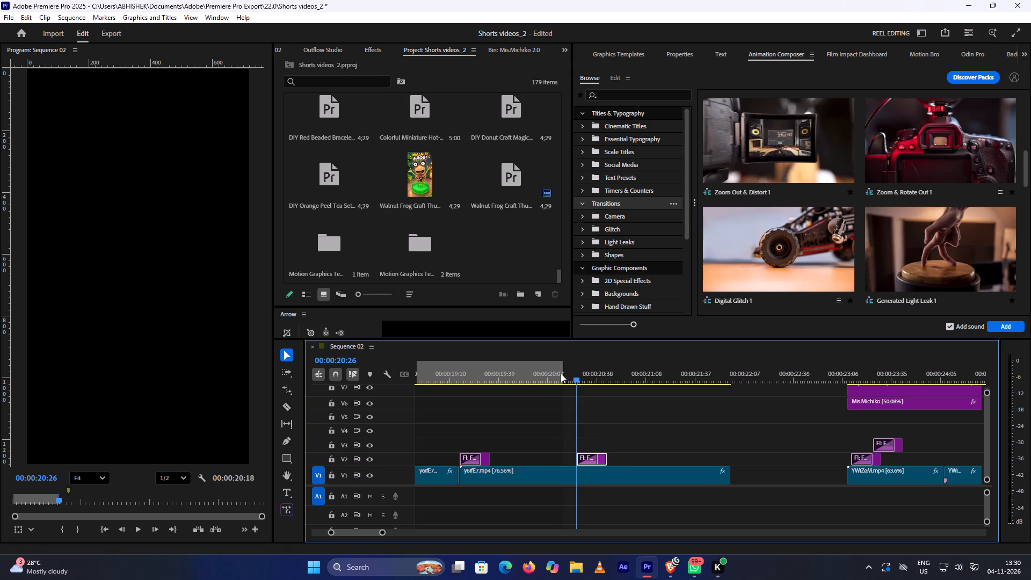
Play back the second flash several times, and replay both flashes through to the end of the bunny clip.
{"action": "left_click", "coordinate": [561, 373]}
{"action": "key", "text": "space"}
{"action": "key", "text": "space"}
{"action": "left_click", "coordinate": [554, 374]}
{"action": "key", "text": "space"}
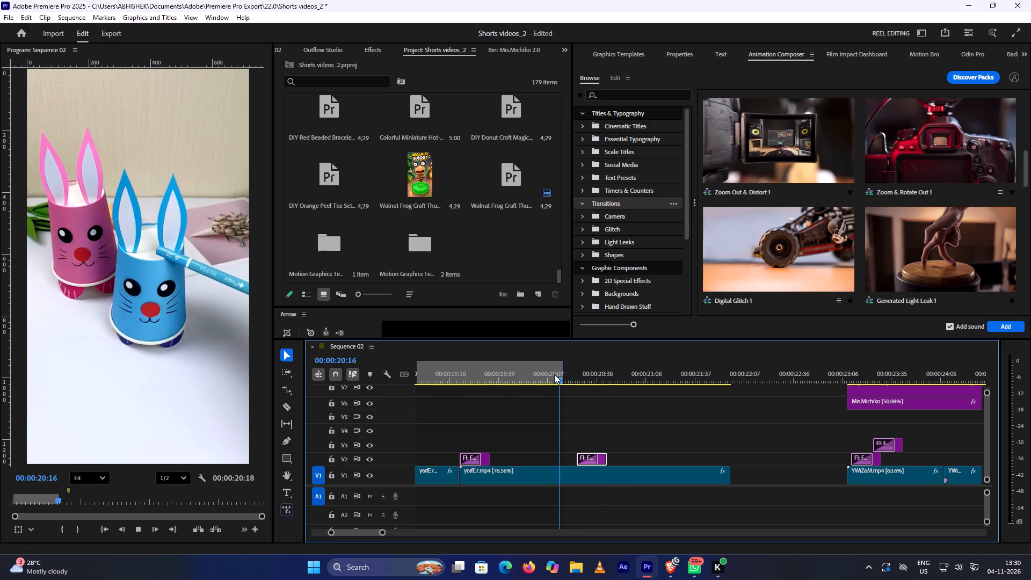
{"action": "key", "text": "space"}
{"action": "left_click", "coordinate": [554, 375]}
{"action": "key", "text": "space"}
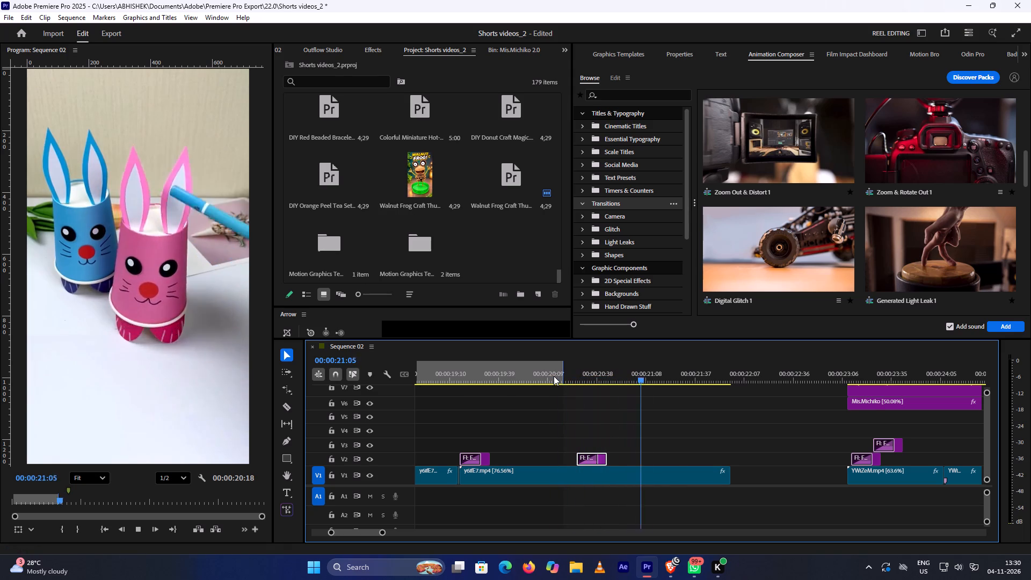
{"action": "key", "text": "space"}
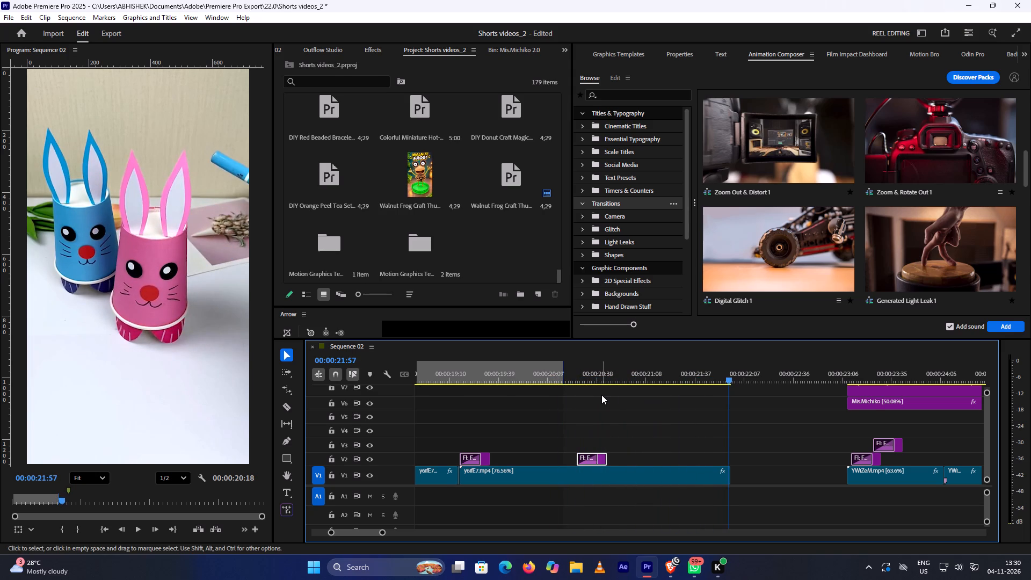
{"action": "scroll", "coordinate": [479, 381], "scroll_direction": "down", "scroll_amount": 2, "text": "alt"}
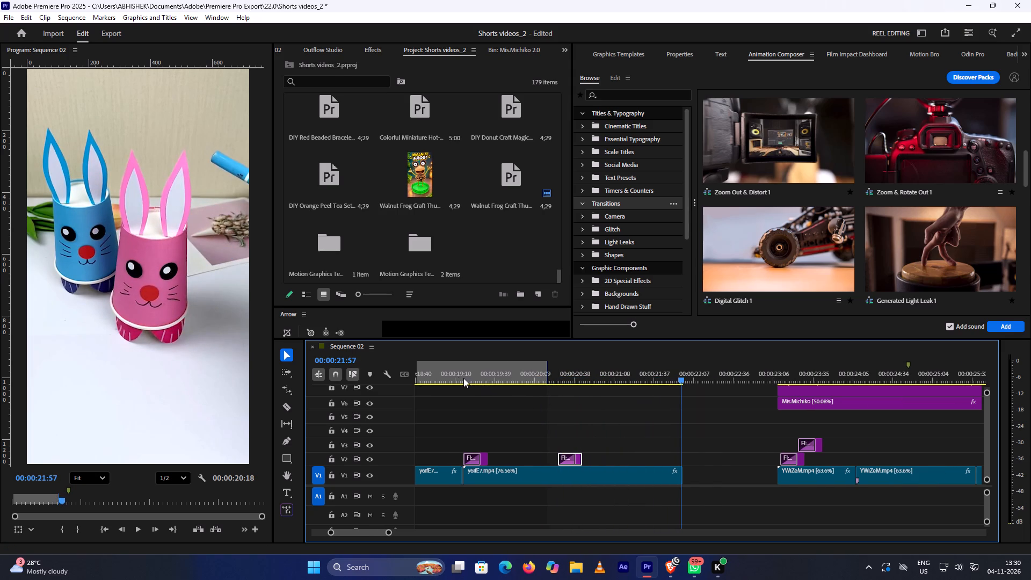
{"action": "left_click", "coordinate": [457, 377]}
{"action": "key", "text": "space"}
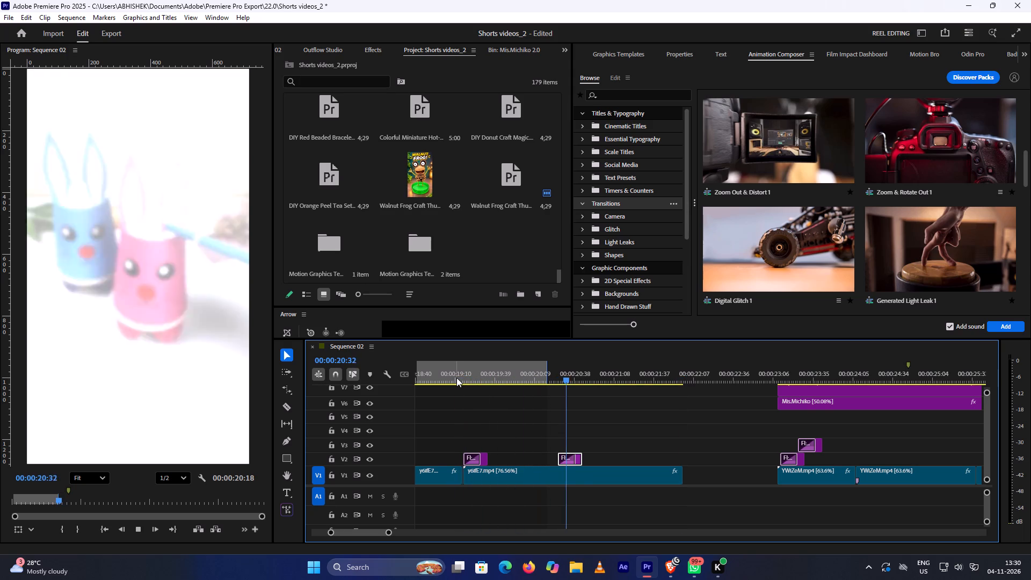
{"action": "key", "text": "space"}
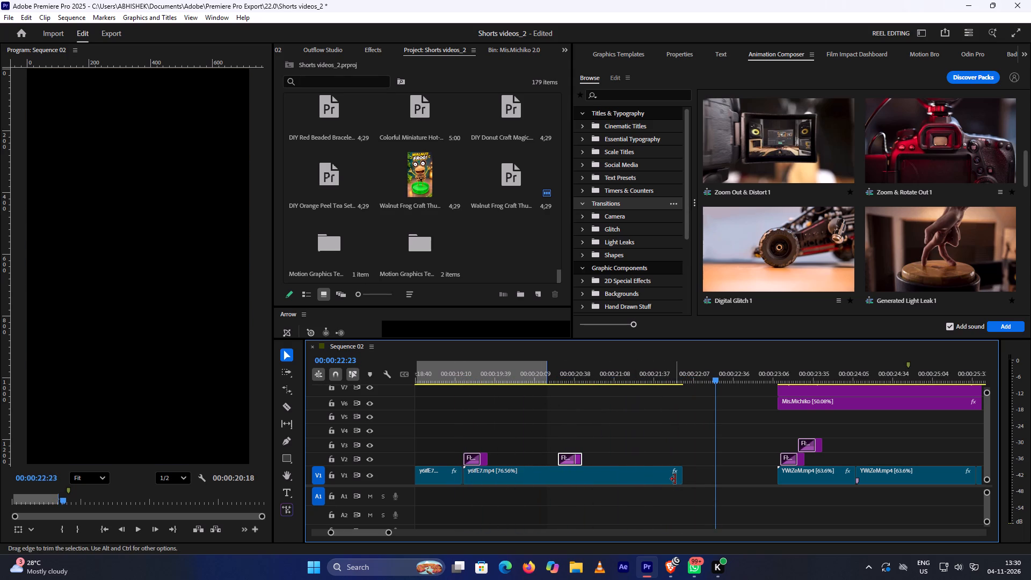
Ripple-delete the empty gap before the first clip on V1 at the start of the sequence.
{"action": "scroll", "coordinate": [691, 463], "scroll_direction": "down", "scroll_amount": 13, "text": "alt"}
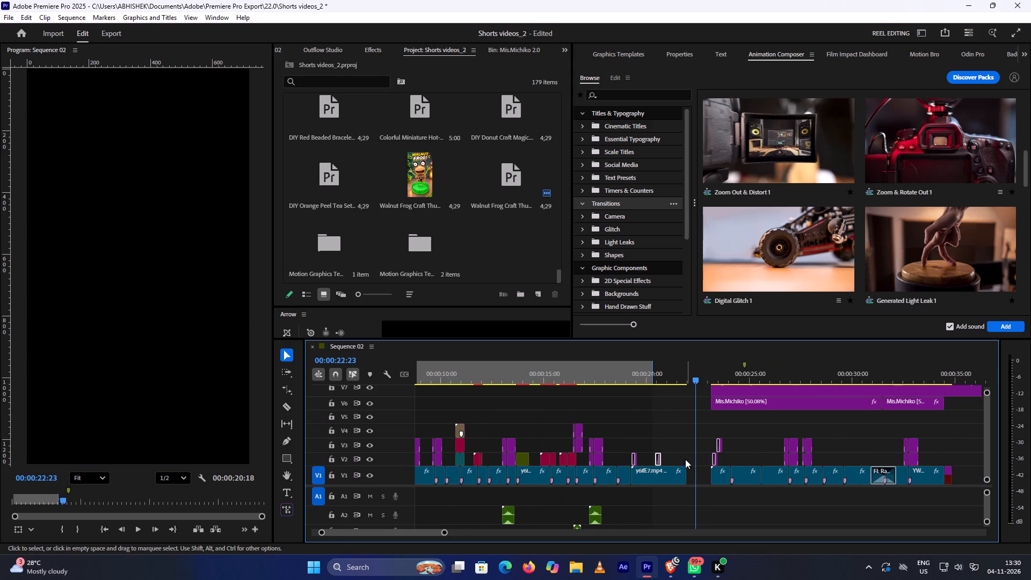
{"action": "left_click_drag", "start_coordinate": [696, 377], "coordinate": [360, 395]}
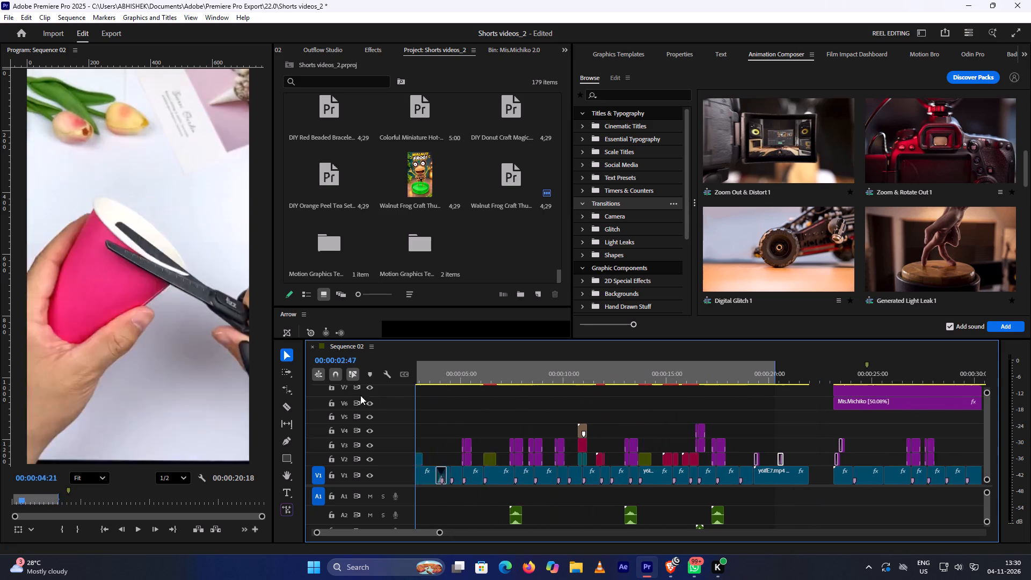
{"action": "left_click_drag", "start_coordinate": [360, 395], "coordinate": [456, 407]}
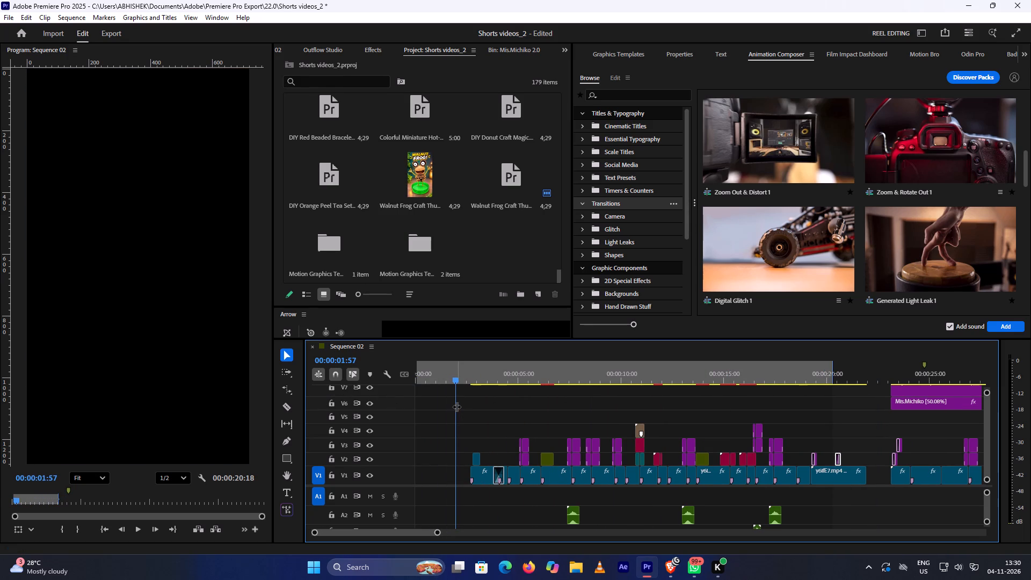
{"action": "left_click", "coordinate": [456, 479]}
{"action": "left_click", "coordinate": [440, 476]}
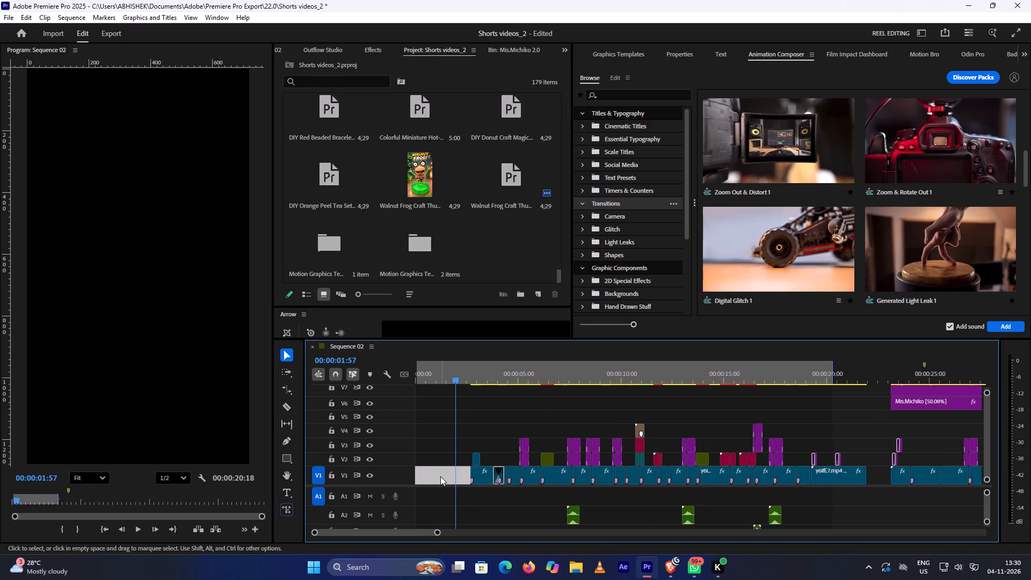
{"action": "key", "text": "Delete"}
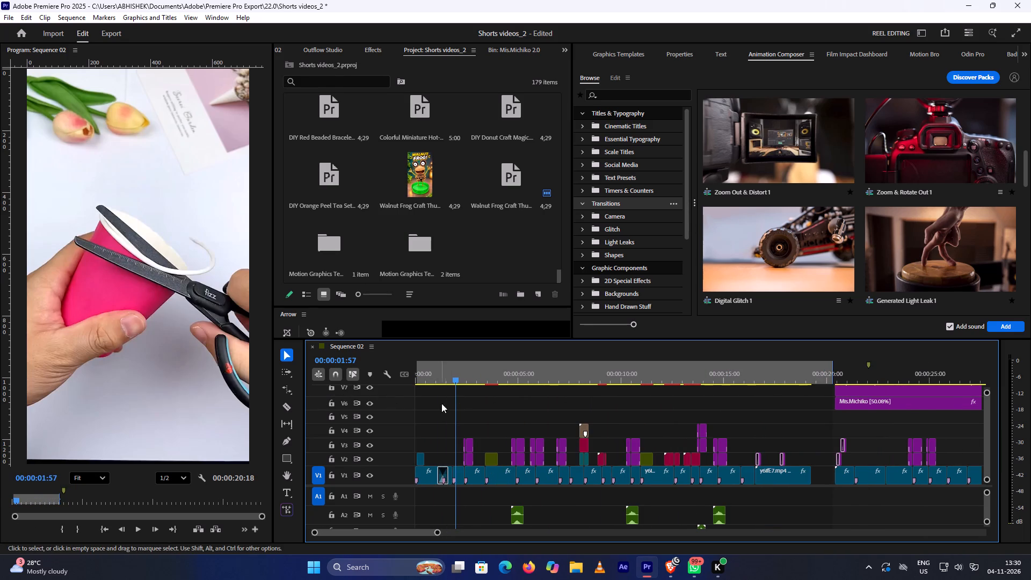
Play back the whole edit from the start of Sequence 02 past the end of the last bunny clip.
{"action": "left_click_drag", "start_coordinate": [454, 380], "coordinate": [292, 383]}
{"action": "key", "text": "space"}
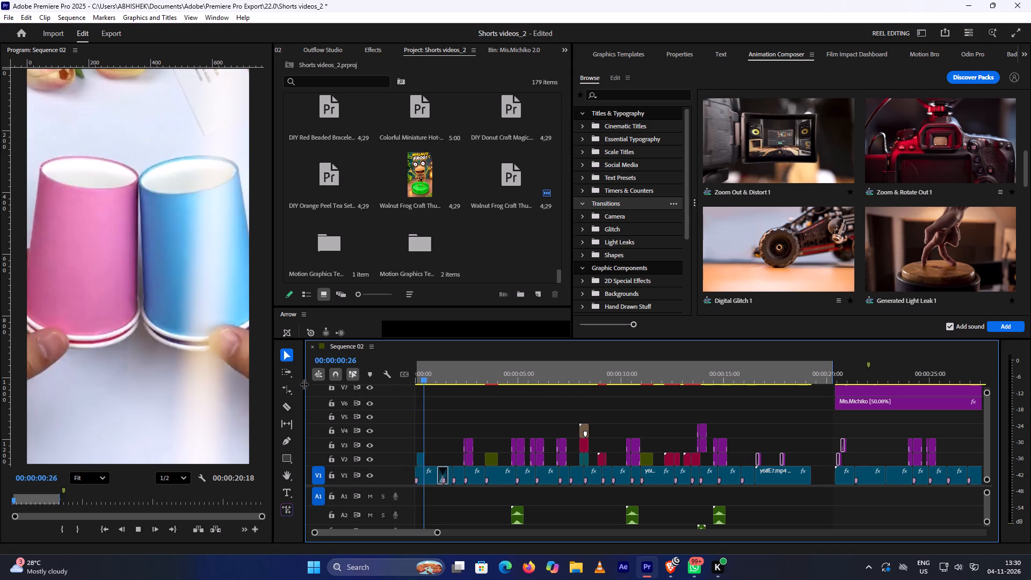
{"action": "key", "text": "space"}
{"action": "left_click_drag", "start_coordinate": [443, 381], "coordinate": [418, 381]}
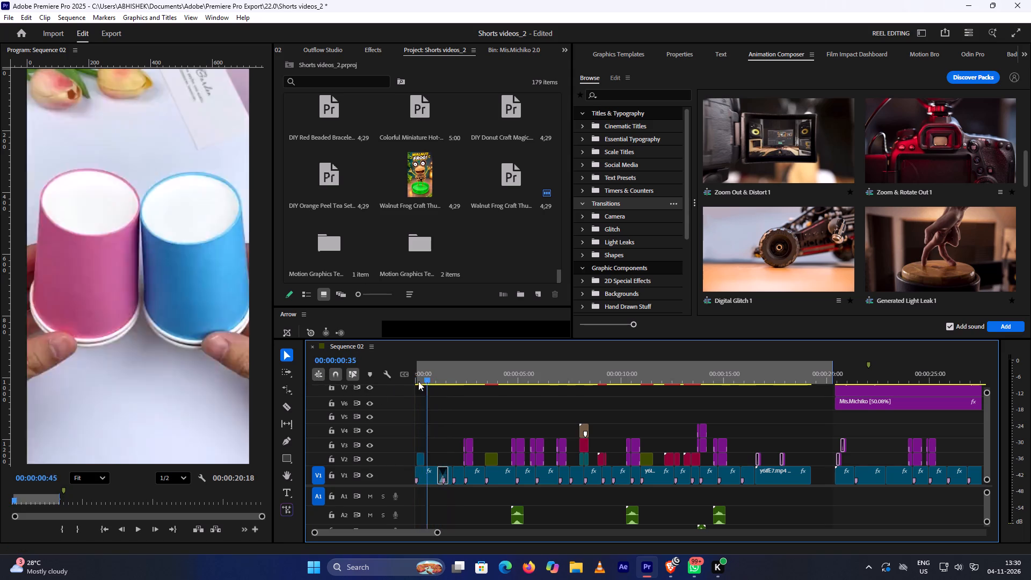
{"action": "left_click_drag", "start_coordinate": [418, 381], "coordinate": [356, 381]}
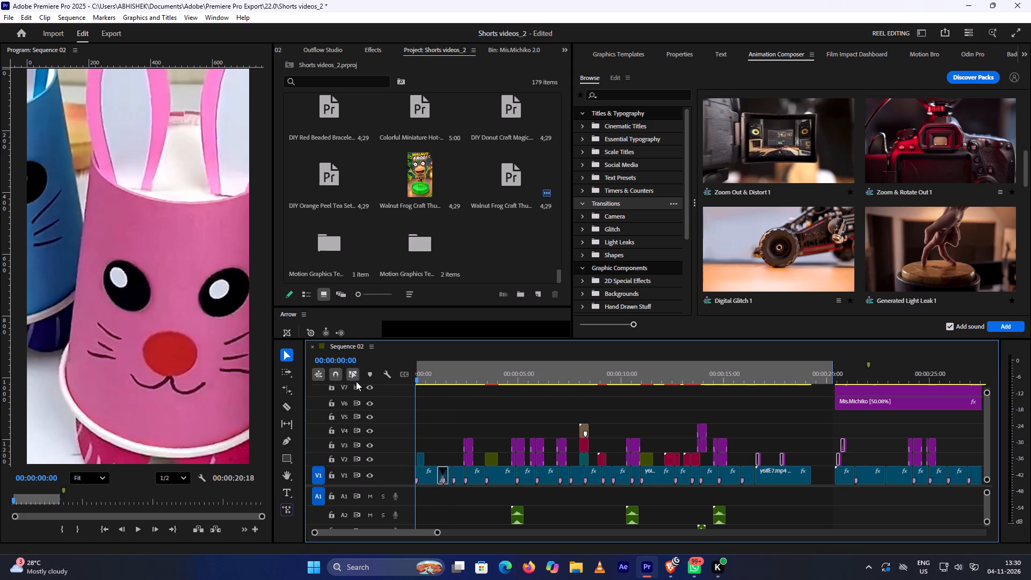
{"action": "key", "text": "space"}
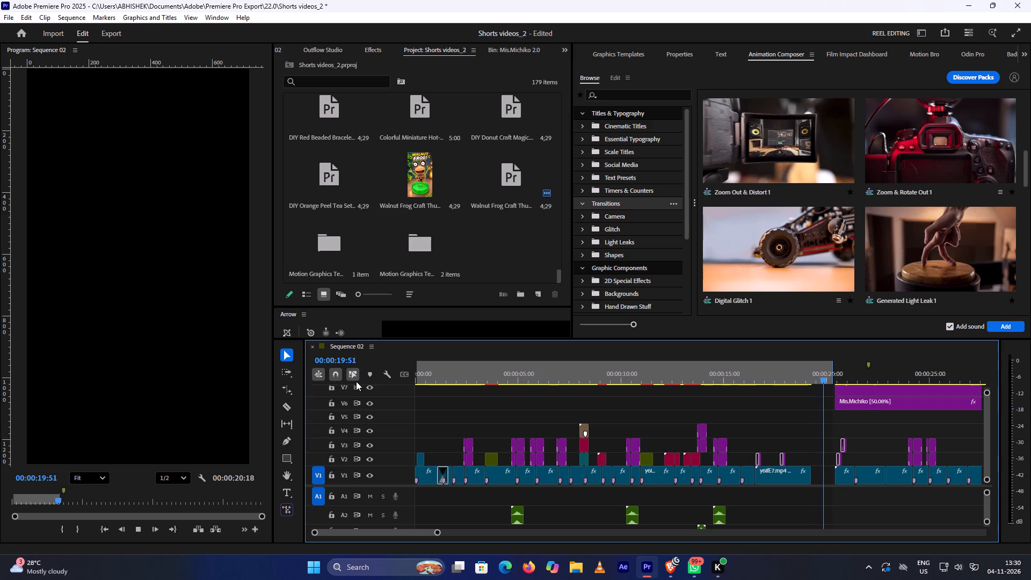
{"action": "key", "text": "space"}
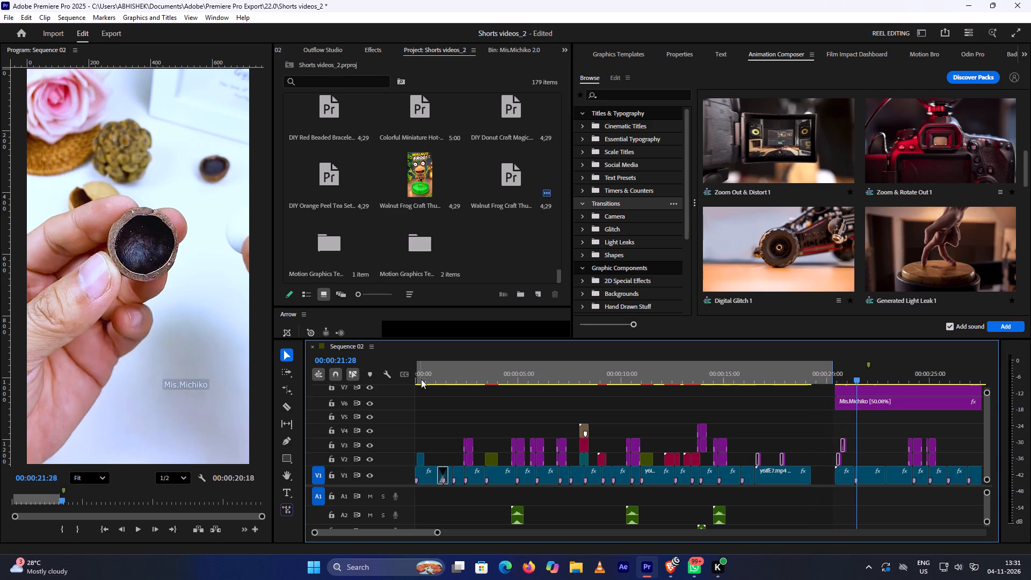
Look through the finished-bunny shots around 00:00:16:00 for a clear still of the pink bunny being held.
{"action": "left_click", "coordinate": [747, 371]}
{"action": "key", "text": "space"}
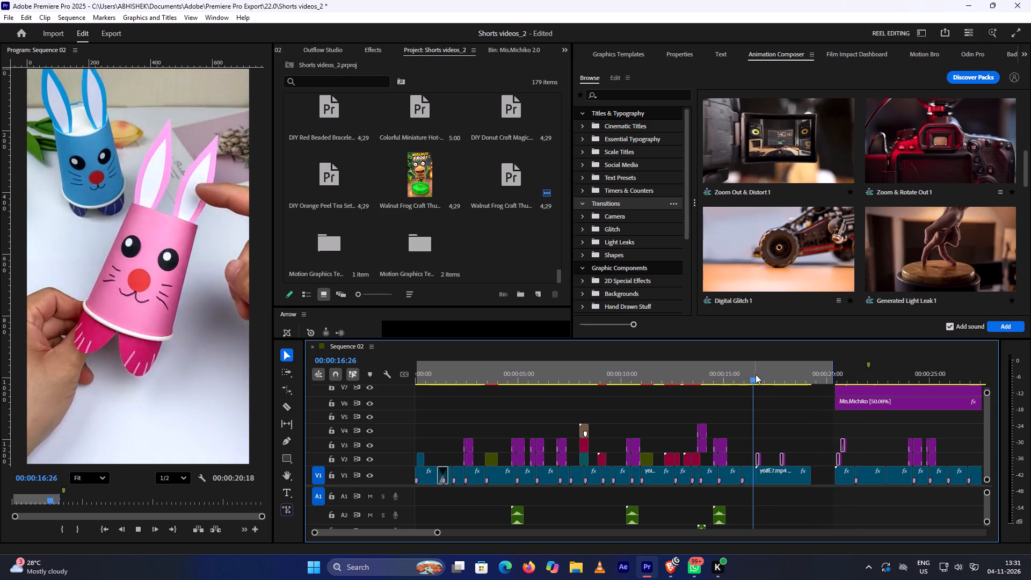
{"action": "key", "text": "space"}
{"action": "left_click_drag", "start_coordinate": [766, 381], "coordinate": [761, 383]}
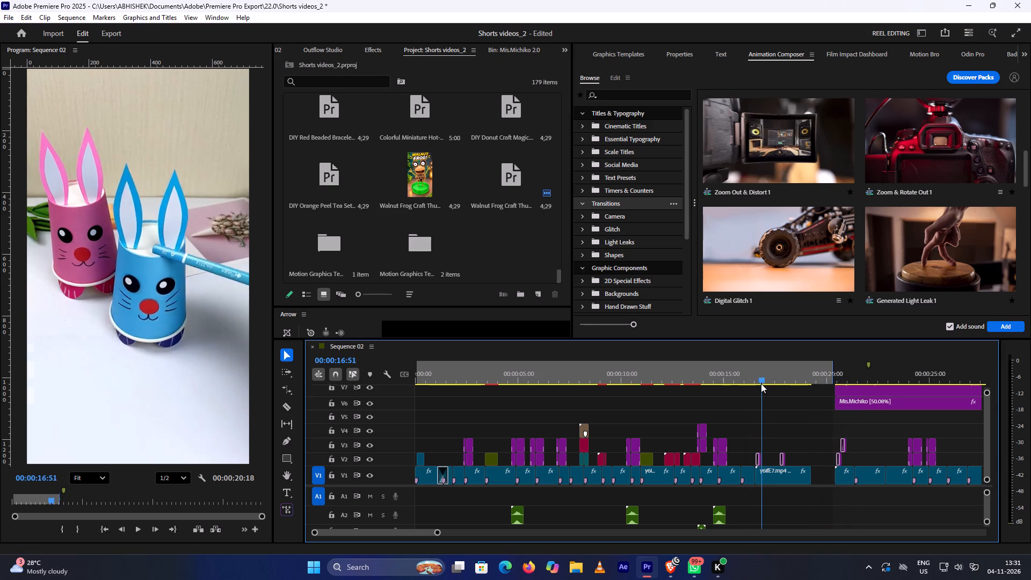
{"action": "left_click_drag", "start_coordinate": [761, 383], "coordinate": [745, 396]}
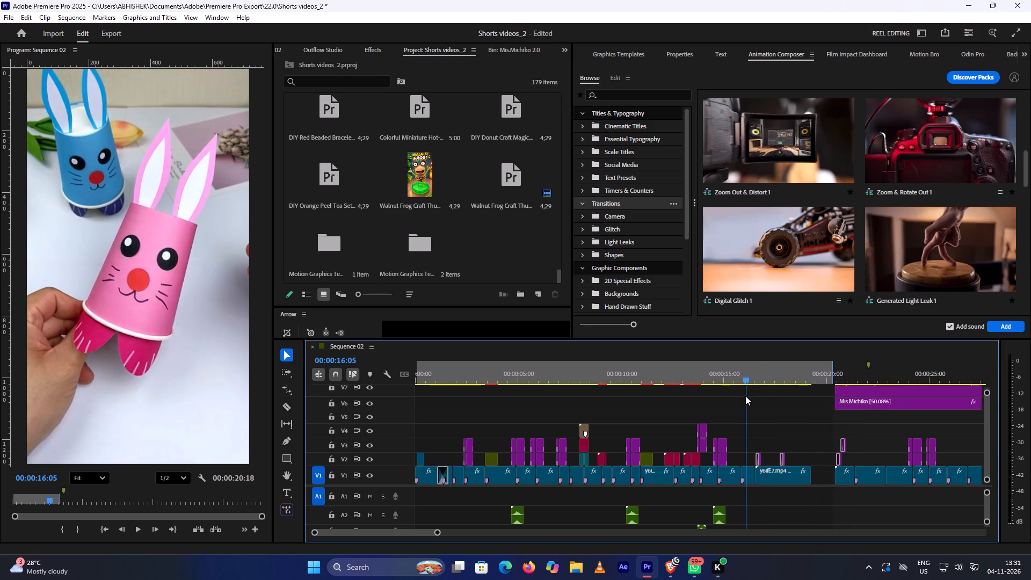
{"action": "left_click_drag", "start_coordinate": [745, 396], "coordinate": [744, 398]}
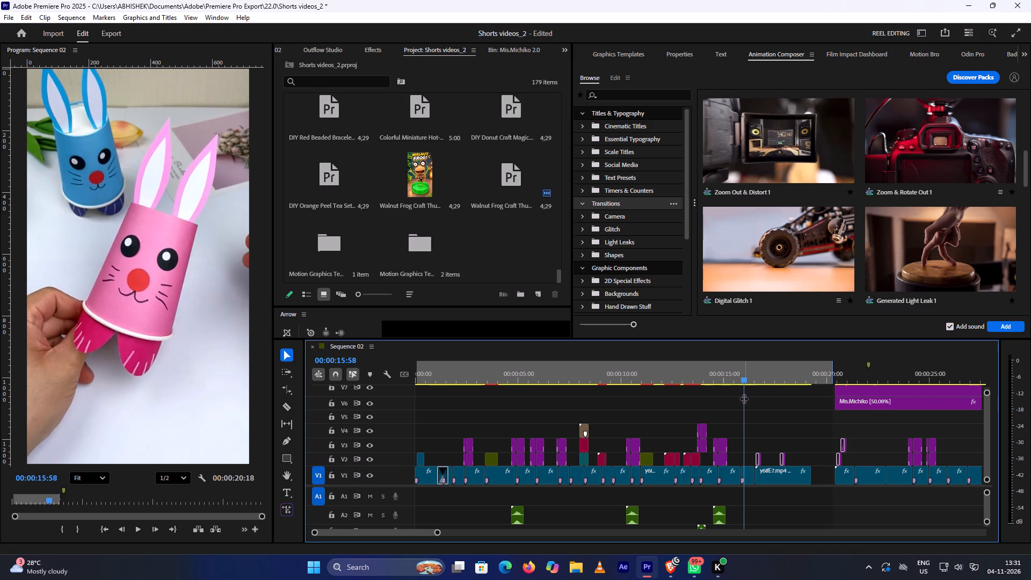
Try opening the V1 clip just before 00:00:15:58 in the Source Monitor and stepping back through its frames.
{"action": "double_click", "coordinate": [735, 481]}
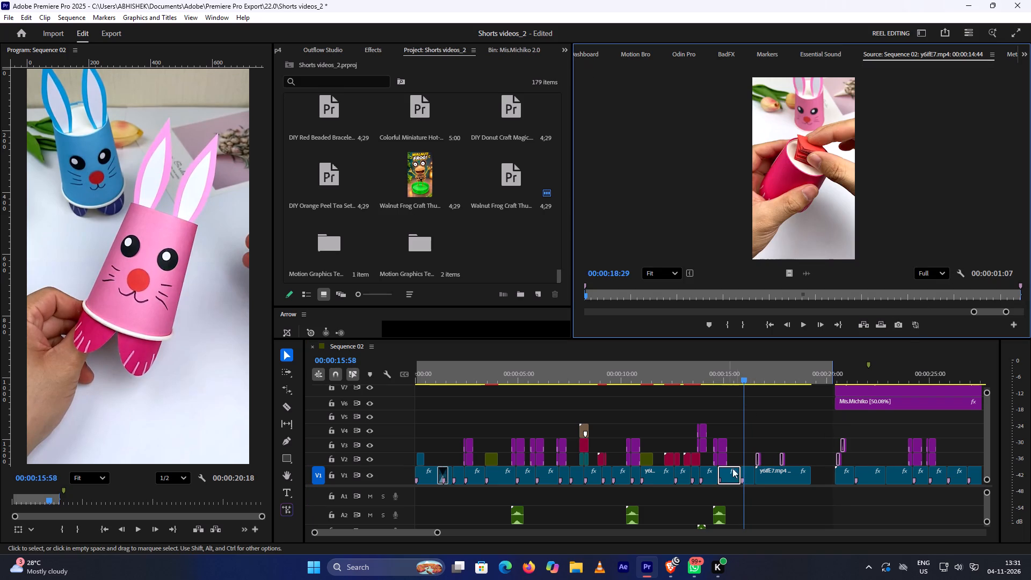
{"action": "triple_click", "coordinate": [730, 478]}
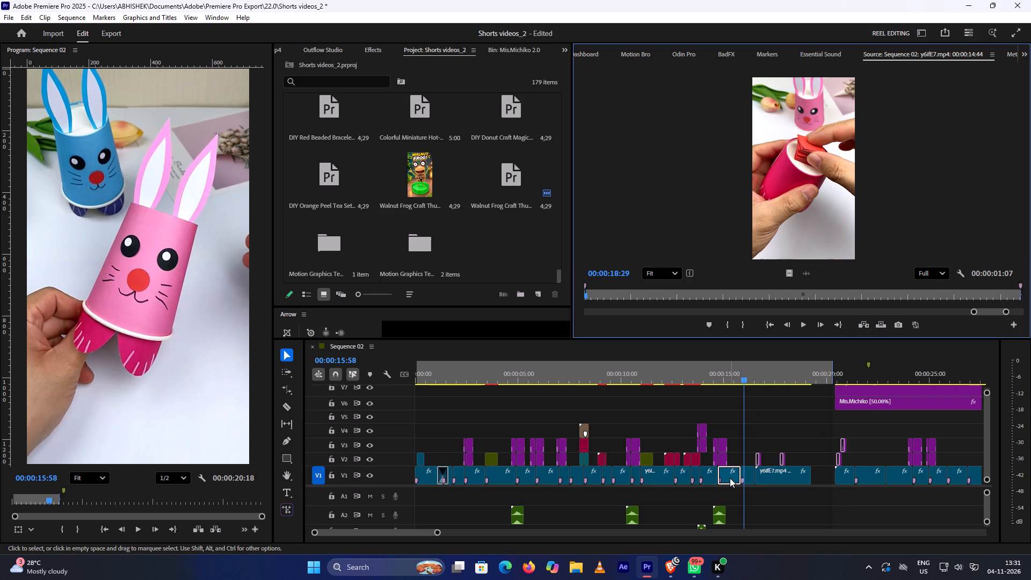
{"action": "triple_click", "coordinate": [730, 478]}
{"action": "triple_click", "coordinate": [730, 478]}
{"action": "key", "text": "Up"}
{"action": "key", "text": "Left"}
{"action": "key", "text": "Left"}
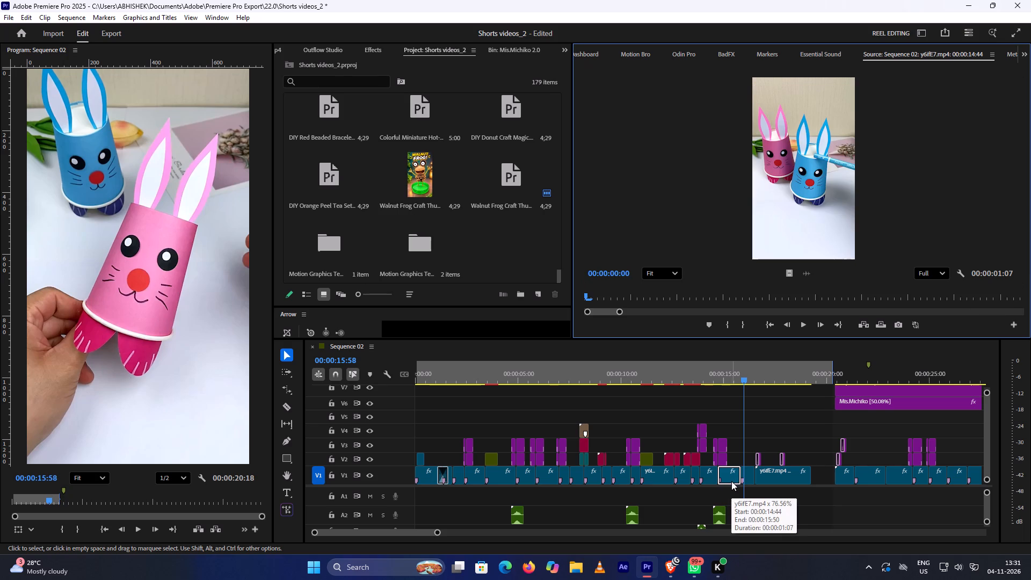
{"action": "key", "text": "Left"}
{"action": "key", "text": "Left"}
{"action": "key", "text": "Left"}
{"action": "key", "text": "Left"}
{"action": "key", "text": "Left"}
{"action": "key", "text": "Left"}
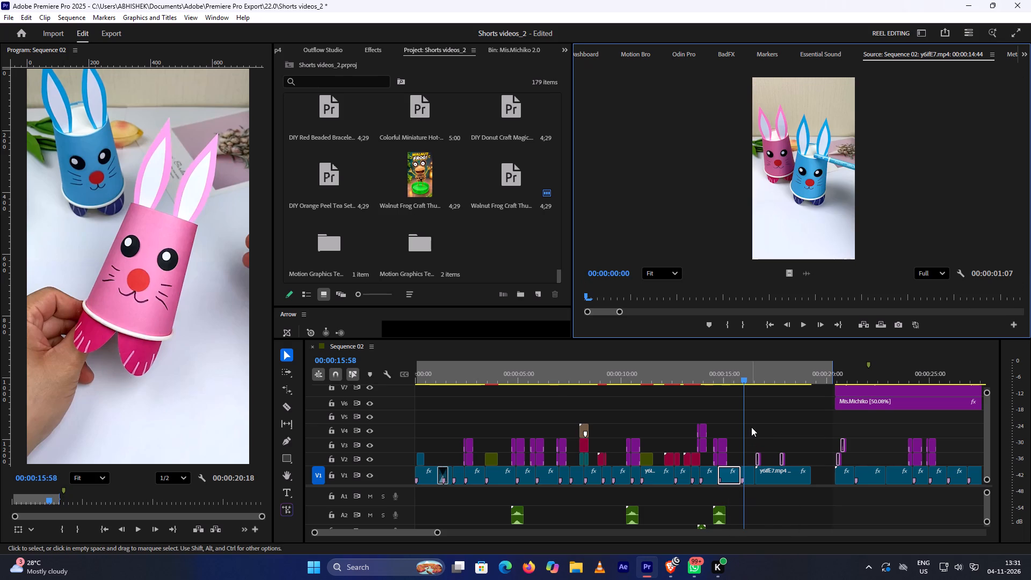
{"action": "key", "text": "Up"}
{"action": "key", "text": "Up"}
Find the clear pink bunny frame at 00:00:16:06 and open its V1 clip in the Source Monitor.
{"action": "left_click", "coordinate": [730, 373]}
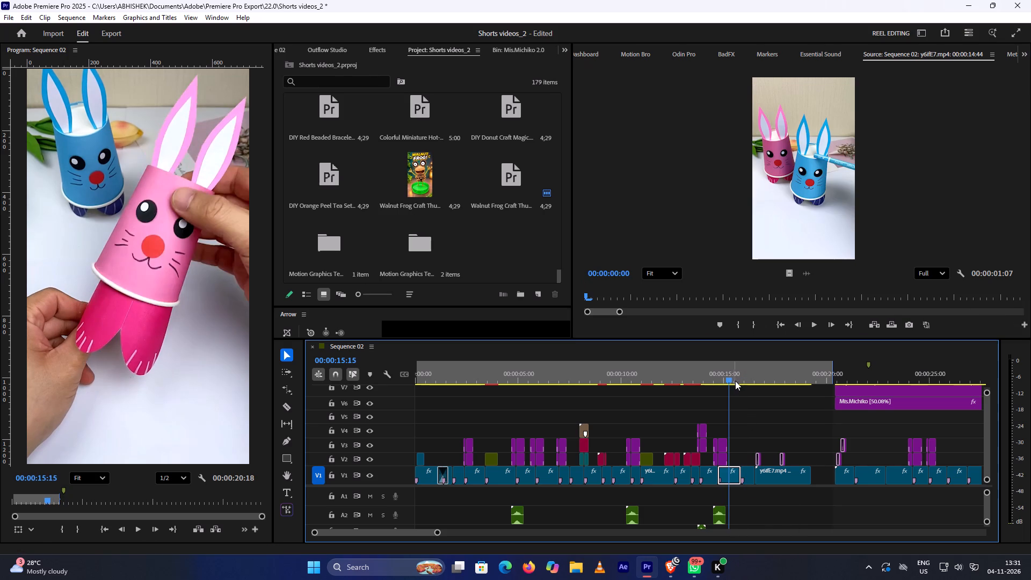
{"action": "key", "text": "Down"}
{"action": "key", "text": "Left"}
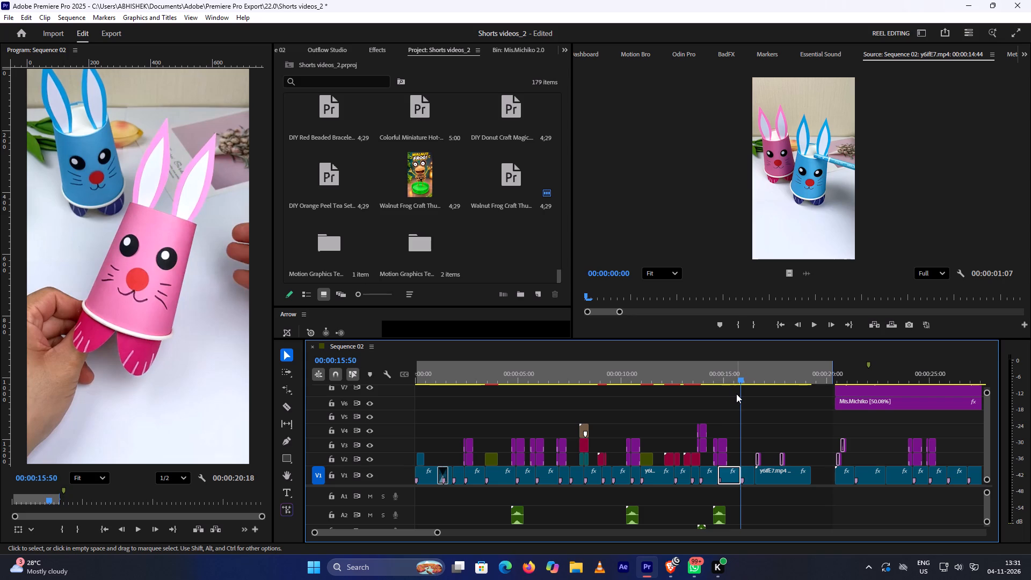
{"action": "left_click_drag", "start_coordinate": [742, 380], "coordinate": [740, 380]}
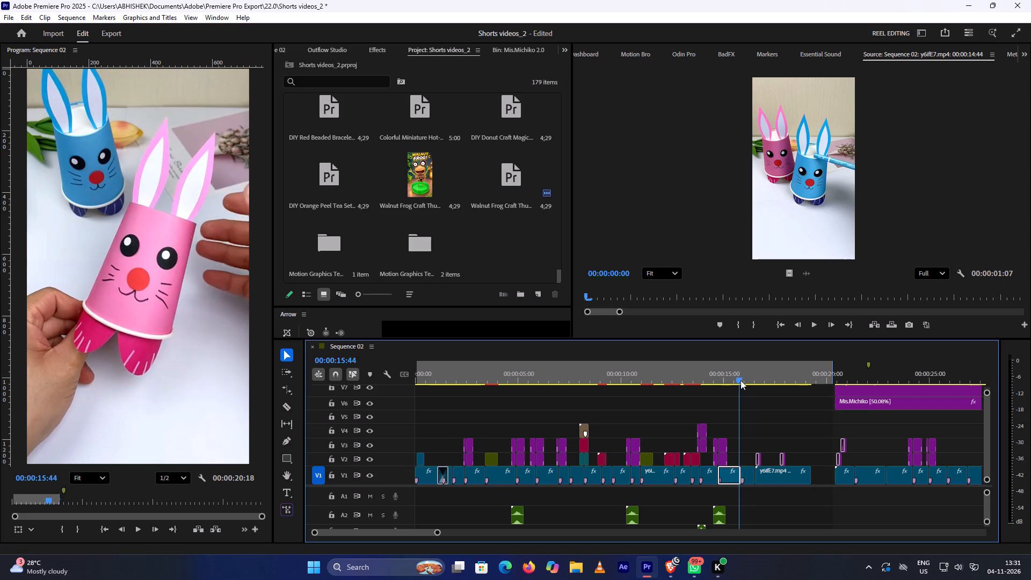
{"action": "left_click_drag", "start_coordinate": [740, 380], "coordinate": [737, 384]}
{"action": "left_click_drag", "start_coordinate": [736, 382], "coordinate": [744, 381]}
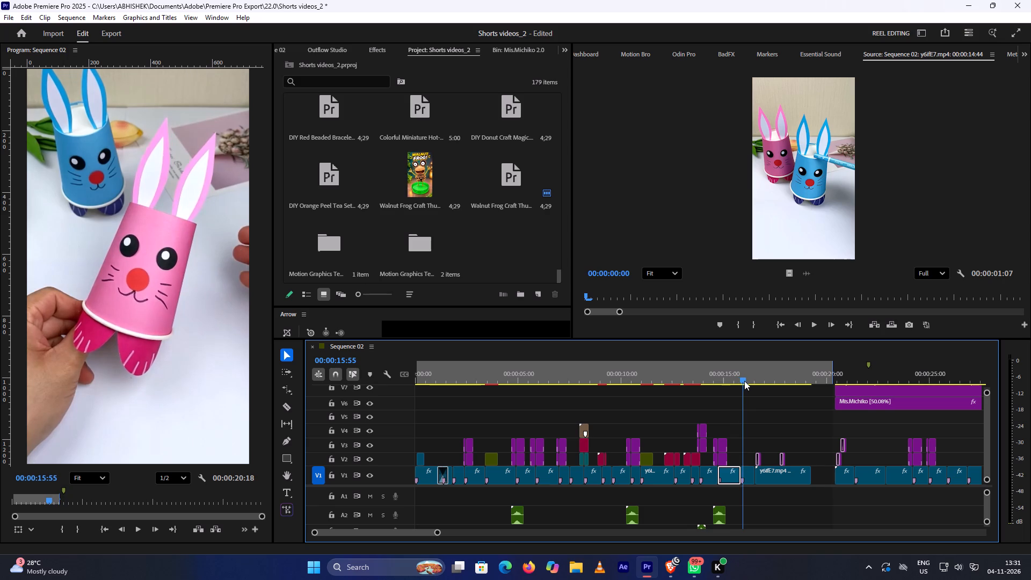
{"action": "left_click_drag", "start_coordinate": [744, 381], "coordinate": [747, 382]}
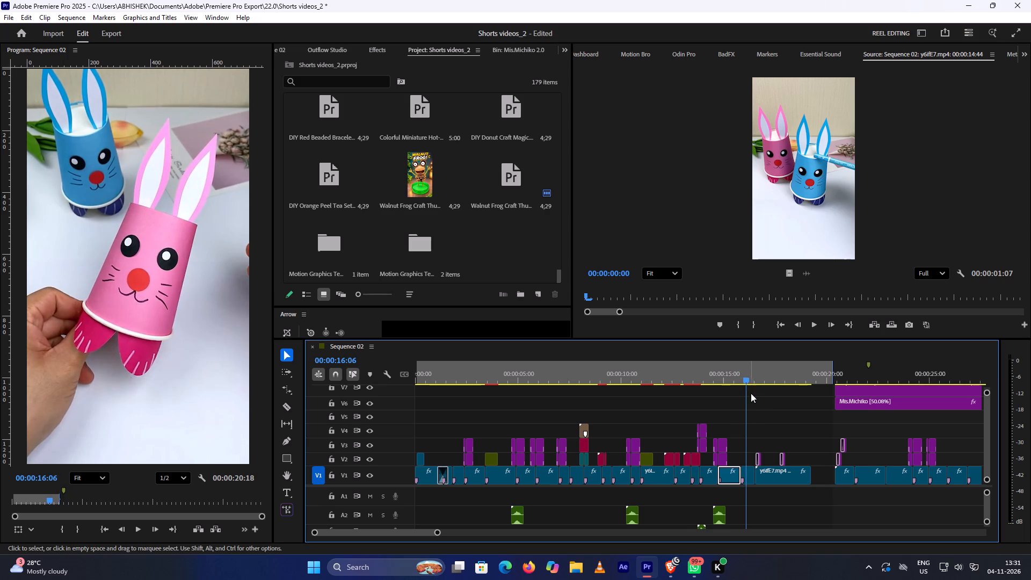
{"action": "left_click", "coordinate": [757, 484]}
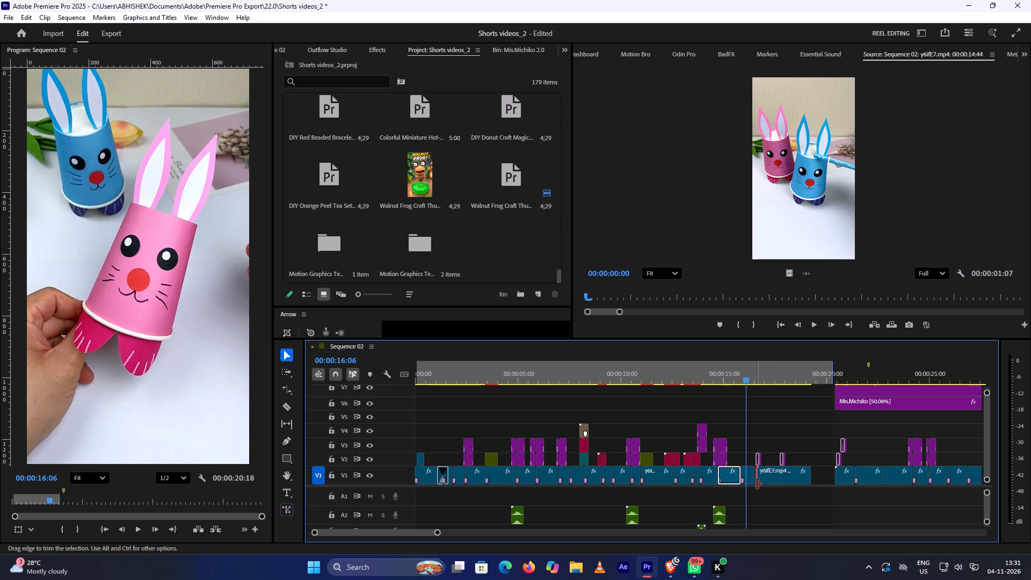
{"action": "triple_click", "coordinate": [749, 476]}
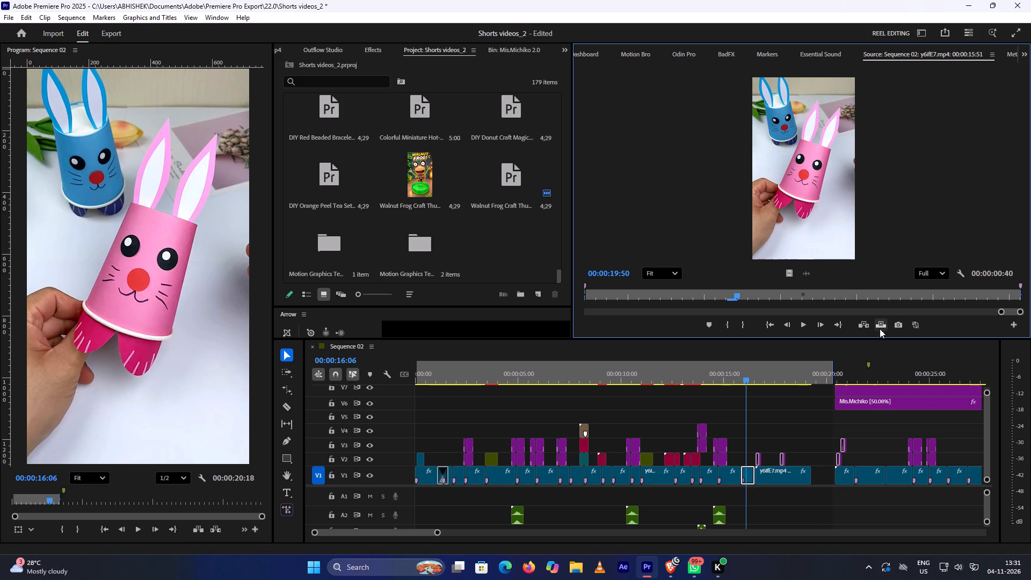
Export the pink bunny frame from the Source Monitor as a JPEG named "Thumbnail of rabit cut 1".
{"action": "left_click", "coordinate": [898, 326]}
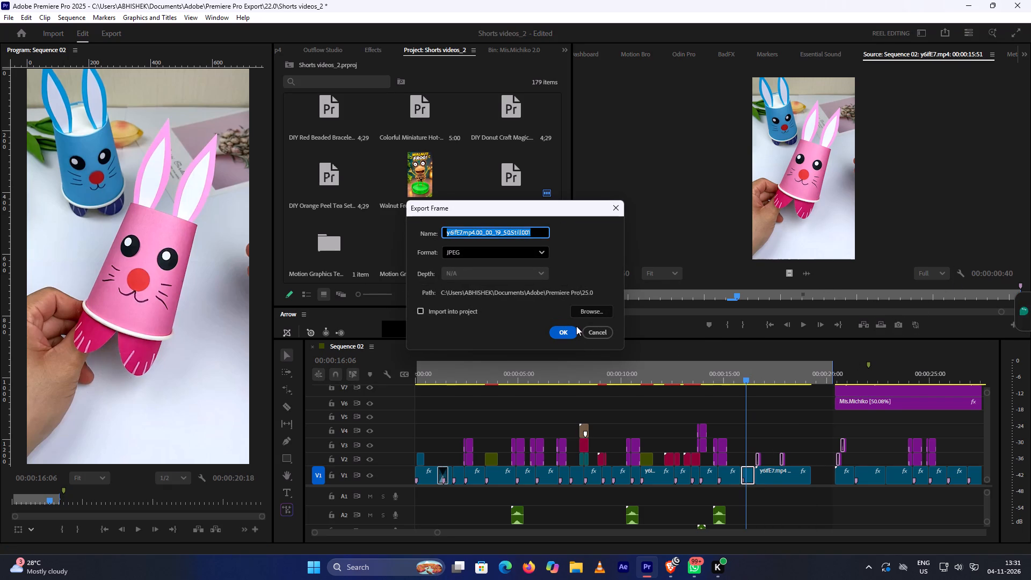
{"action": "type", "text": "Thun"}
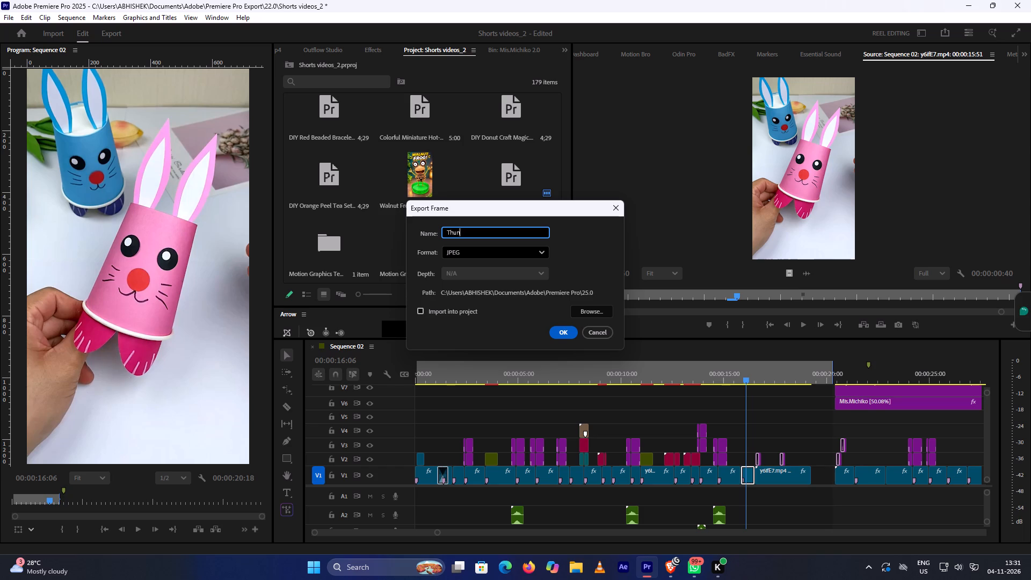
{"action": "key", "text": "BackSpace"}
{"action": "key", "text": "m"}
{"action": "type", "text": "bnail"}
{"action": "key", "text": "space"}
{"action": "type", "text": "or"}
{"action": "key", "text": "BackSpace"}
{"action": "type", "text": "f rabit"}
{"action": "key", "text": "space"}
{"action": "type", "text": "cut"}
{"action": "key", "text": "space"}
{"action": "key", "text": "1"}
{"action": "key", "text": "Return"}
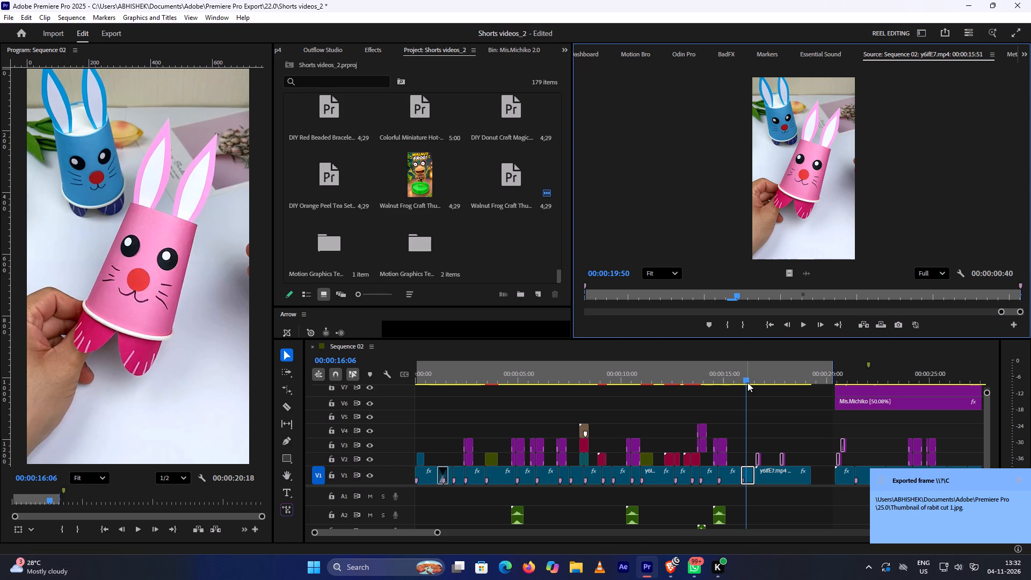
Play back the ending from before the held pink bunny shot through both flashes and past the last bunny clip.
{"action": "left_click_drag", "start_coordinate": [745, 381], "coordinate": [711, 390]}
{"action": "key", "text": "space"}
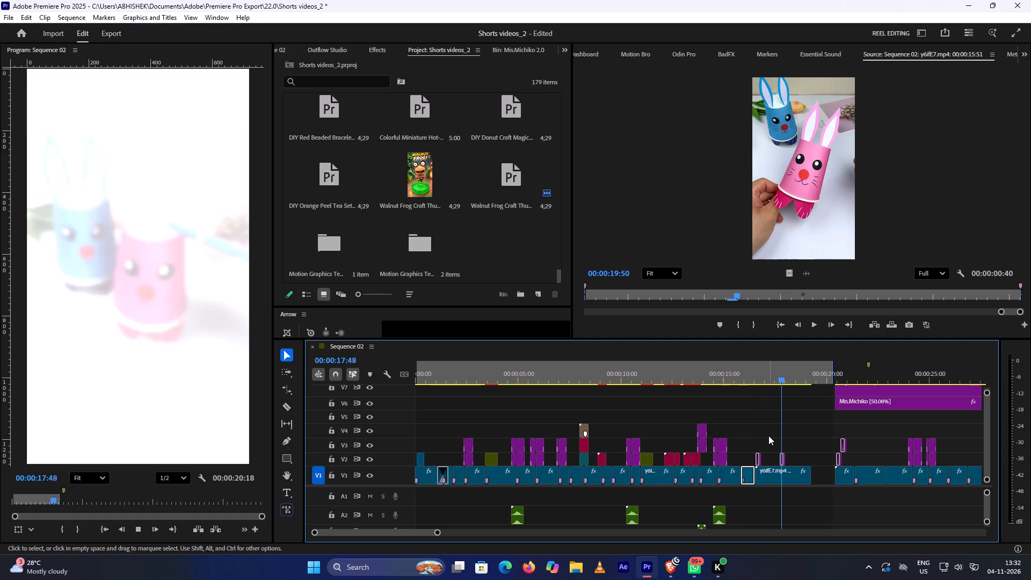
{"action": "key", "text": "space"}
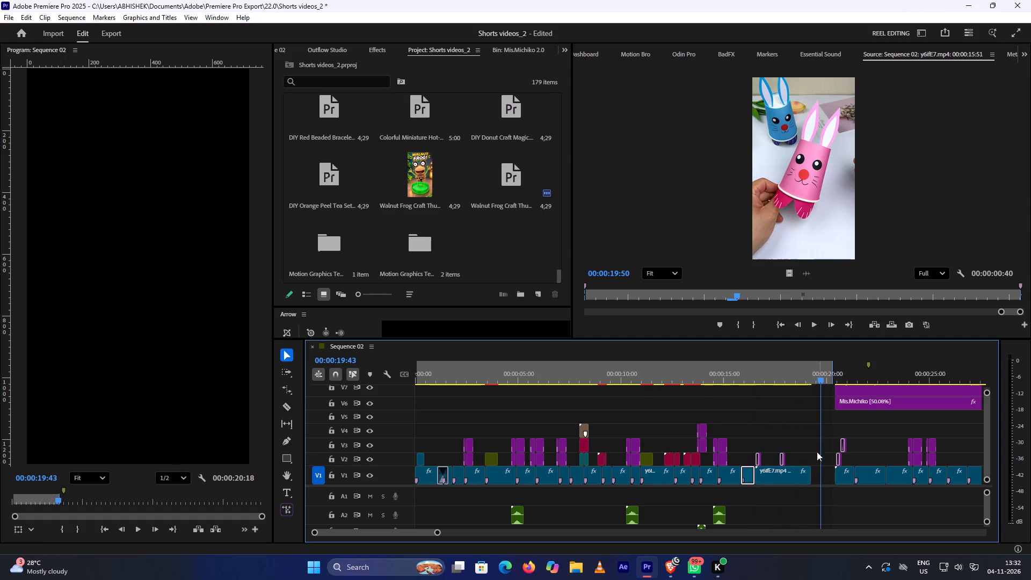
Add Position and Scale keyframes at the start (00:00:16:33) and end (00:00:19:15) of the V1 clip showing both bunnies.
{"action": "left_click_drag", "start_coordinate": [822, 379], "coordinate": [782, 390]}
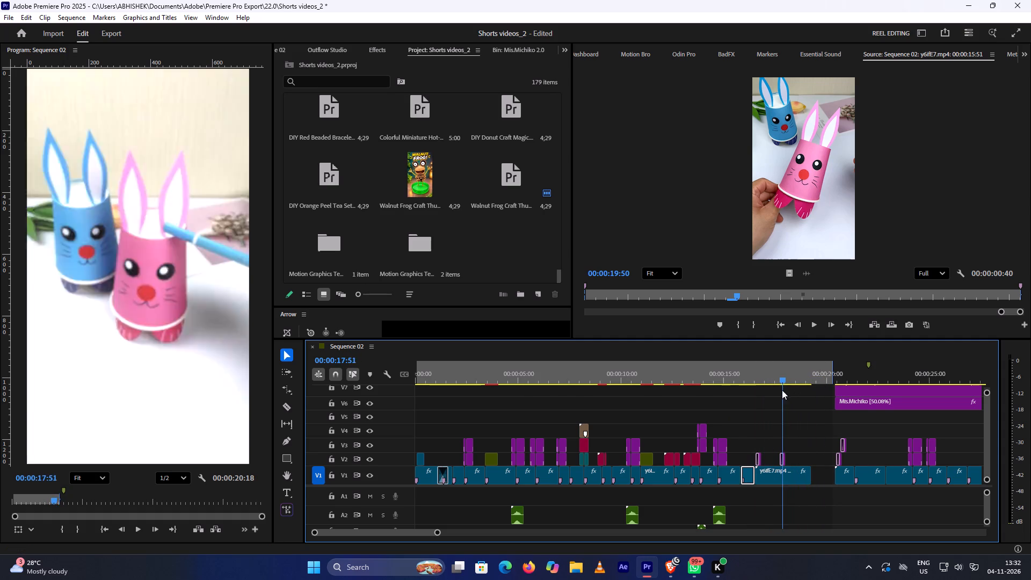
{"action": "left_click_drag", "start_coordinate": [782, 390], "coordinate": [772, 402]}
{"action": "left_click", "coordinate": [787, 479]}
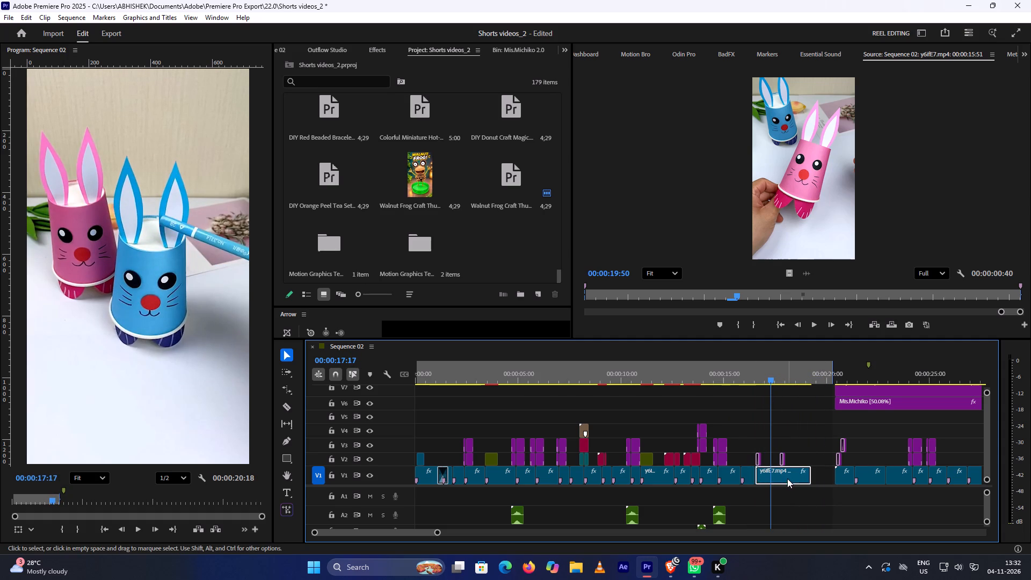
{"action": "left_click", "coordinate": [788, 477]}
{"action": "left_click", "coordinate": [788, 477]}
{"action": "key", "text": "e"}
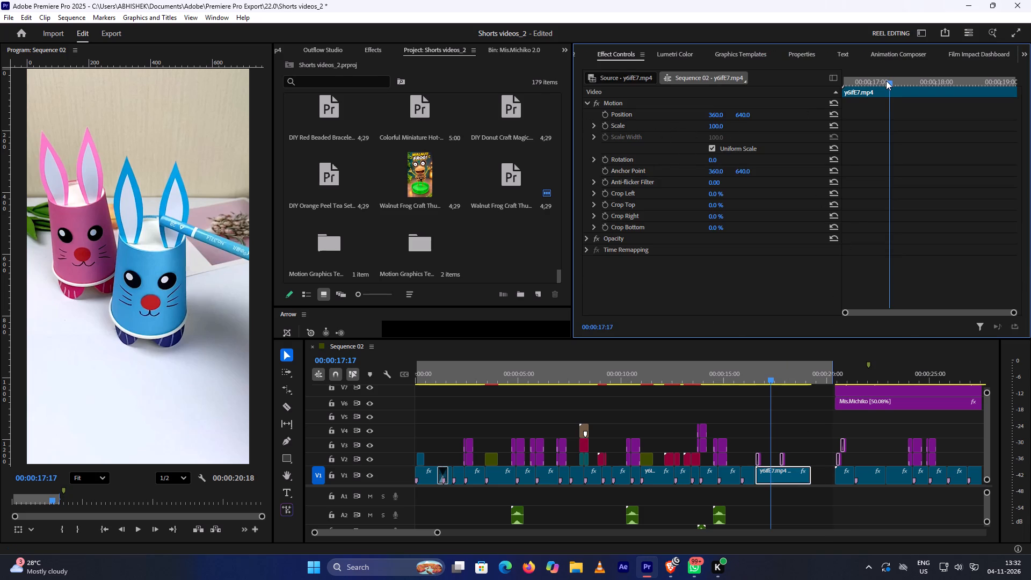
{"action": "left_click_drag", "start_coordinate": [887, 81], "coordinate": [797, 112]}
{"action": "left_click", "coordinate": [602, 127]}
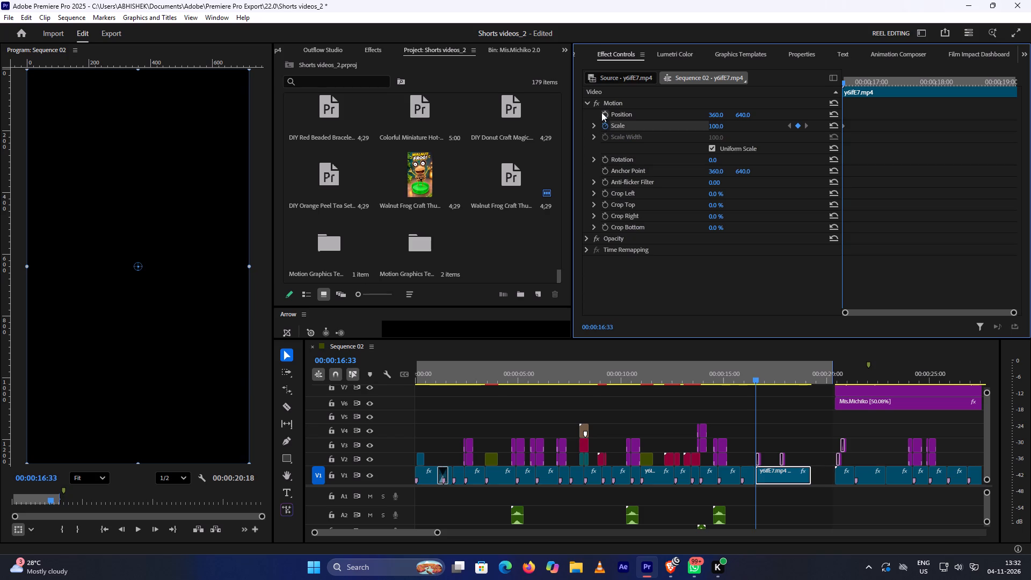
{"action": "left_click", "coordinate": [601, 112]}
{"action": "left_click_drag", "start_coordinate": [843, 83], "coordinate": [1030, 76]}
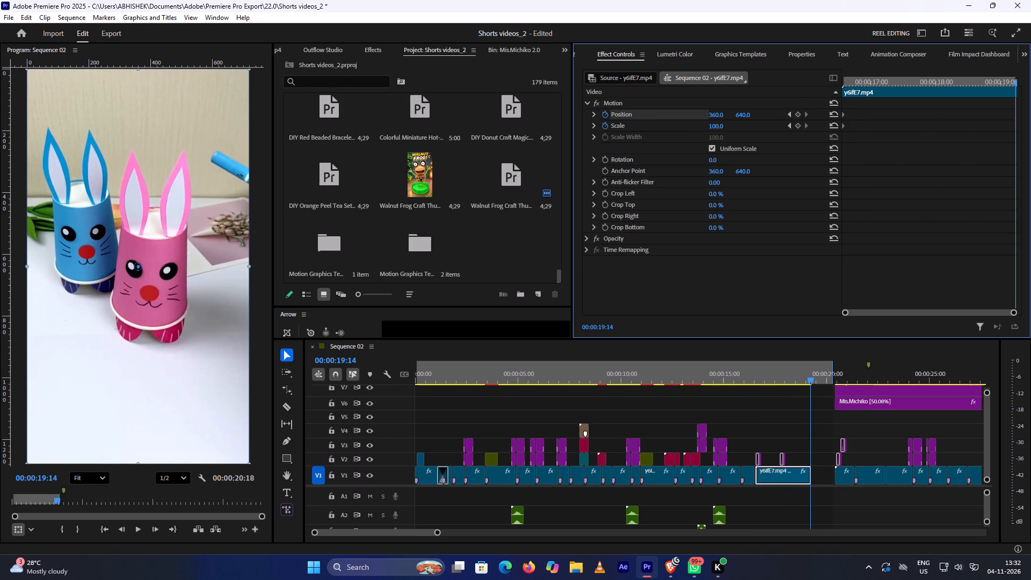
{"action": "left_click_drag", "start_coordinate": [1030, 76], "coordinate": [1030, 78]}
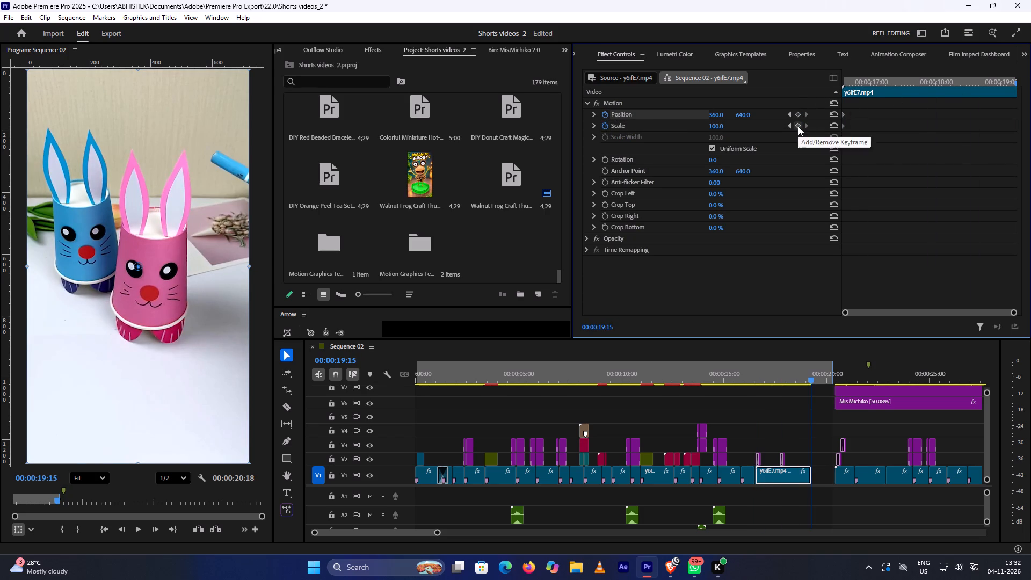
{"action": "left_click", "coordinate": [798, 126]}
{"action": "left_click", "coordinate": [795, 116]}
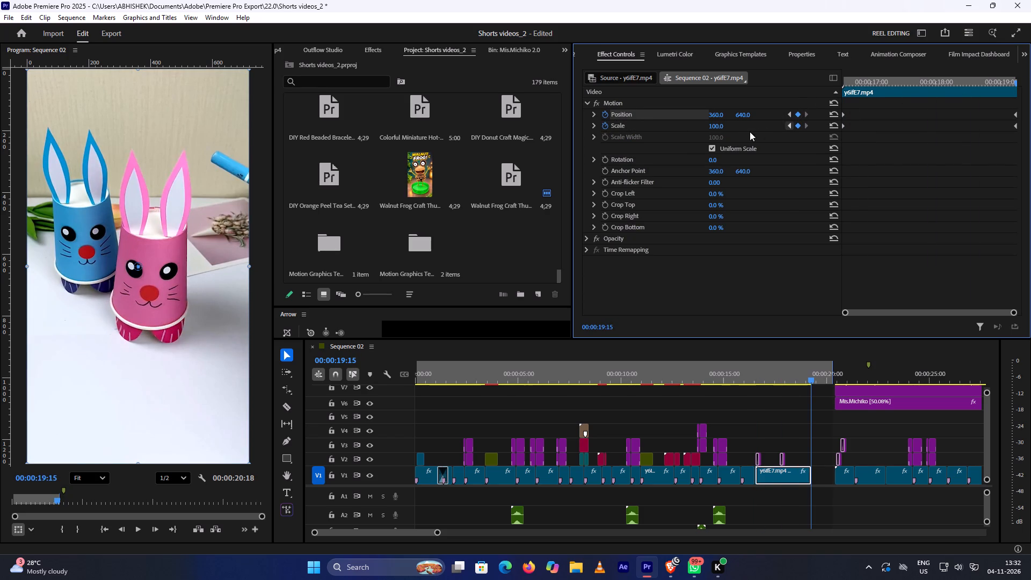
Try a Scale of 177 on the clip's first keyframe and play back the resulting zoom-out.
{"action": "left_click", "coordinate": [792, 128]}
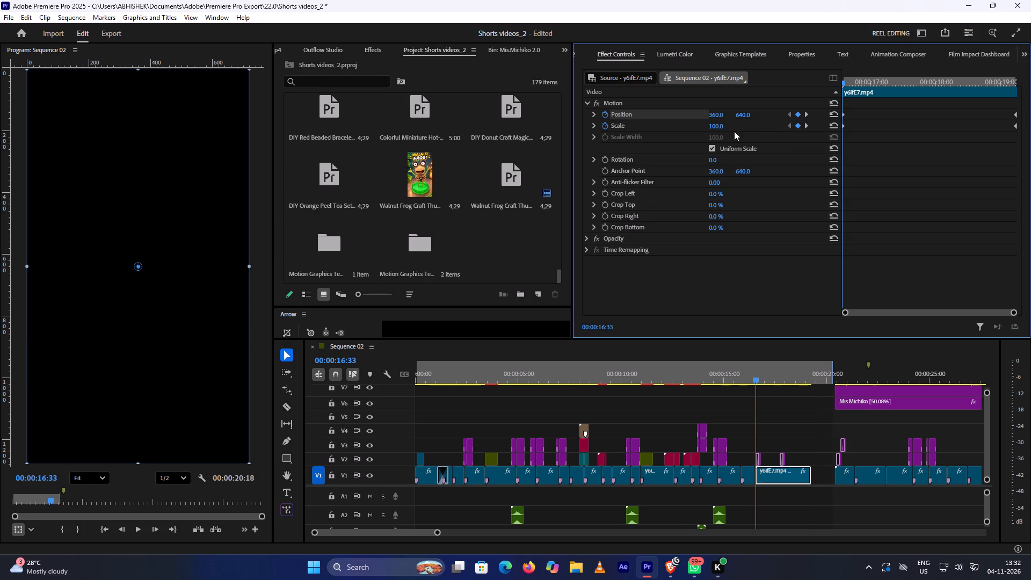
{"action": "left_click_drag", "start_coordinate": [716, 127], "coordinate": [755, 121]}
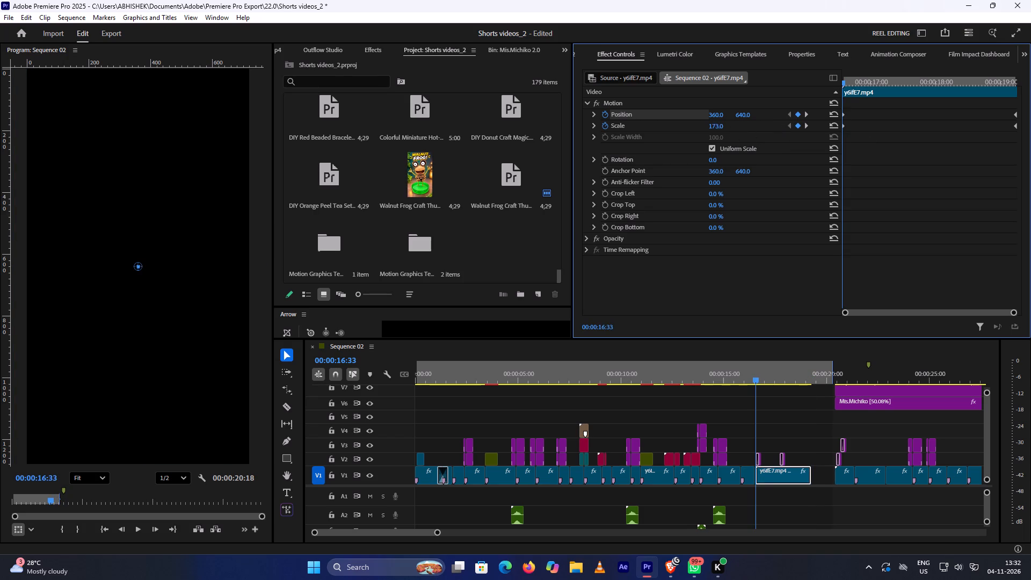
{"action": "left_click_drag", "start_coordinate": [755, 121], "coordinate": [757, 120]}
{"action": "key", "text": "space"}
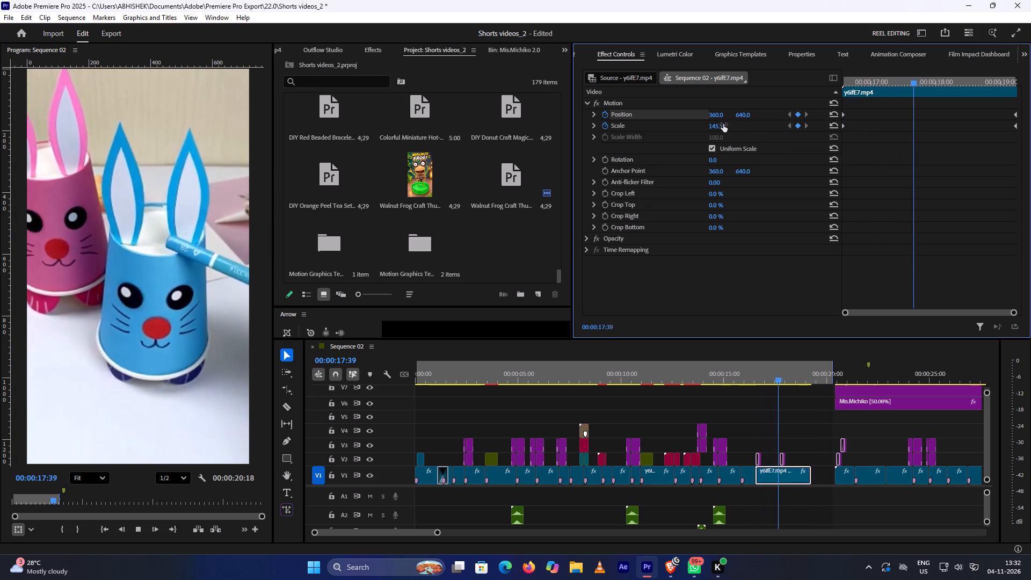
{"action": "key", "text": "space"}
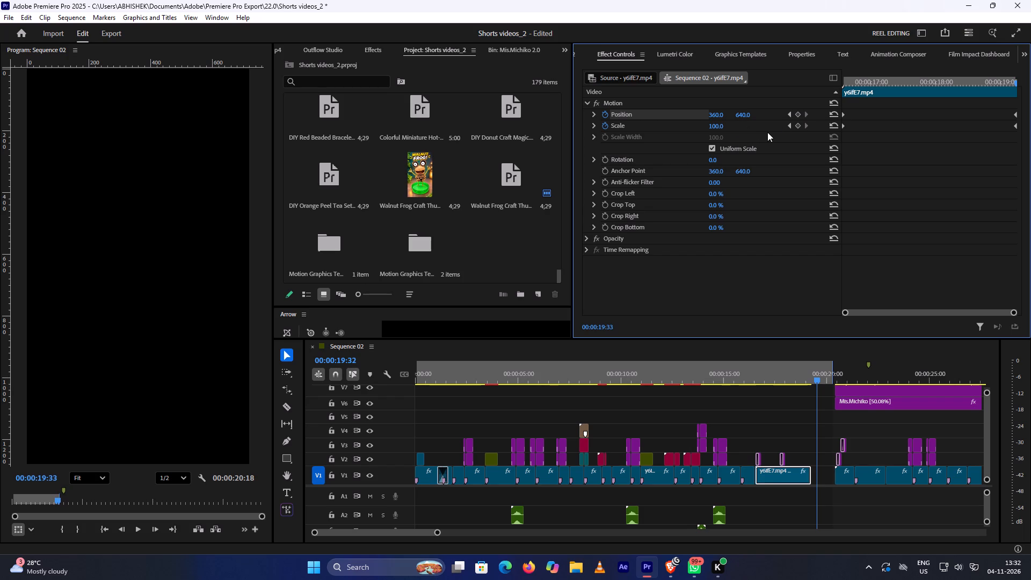
Lower the Scale on the clip's first keyframe for a gentler zoom-out and play the shot back from its start.
{"action": "left_click", "coordinate": [792, 125]}
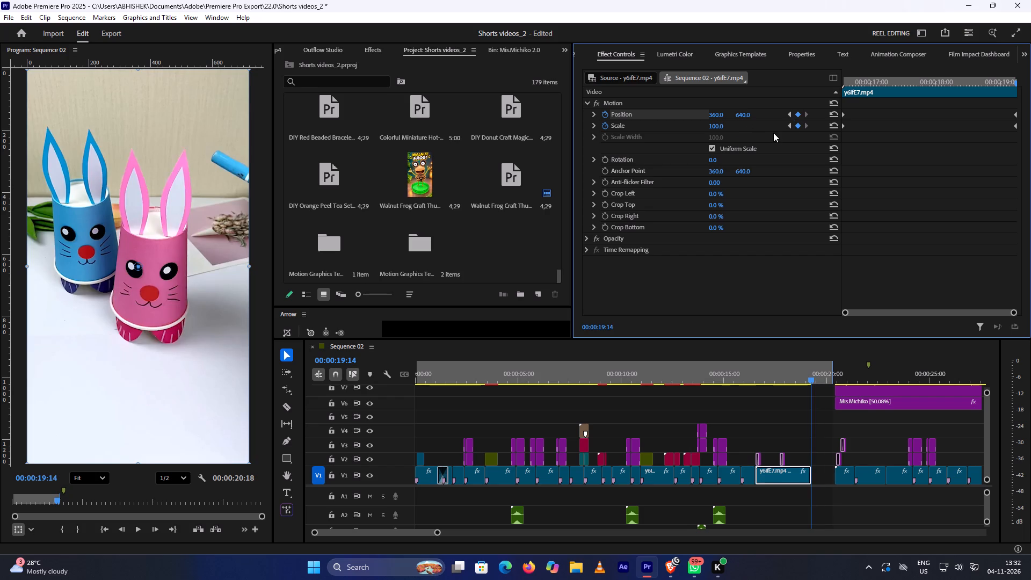
{"action": "left_click", "coordinate": [788, 128]}
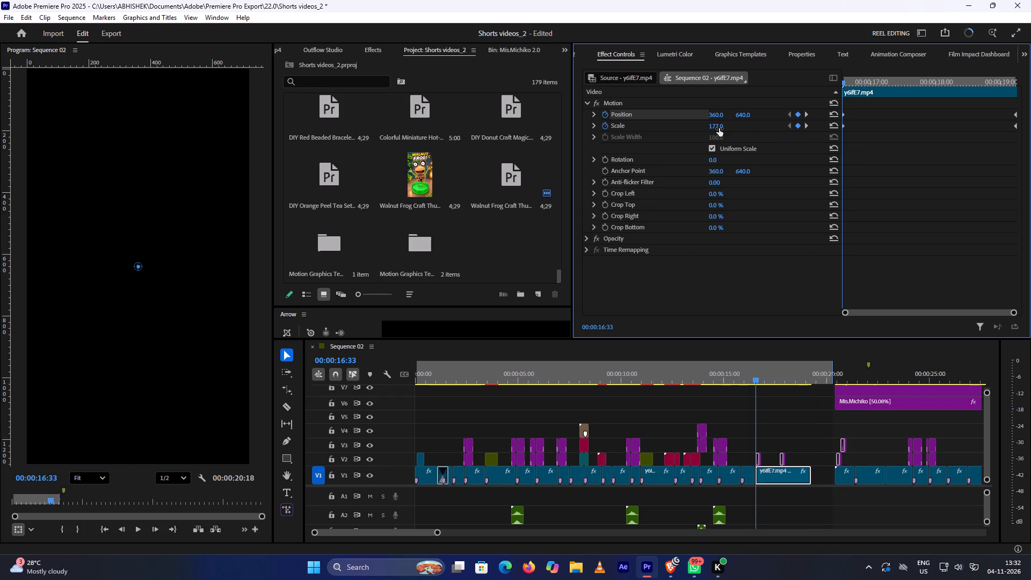
{"action": "left_click", "coordinate": [719, 128]}
{"action": "left_click_drag", "start_coordinate": [718, 126], "coordinate": [711, 128]}
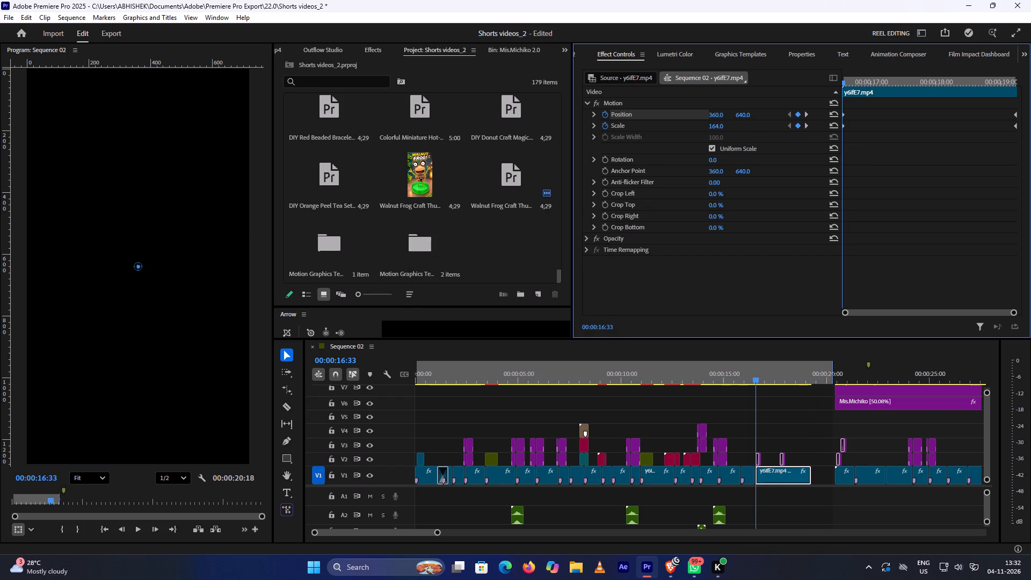
{"action": "left_click_drag", "start_coordinate": [711, 128], "coordinate": [694, 138]}
{"action": "left_click_drag", "start_coordinate": [694, 138], "coordinate": [699, 135]}
{"action": "key", "text": "space"}
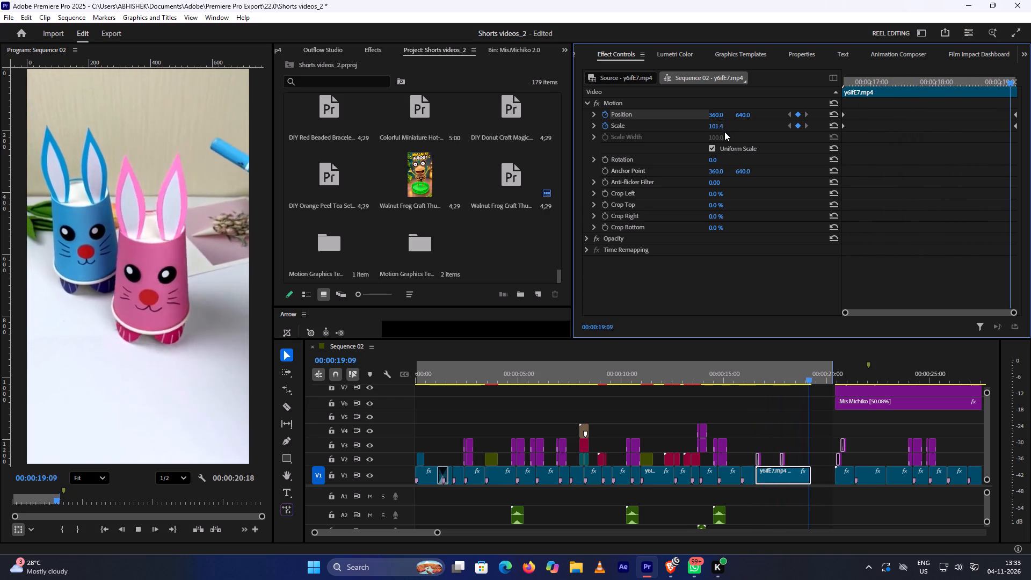
{"action": "key", "text": "space"}
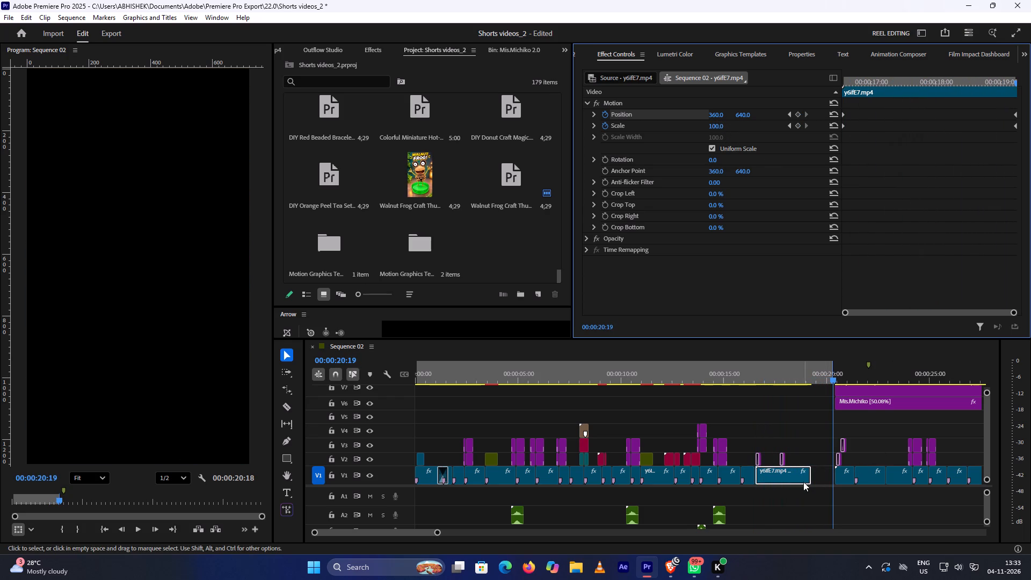
{"action": "left_click_drag", "start_coordinate": [833, 379], "coordinate": [759, 396]}
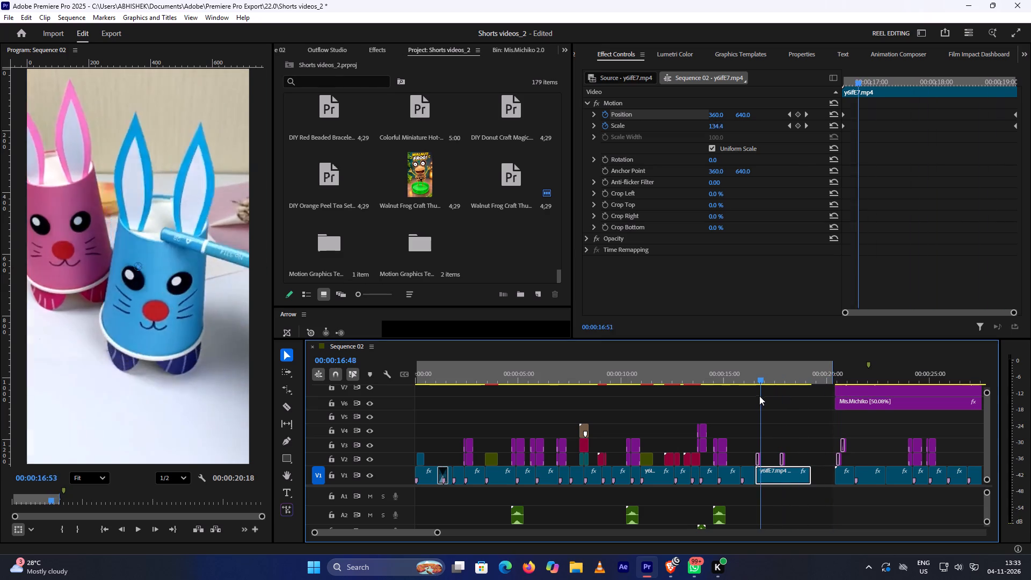
{"action": "left_click_drag", "start_coordinate": [759, 396], "coordinate": [754, 398]}
{"action": "key", "text": "space"}
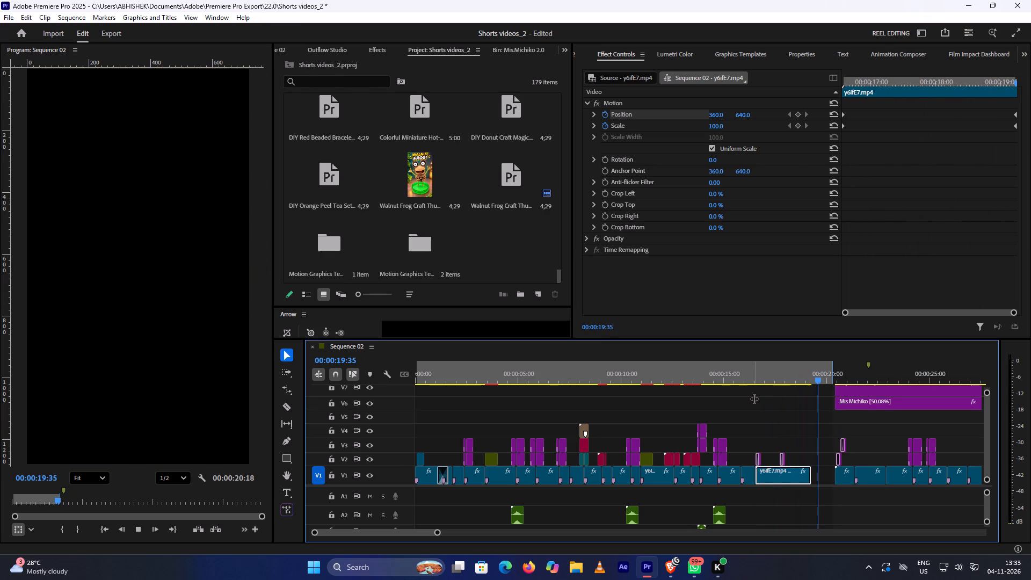
{"action": "key", "text": "space"}
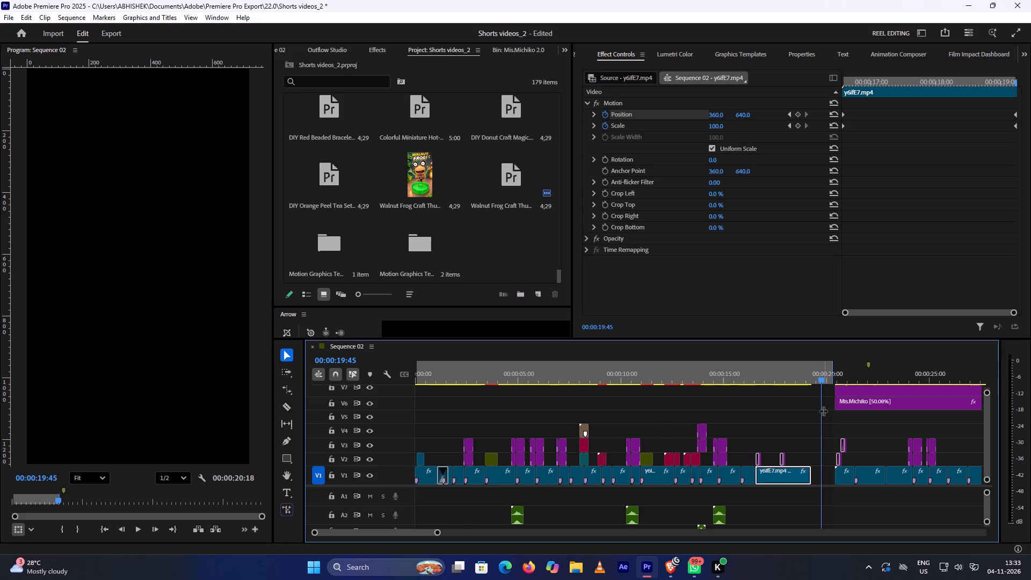
{"action": "scroll", "coordinate": [820, 416], "scroll_direction": "down", "scroll_amount": 3, "text": "alt"}
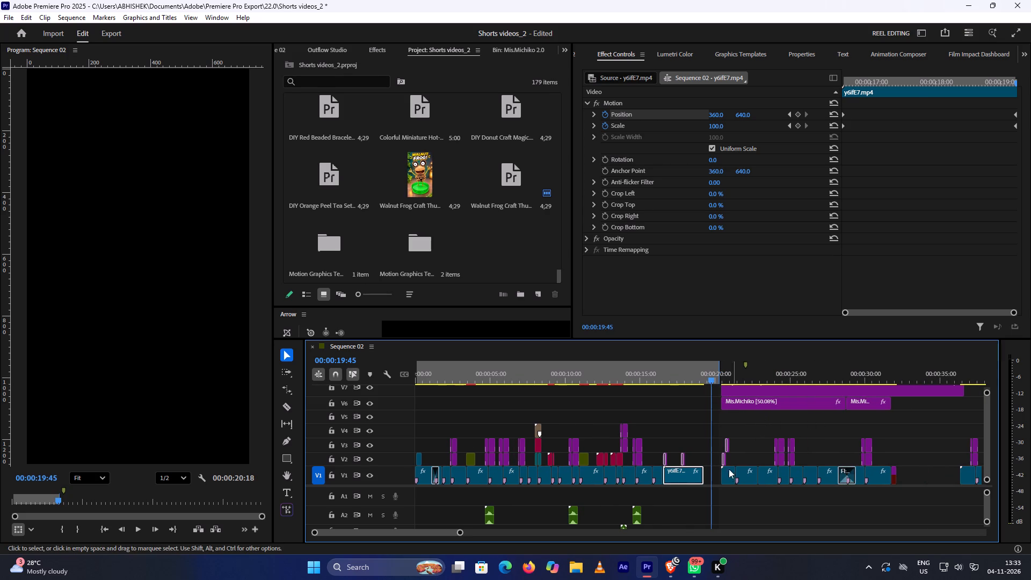
Switch to Brave and try to resume the paused Osho video on YouTube.
{"action": "left_click", "coordinate": [670, 570]}
{"action": "left_click", "coordinate": [508, 349]}
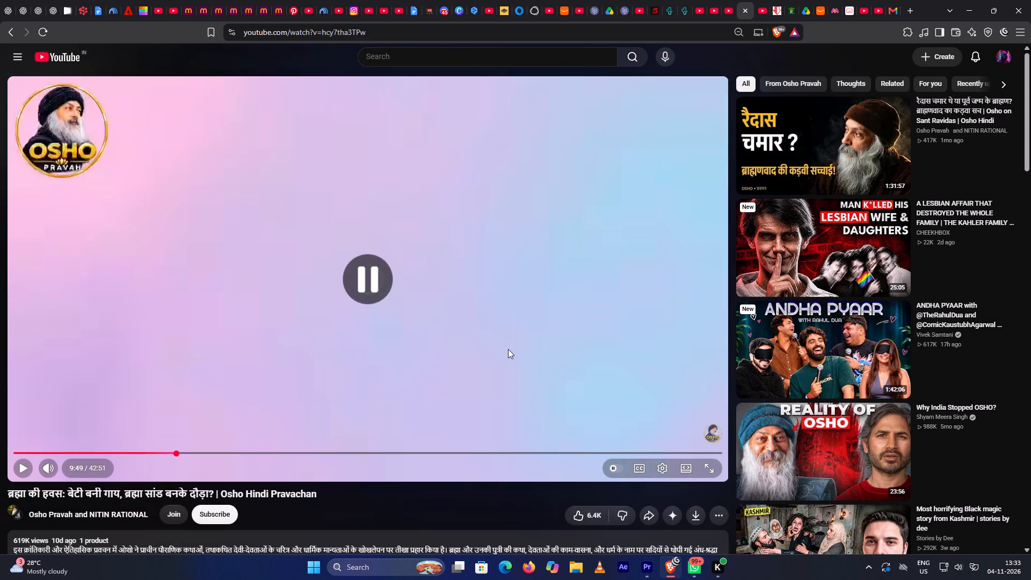
{"action": "left_click", "coordinate": [507, 349]}
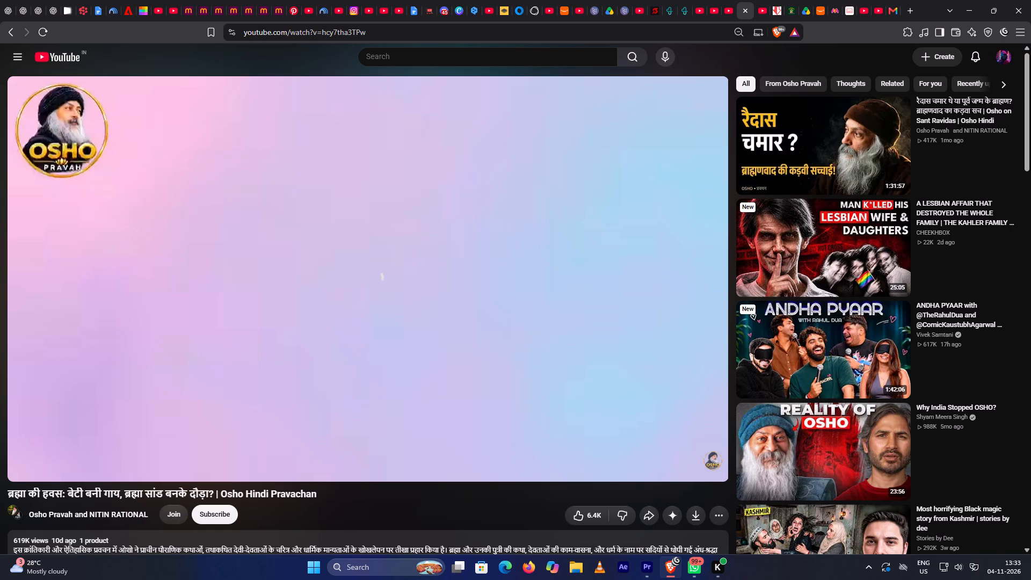
{"action": "key", "text": "space"}
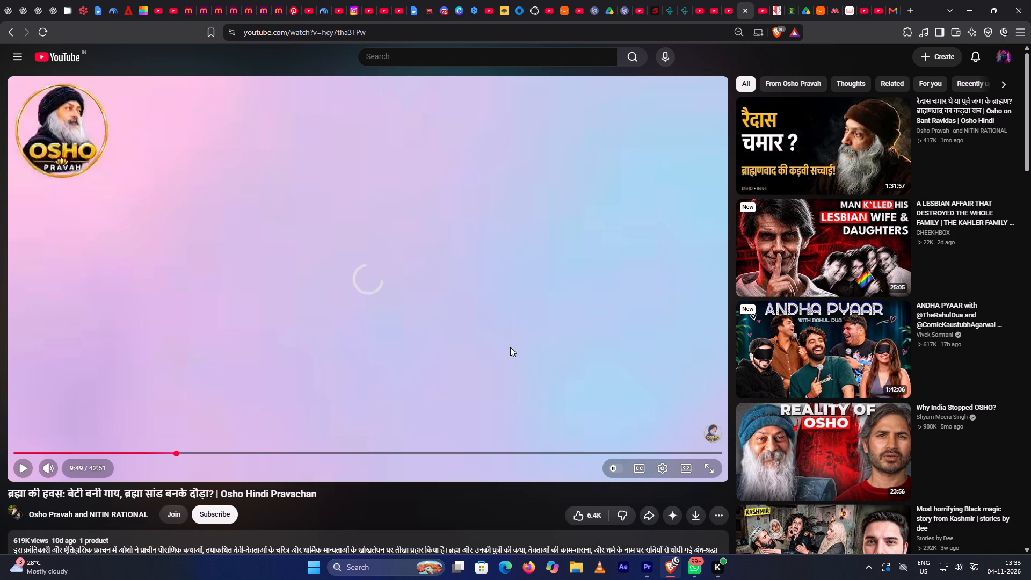